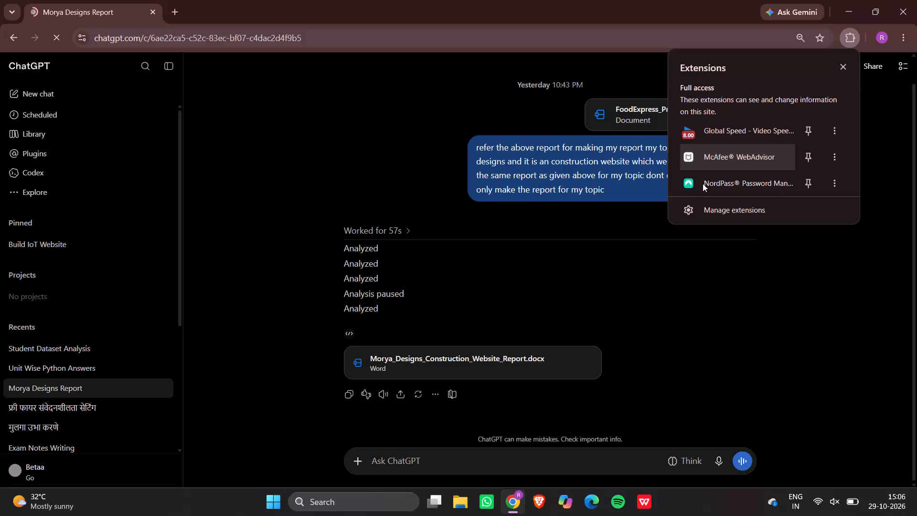
Switch to File Explorer and open the recent file Morya_Designs_Construction_Website_Report.docx.
click(459, 507)
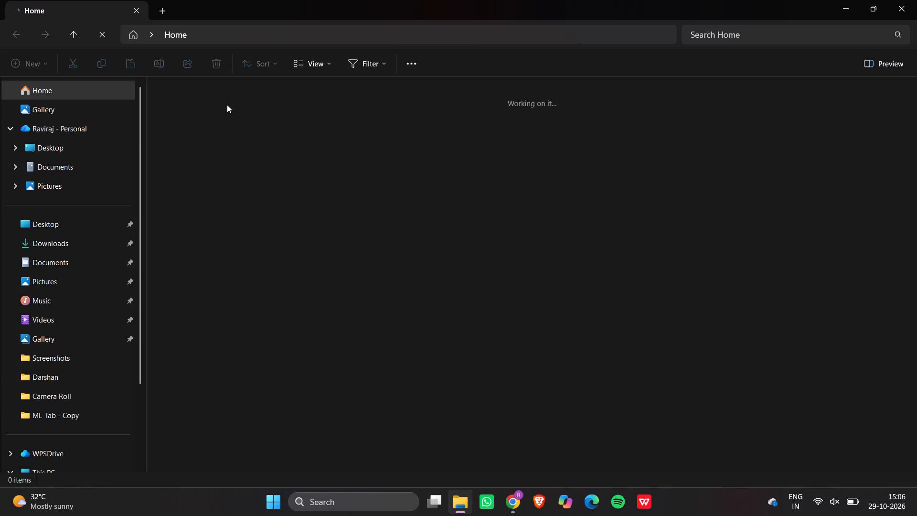
double_click(268, 304)
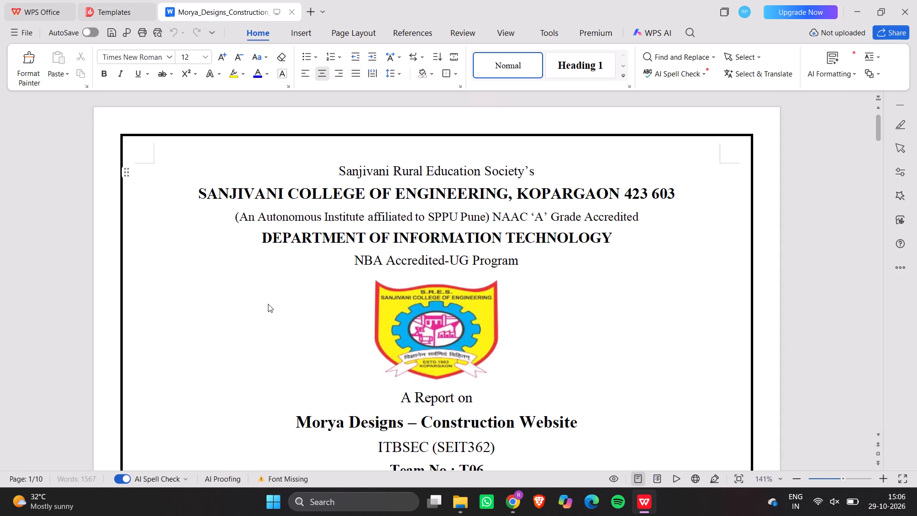
Look over the report's title page and the certificate page down to its signature tables.
scroll(268, 304, down, 16)
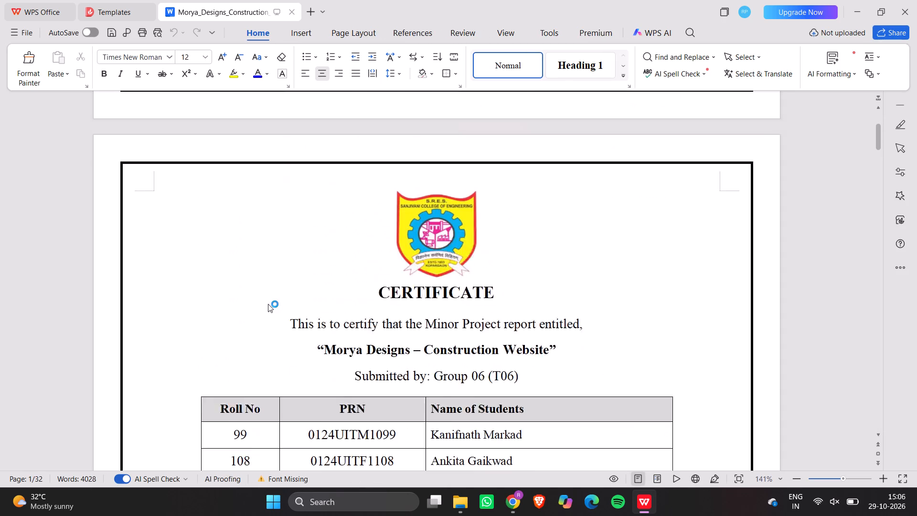
scroll(268, 304, down, 5)
scroll(268, 304, up, 9)
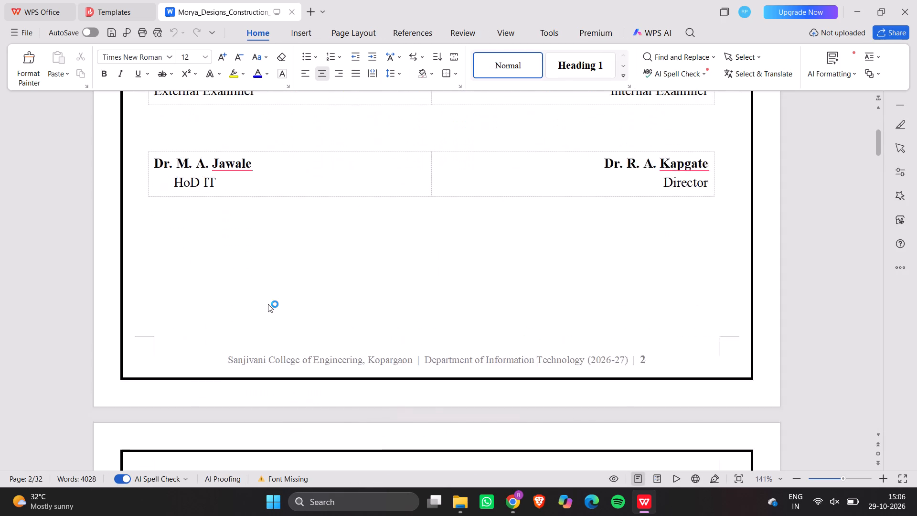
scroll(268, 304, up, 2)
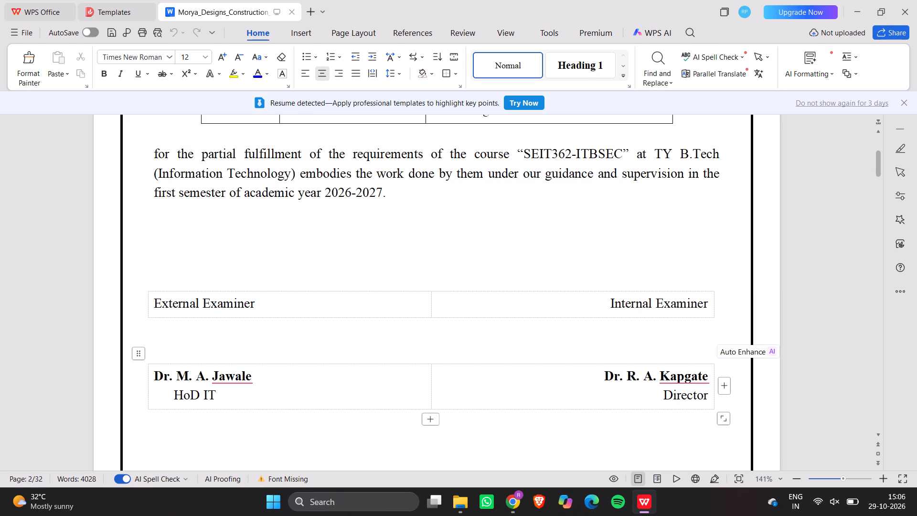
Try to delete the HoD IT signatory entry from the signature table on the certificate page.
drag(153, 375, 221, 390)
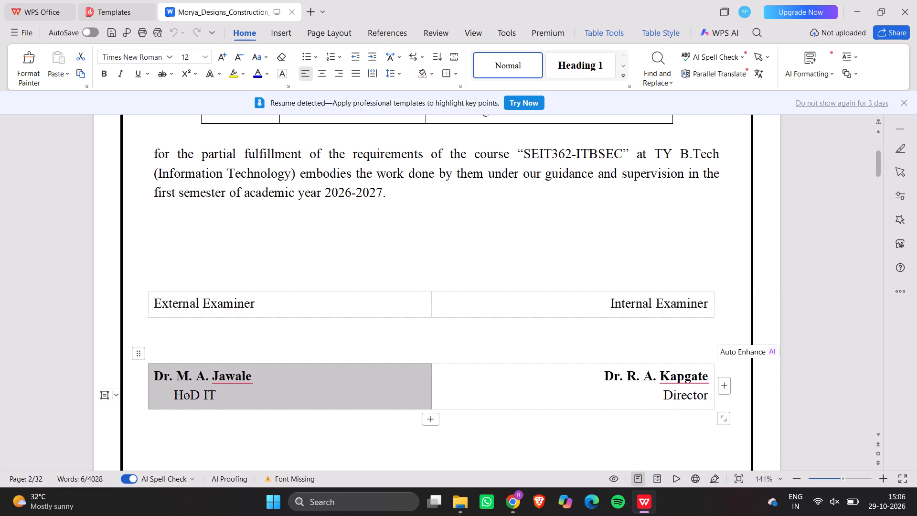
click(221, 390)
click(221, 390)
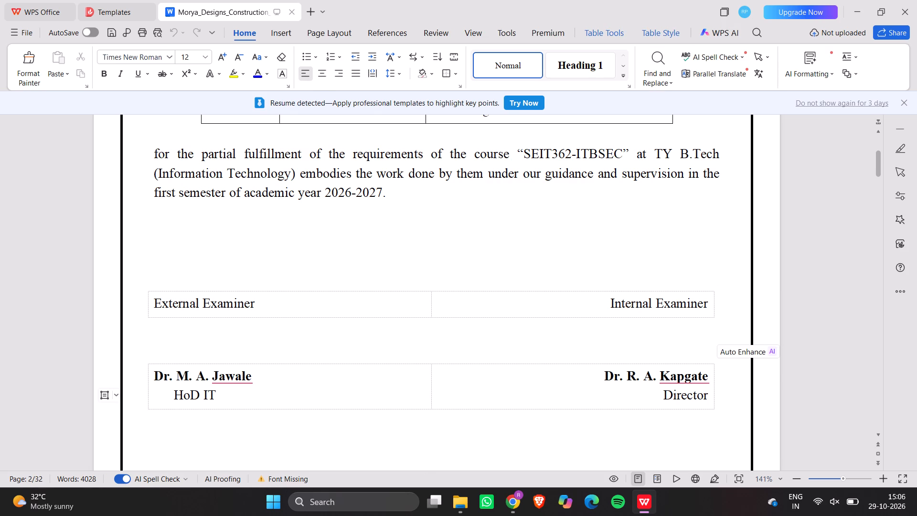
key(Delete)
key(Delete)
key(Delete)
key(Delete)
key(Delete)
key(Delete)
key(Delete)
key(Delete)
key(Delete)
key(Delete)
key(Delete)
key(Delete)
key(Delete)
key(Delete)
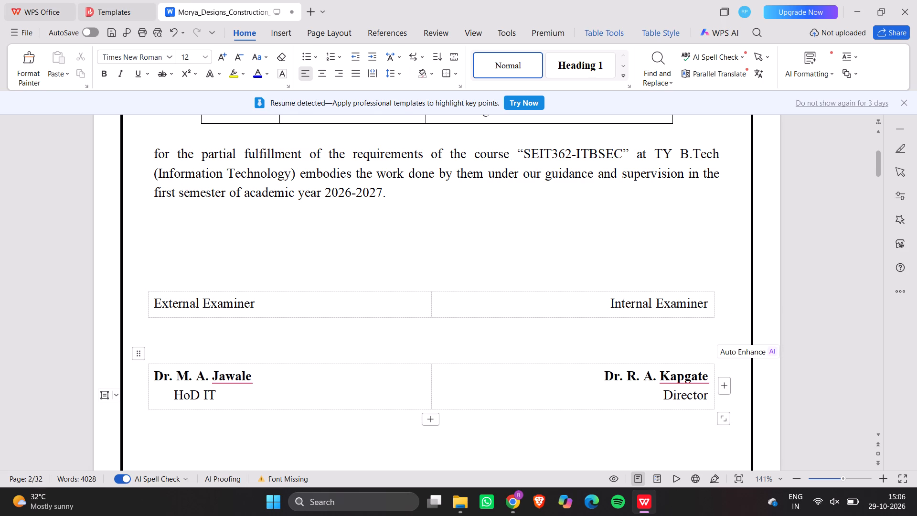
Review the report's front pages: title page, student table, certificate, declaration and acknowledgements.
scroll(370, 334, down, 14)
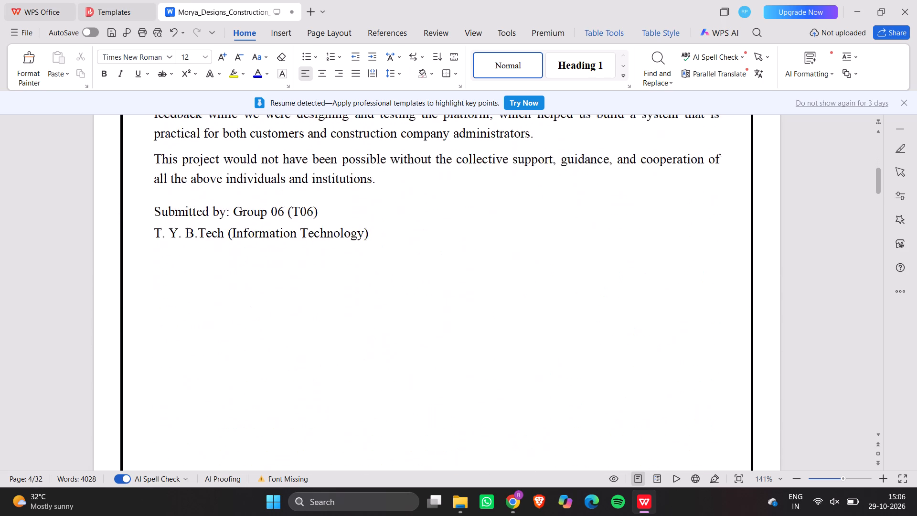
scroll(370, 334, up, 11)
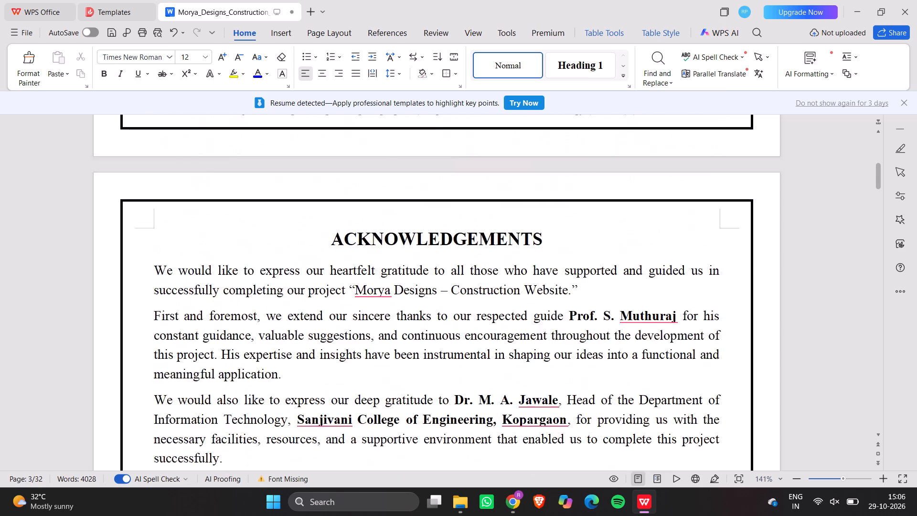
scroll(370, 334, up, 8)
scroll(370, 334, up, 13)
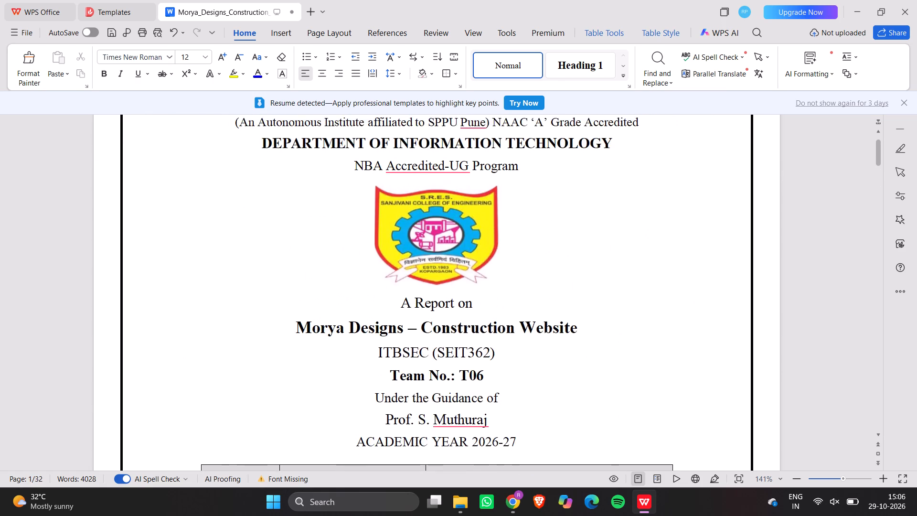
scroll(370, 334, down, 6)
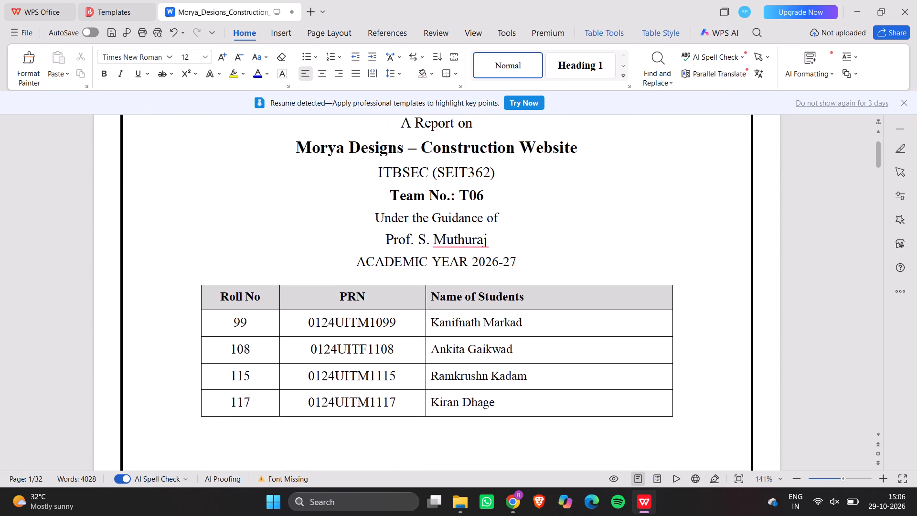
scroll(370, 334, down, 5)
scroll(370, 334, up, 1)
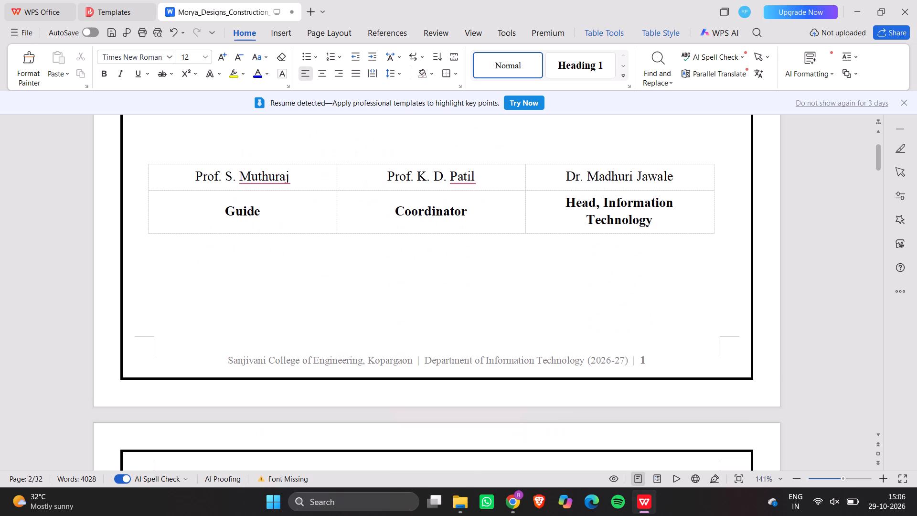
scroll(370, 334, up, 1)
scroll(370, 334, down, 6)
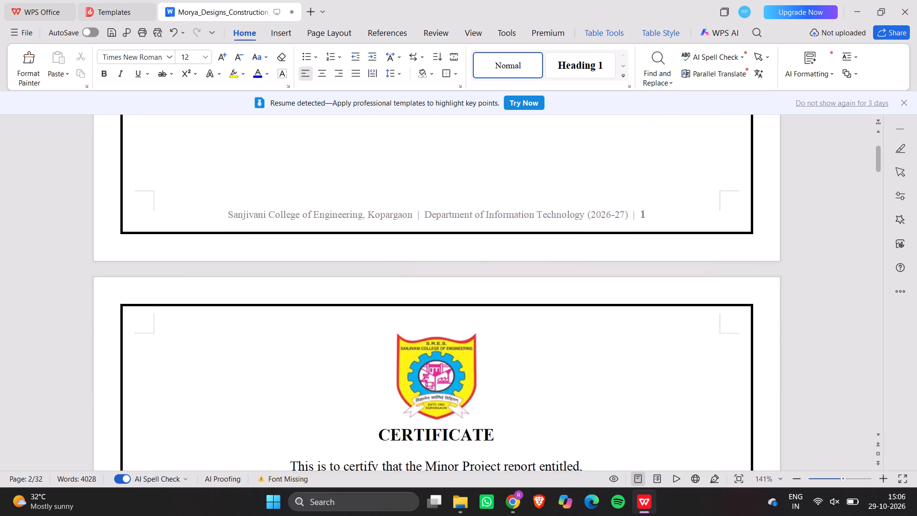
scroll(370, 334, down, 8)
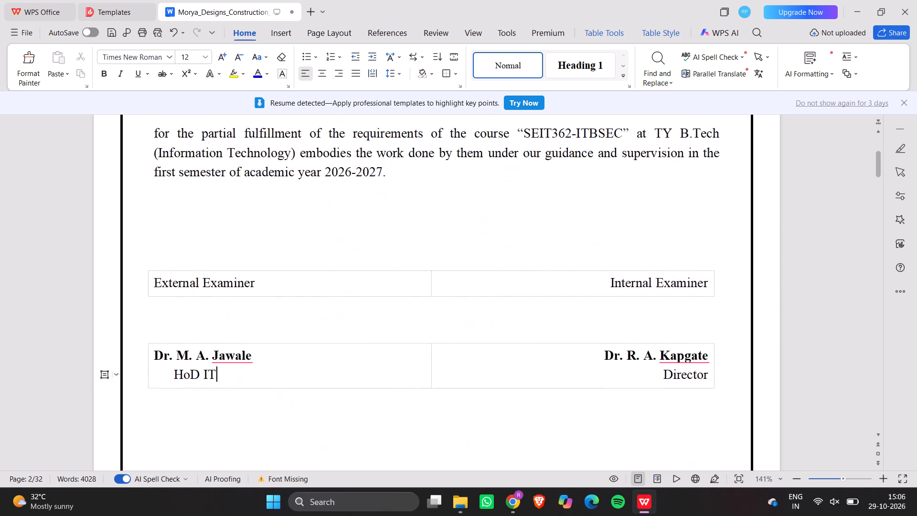
scroll(370, 334, down, 6)
scroll(370, 334, up, 6)
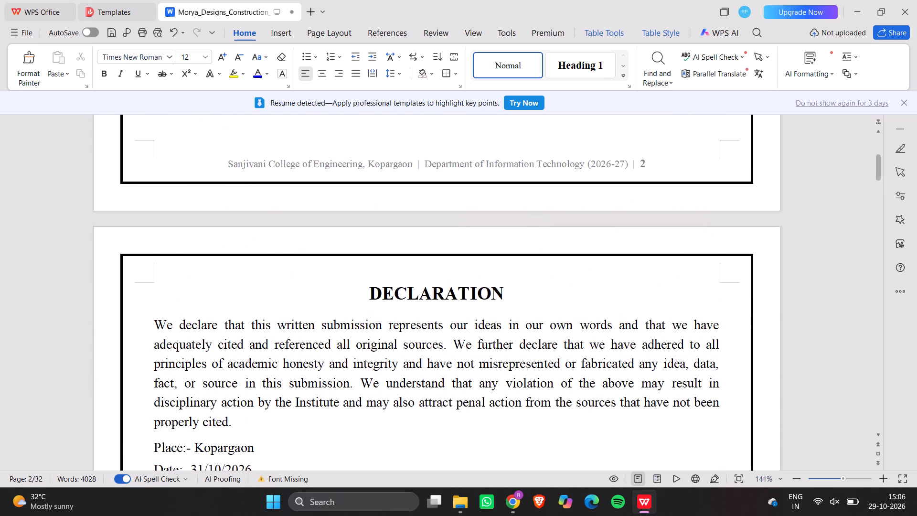
scroll(370, 334, up, 2)
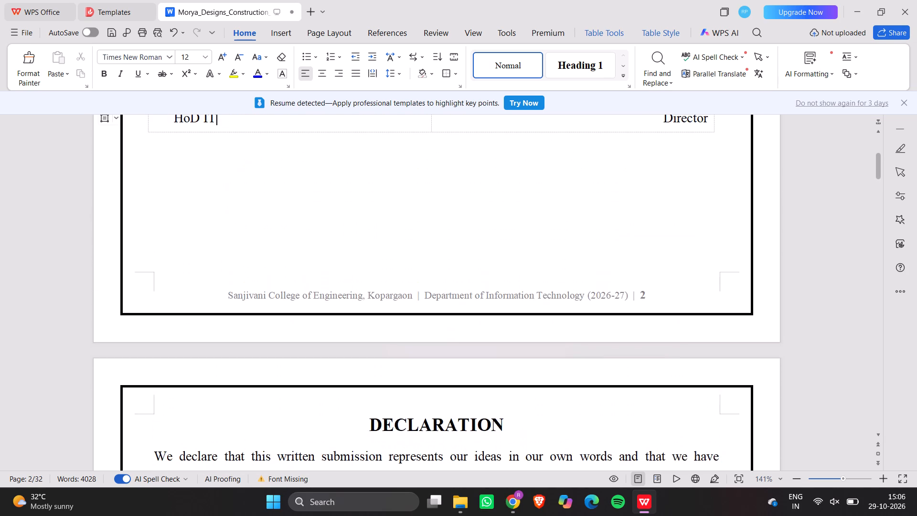
scroll(370, 334, up, 3)
scroll(370, 334, right, 2)
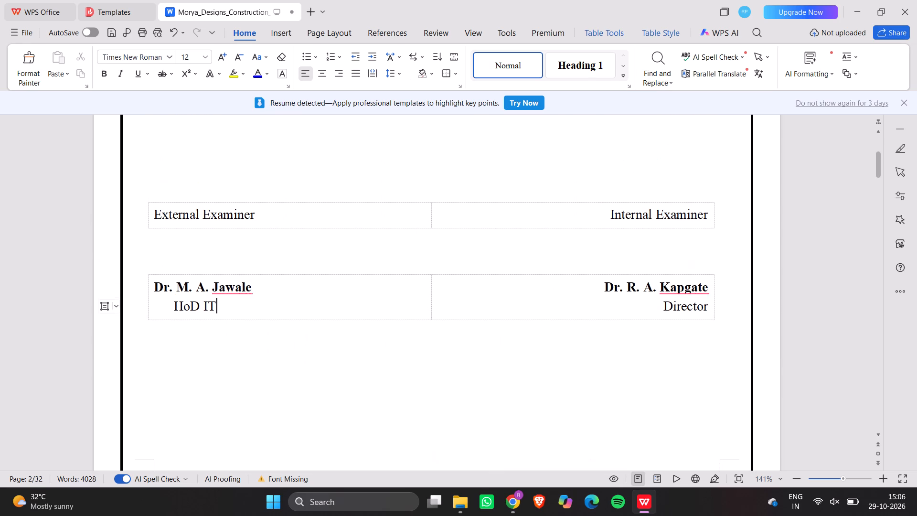
scroll(370, 334, right, 2)
Read on through the acknowledgements, the table of contents and the abstract page.
scroll(370, 334, down, 7)
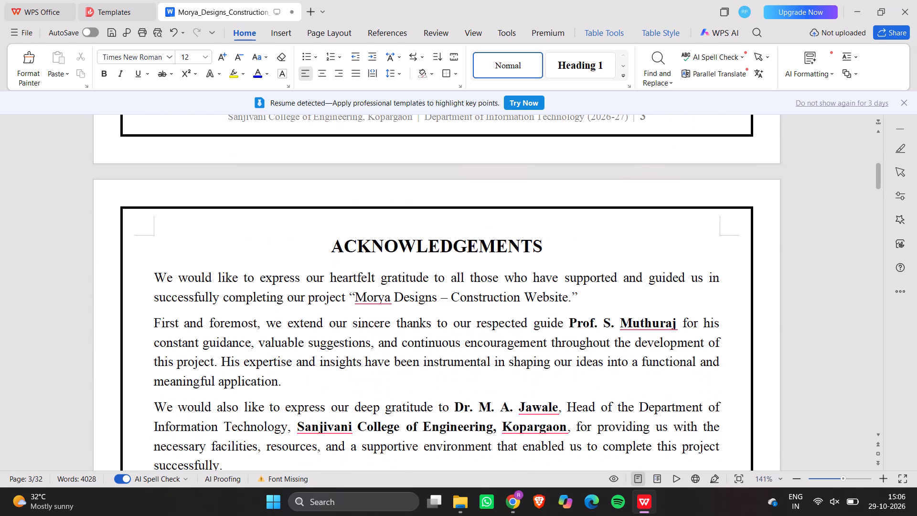
scroll(370, 334, down, 2)
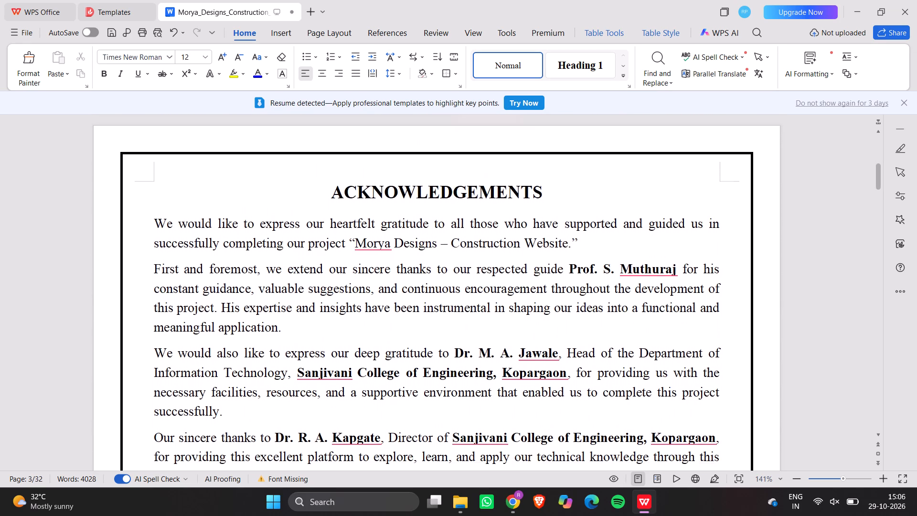
scroll(370, 334, down, 5)
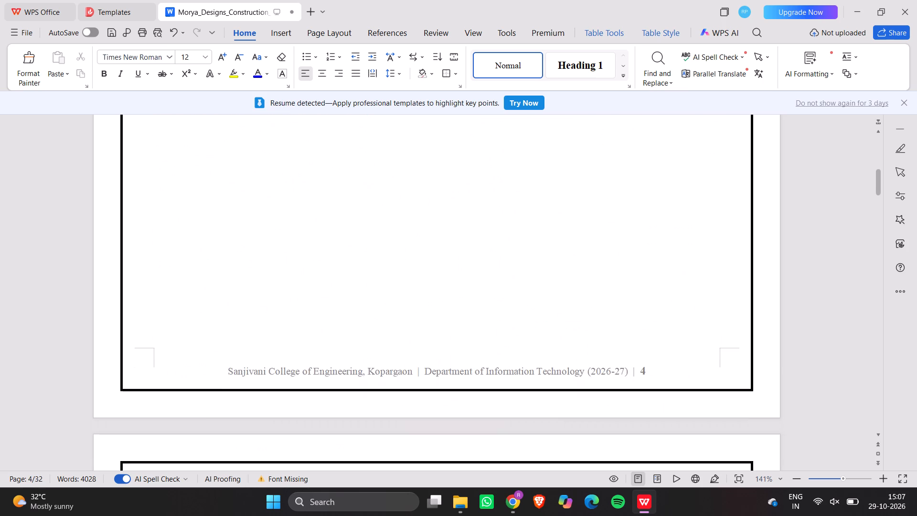
scroll(370, 334, down, 9)
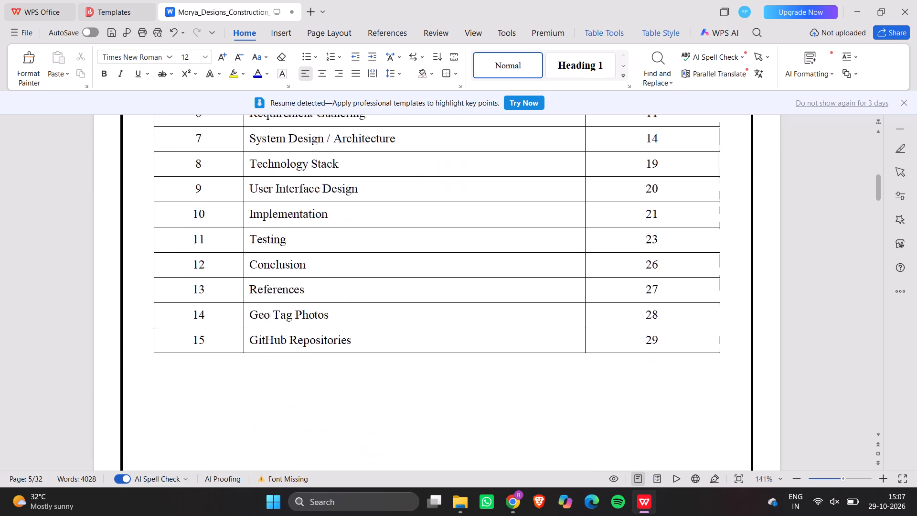
scroll(370, 334, down, 5)
scroll(370, 334, up, 5)
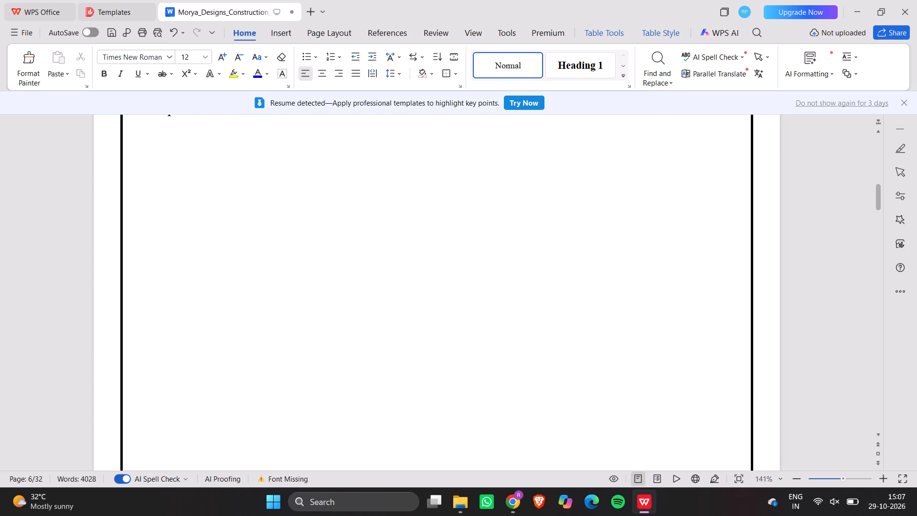
scroll(370, 334, up, 5)
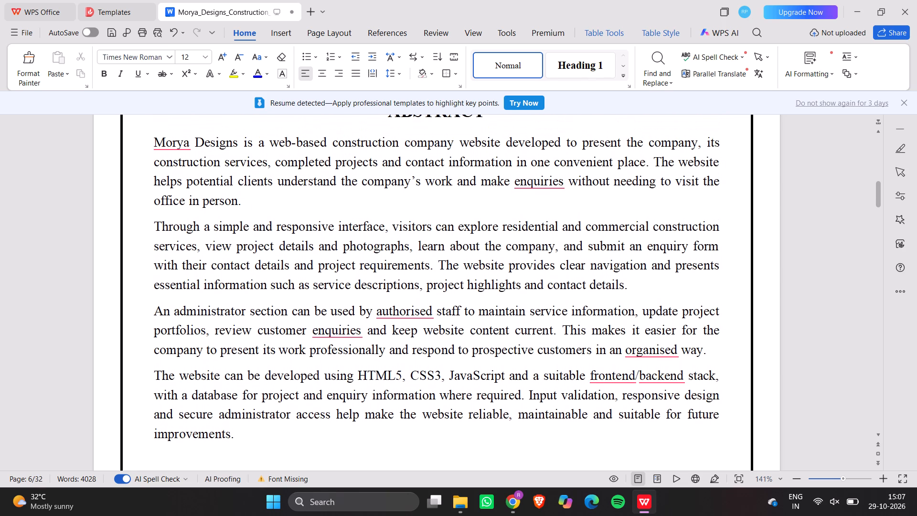
scroll(370, 334, up, 1)
scroll(419, 408, up, 1)
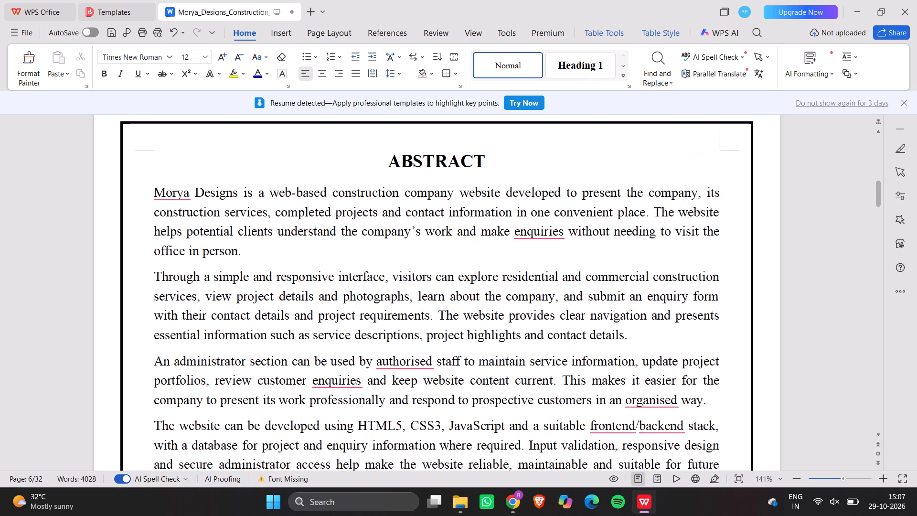
scroll(419, 408, up, 1)
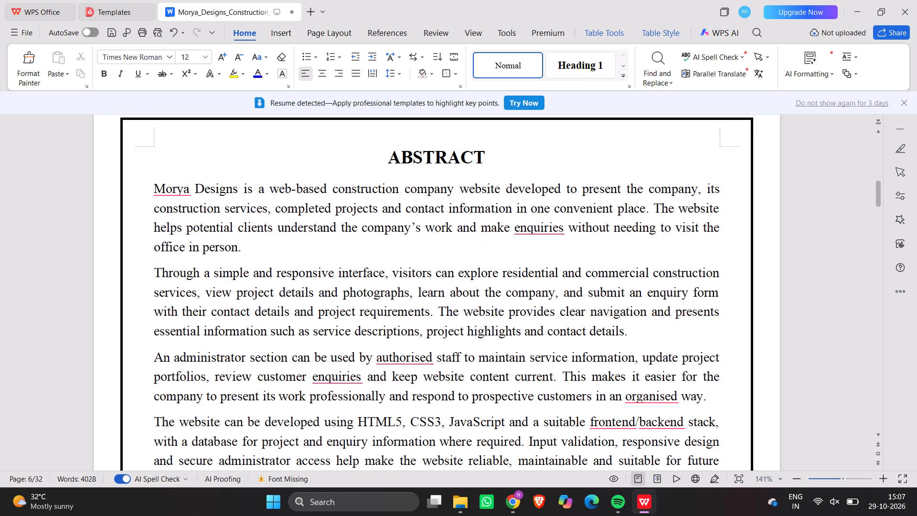
scroll(523, 317, down, 2)
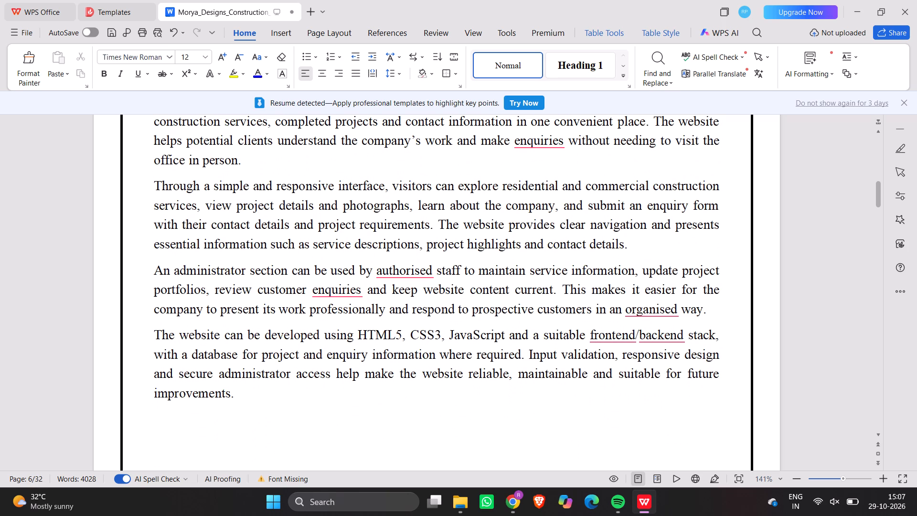
Close the report document without saving the changes.
click(916, 0)
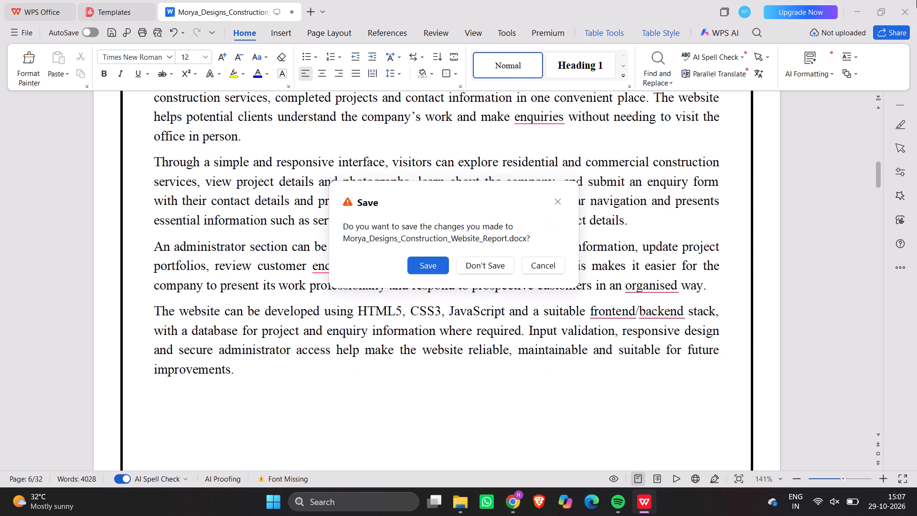
click(476, 261)
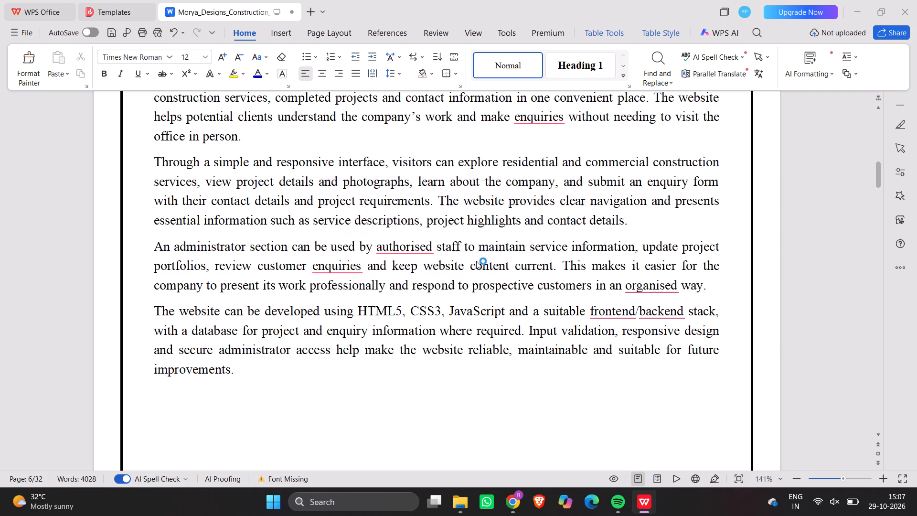
Copy Morya_Designs_Construction_Website_Report.docx from the recent files in File Explorer.
click(372, 299)
right_click(372, 299)
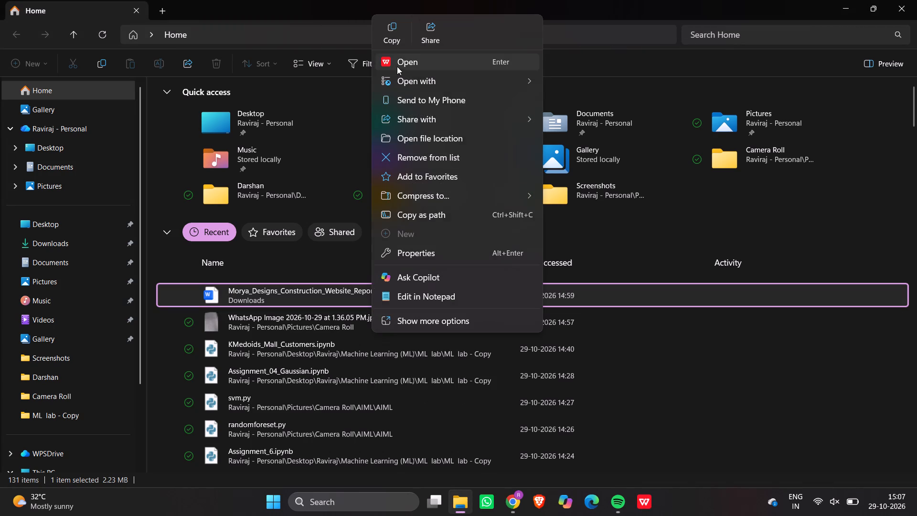
click(389, 32)
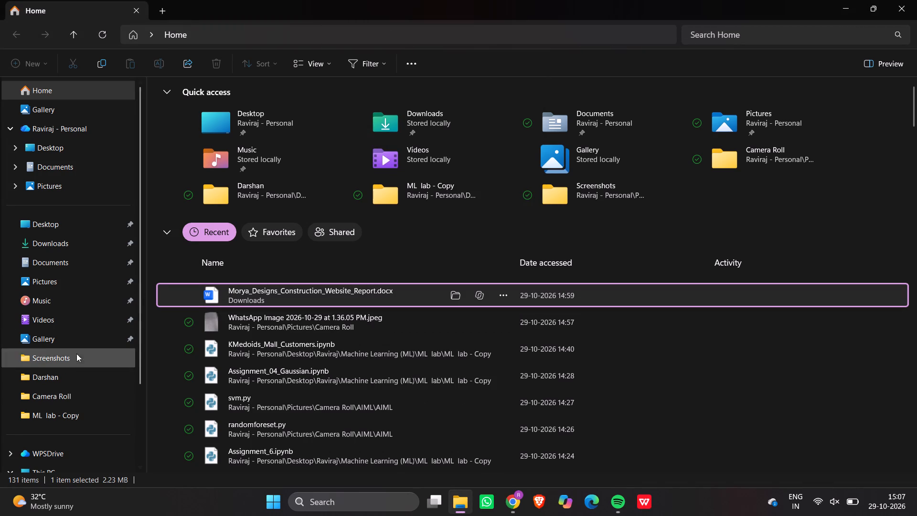
Open the ITBSL folder inside the Raviraj folder on the Desktop.
double_click(53, 228)
double_click(181, 156)
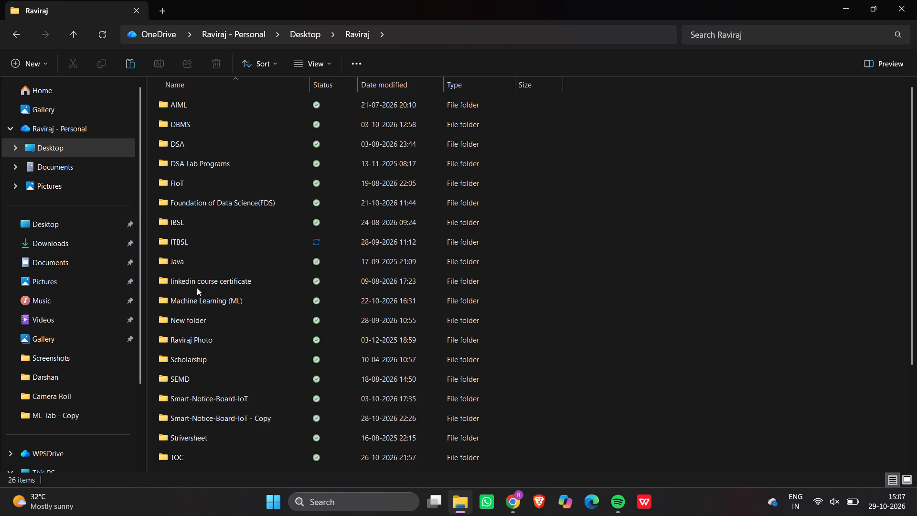
double_click(196, 246)
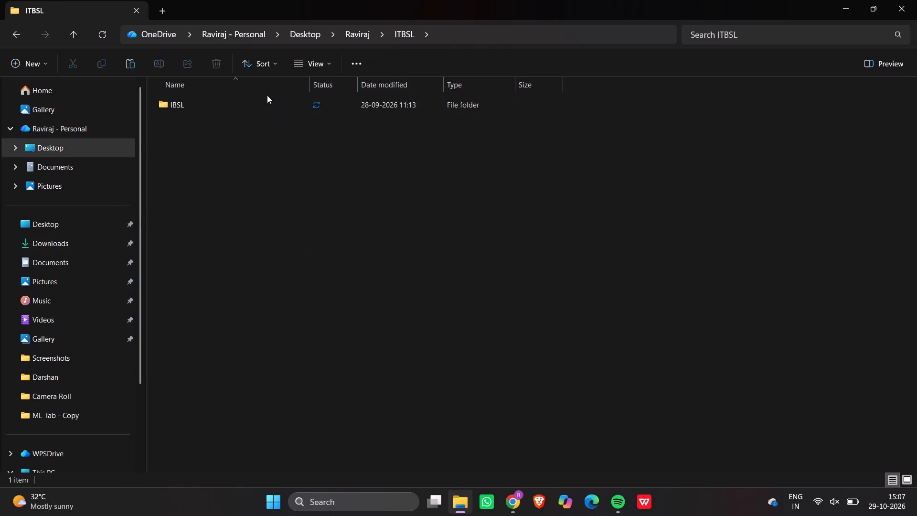
Check the contents of the IBSL subfolder, and return to the ITBSL folder.
click(267, 95)
drag(267, 95, 262, 104)
double_click(262, 104)
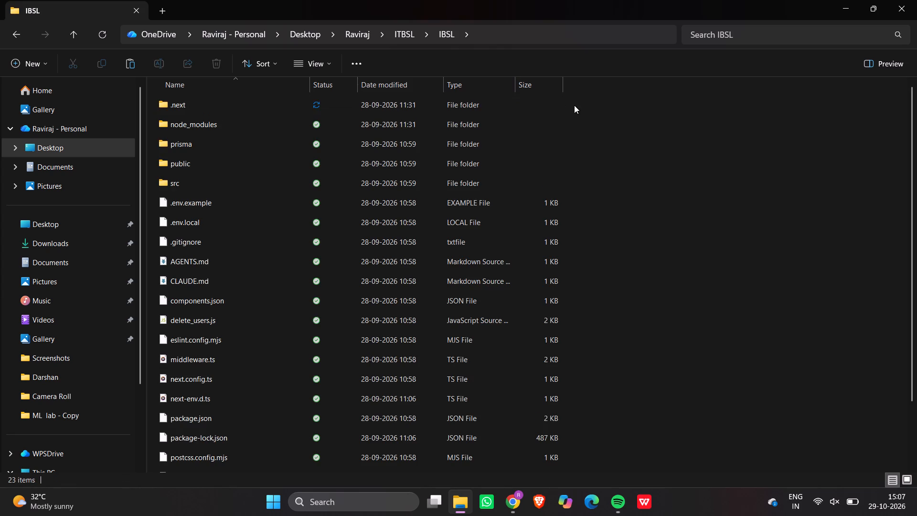
drag(356, 251, 196, 0)
click(21, 38)
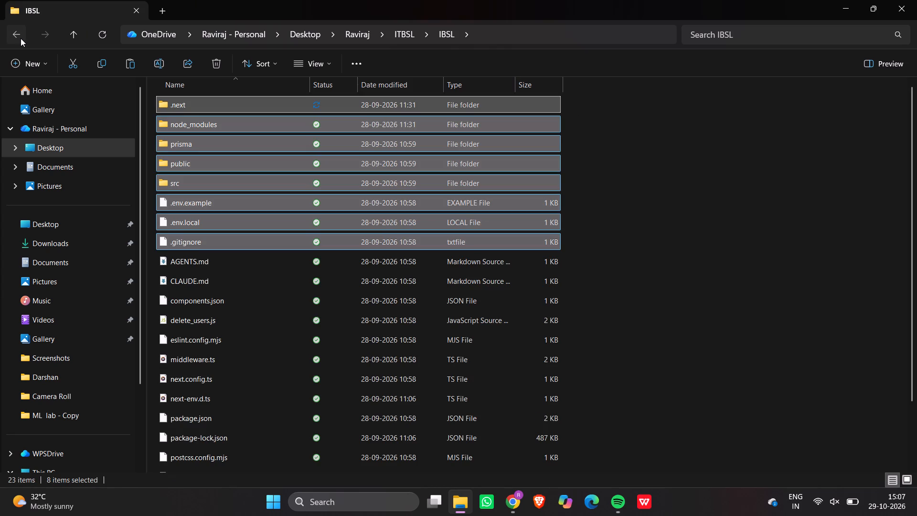
Return to the Raviraj folder and paste the copied Morya Designs report document there.
click(21, 38)
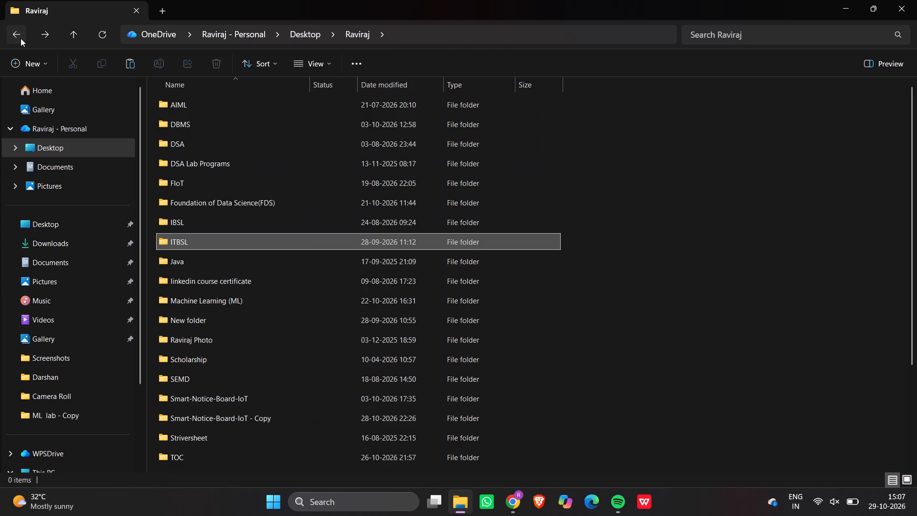
right_click(648, 233)
click(663, 158)
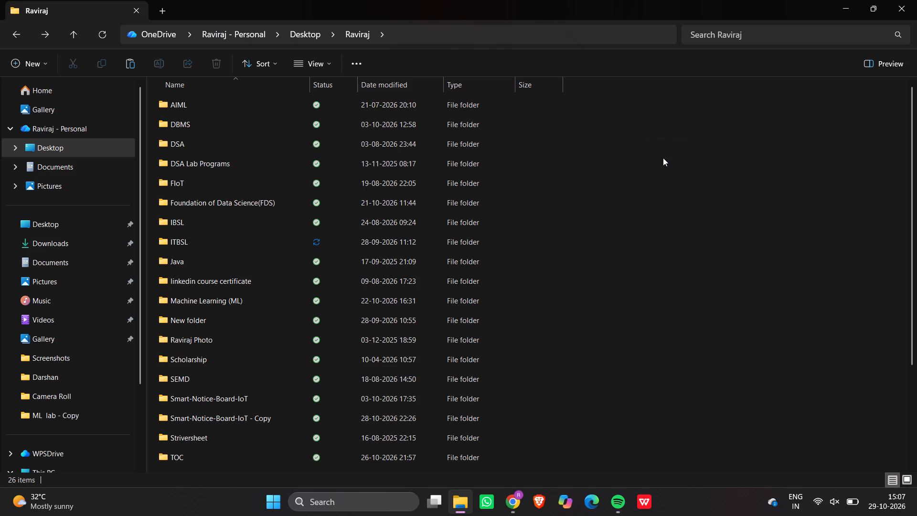
Open the pasted Morya_Designs_Construction_Website_Report.docx from the Raviraj folder in Microsoft Word.
click(331, 468)
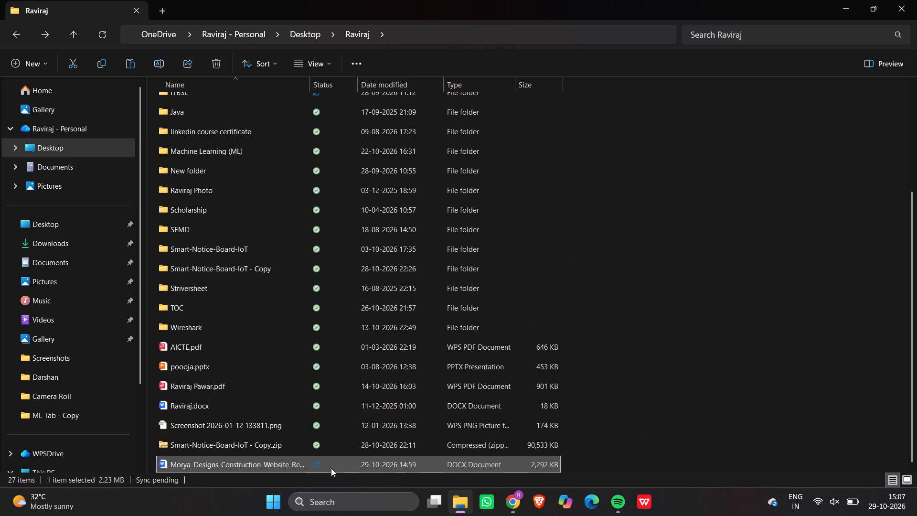
right_click(331, 468)
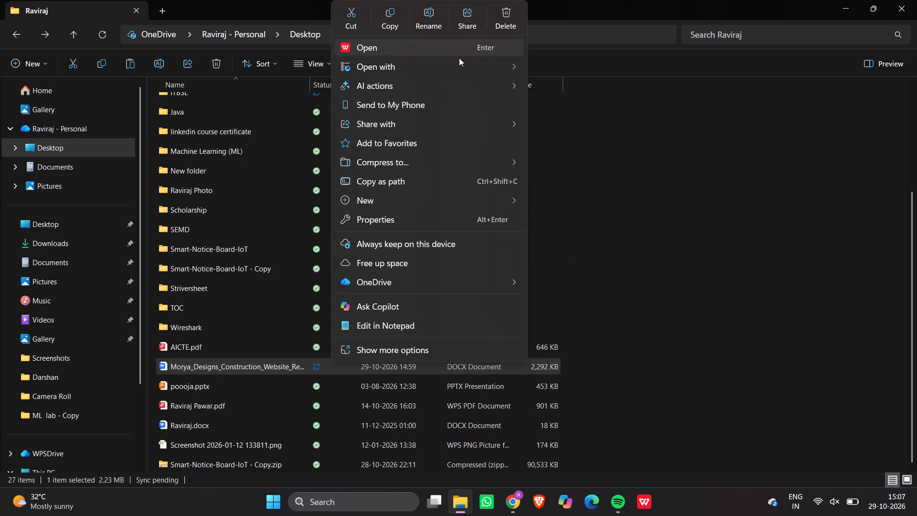
click(552, 63)
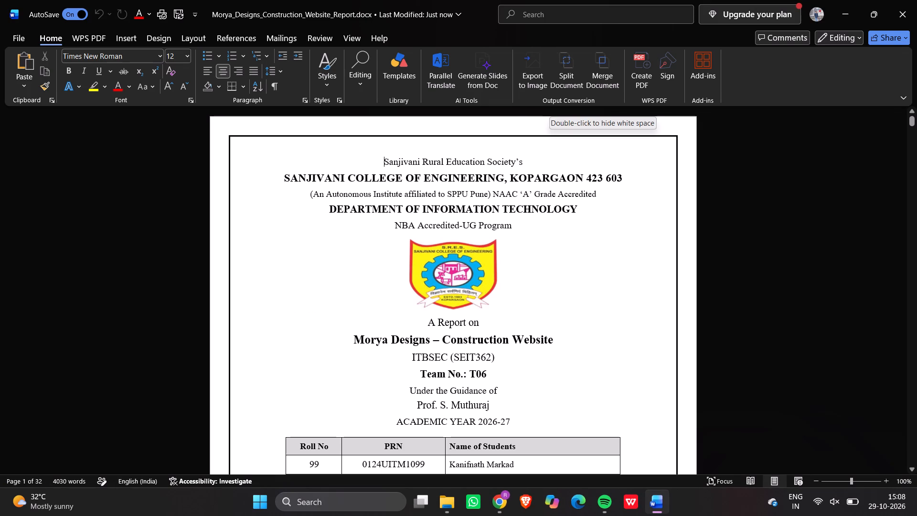
Insert a blank line at the top of the cover page, above "Sanjivani Rural Education Society's".
scroll(559, 161, down, 2)
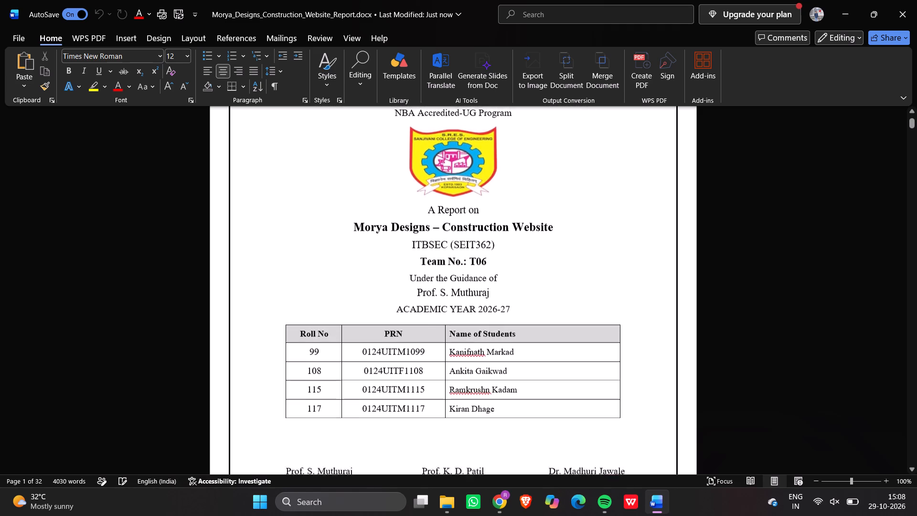
scroll(559, 161, down, 2)
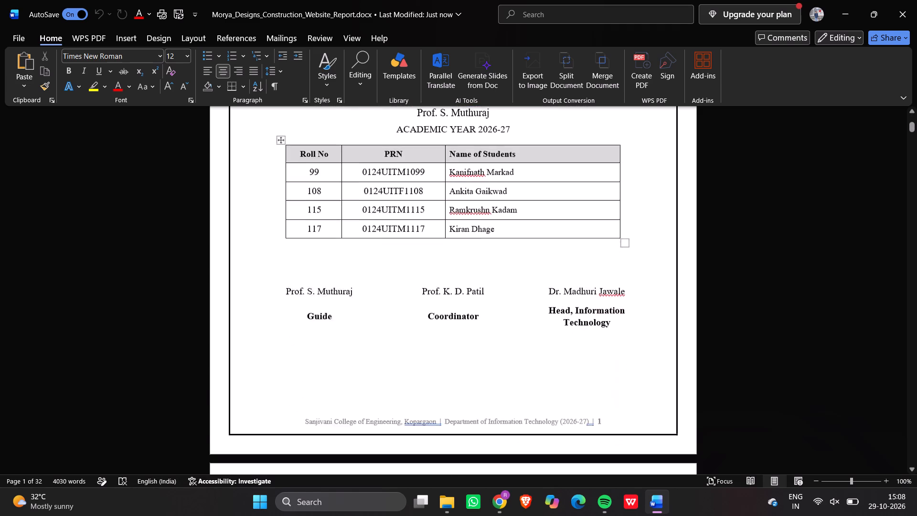
scroll(559, 161, down, 1)
key(Return)
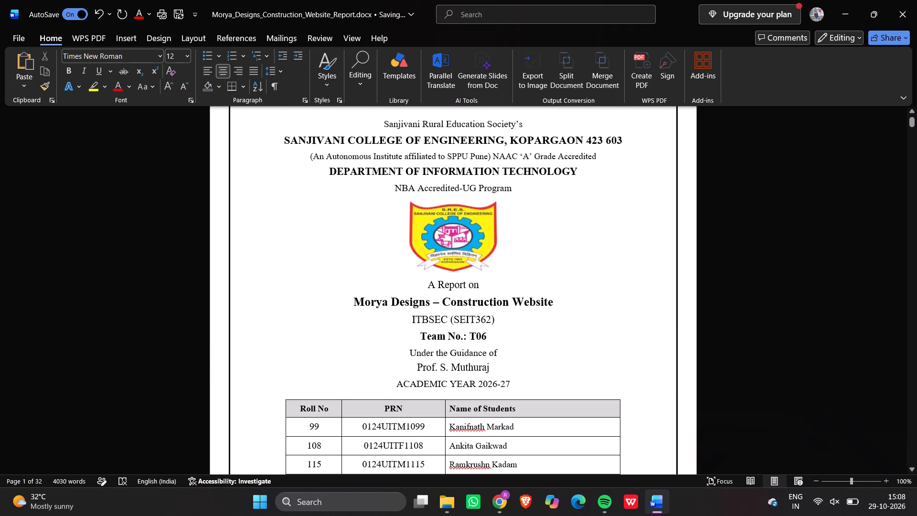
scroll(559, 161, up, 1)
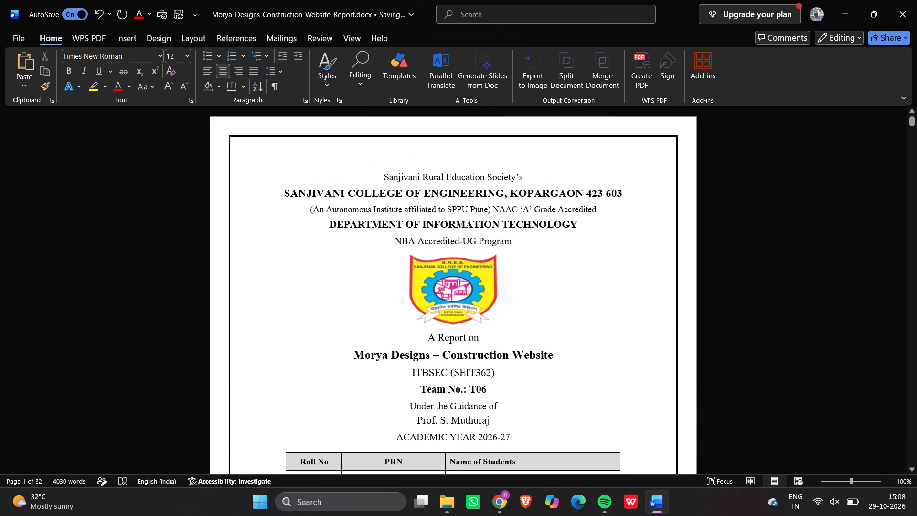
Review the report's opening pages, including the declaration, acknowledgement, problem identification chapter and abstract.
scroll(559, 161, down, 13)
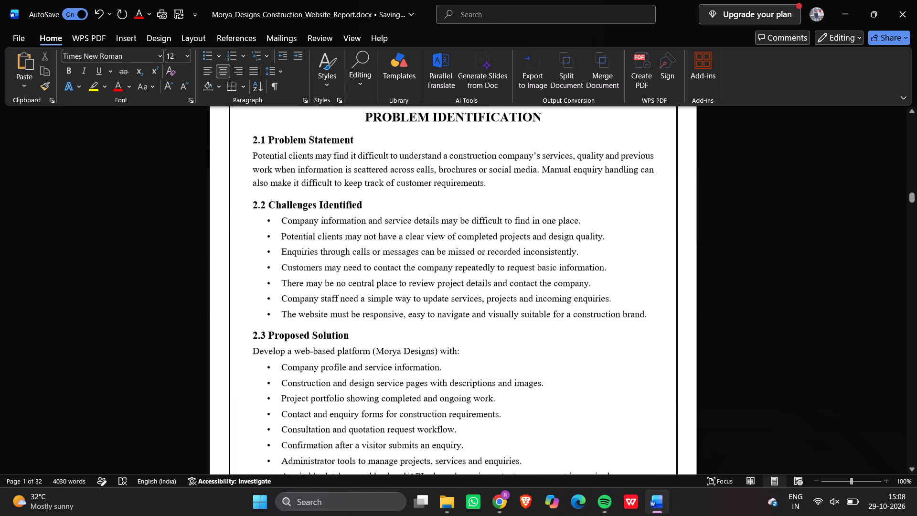
scroll(559, 161, up, 14)
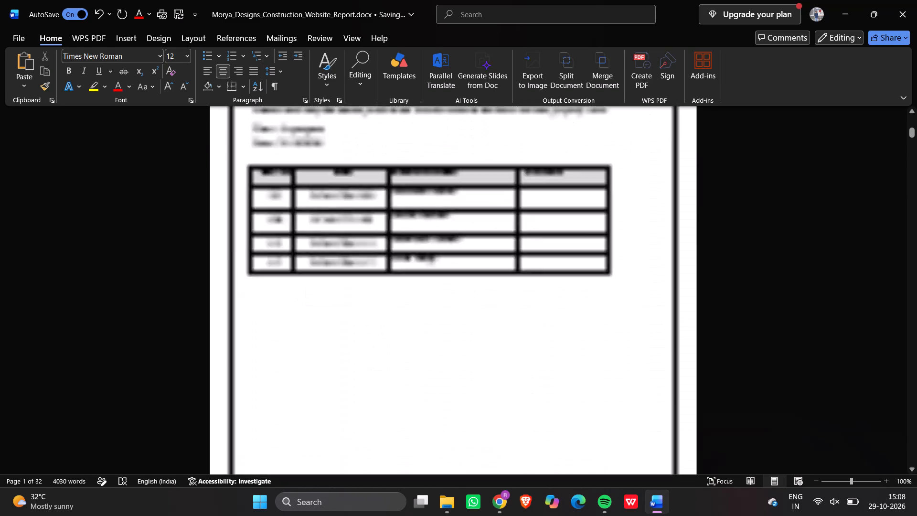
scroll(559, 161, up, 3)
scroll(559, 161, down, 4)
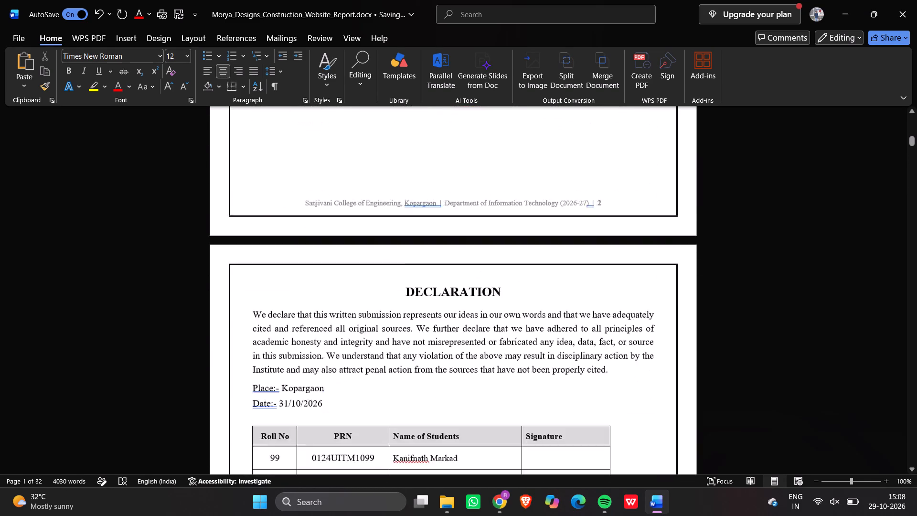
scroll(559, 161, down, 7)
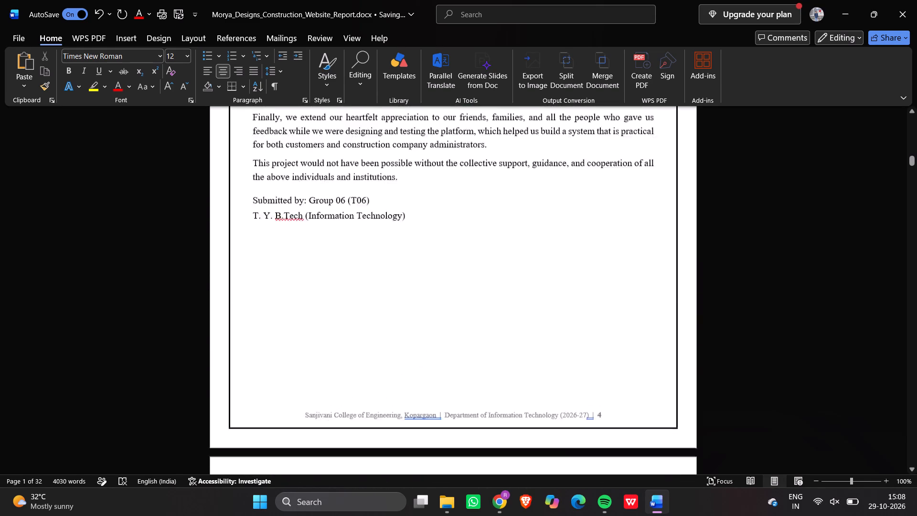
scroll(559, 161, down, 1)
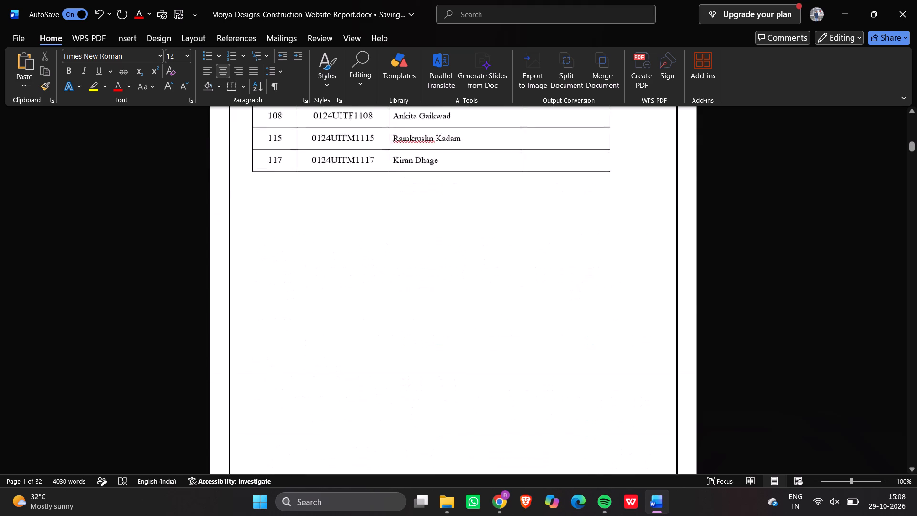
scroll(559, 161, down, 6)
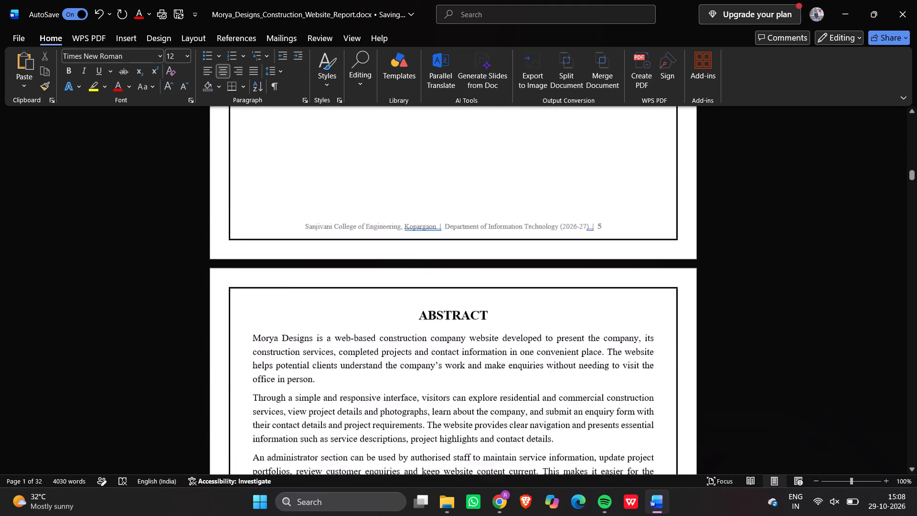
scroll(559, 161, down, 1)
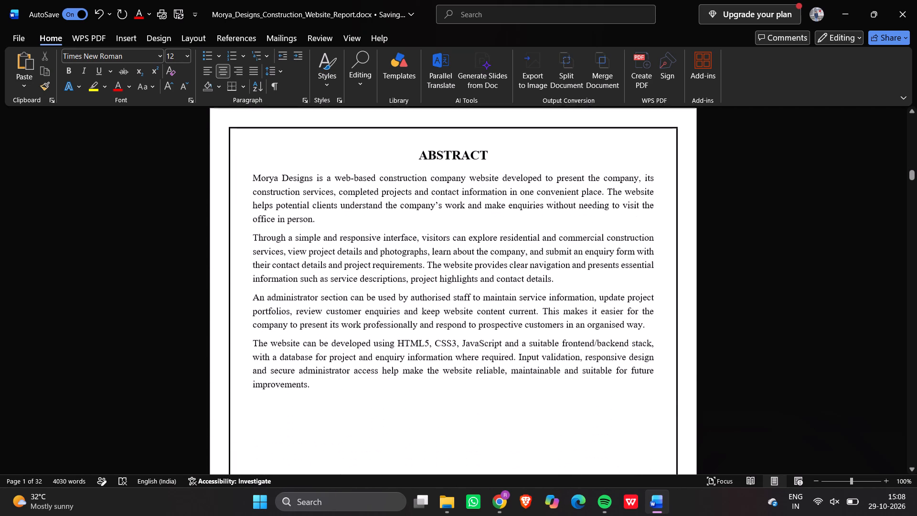
scroll(559, 161, down, 2)
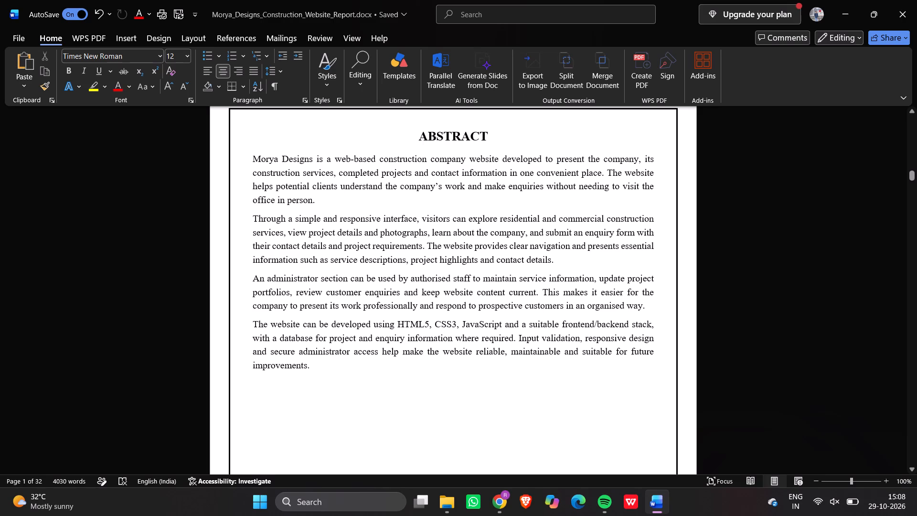
Left-align the ABSTRACT heading and all the paragraphs of the abstract on page 6.
drag(245, 152, 389, 372)
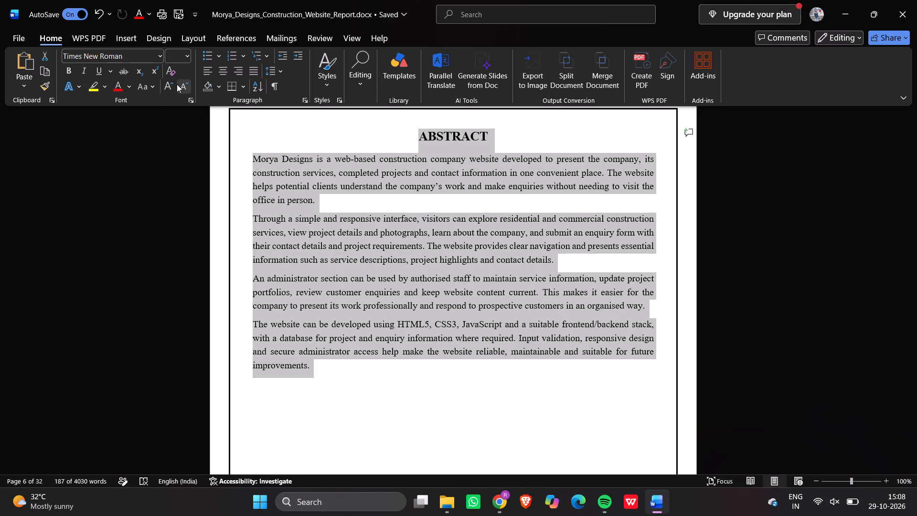
click(206, 66)
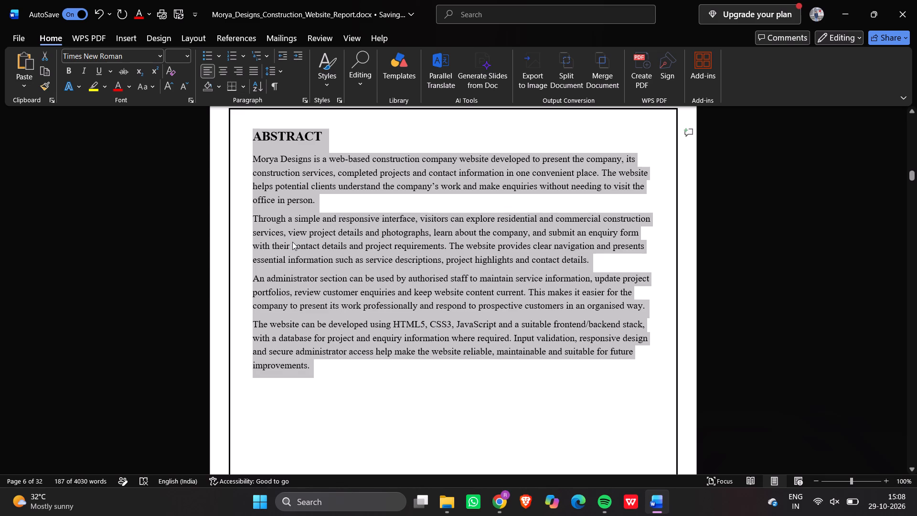
Join the abstract's second and third paragraphs onto the first so they form one continuous paragraph.
click(325, 202)
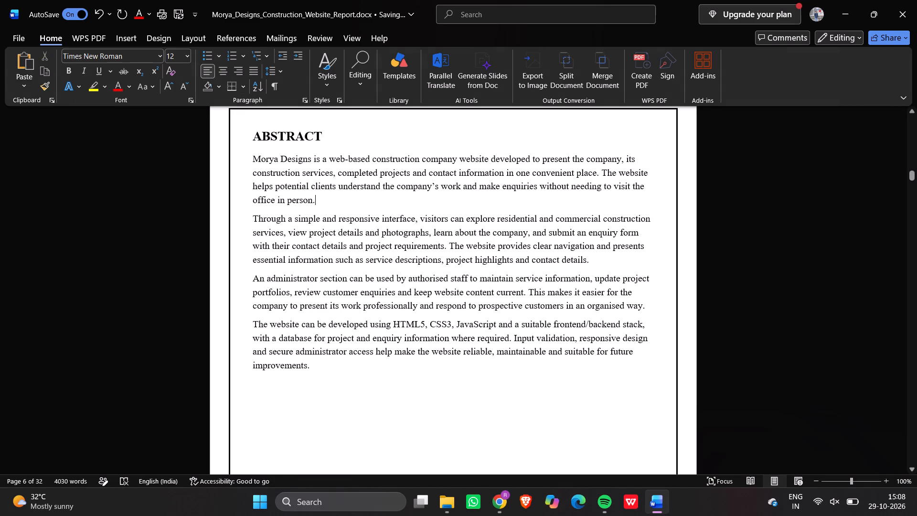
click(251, 215)
key(BackSpace)
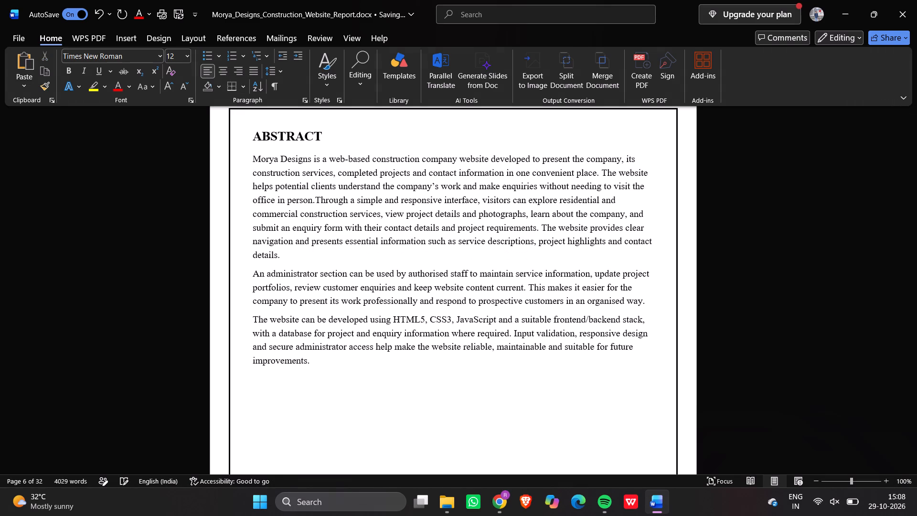
click(253, 275)
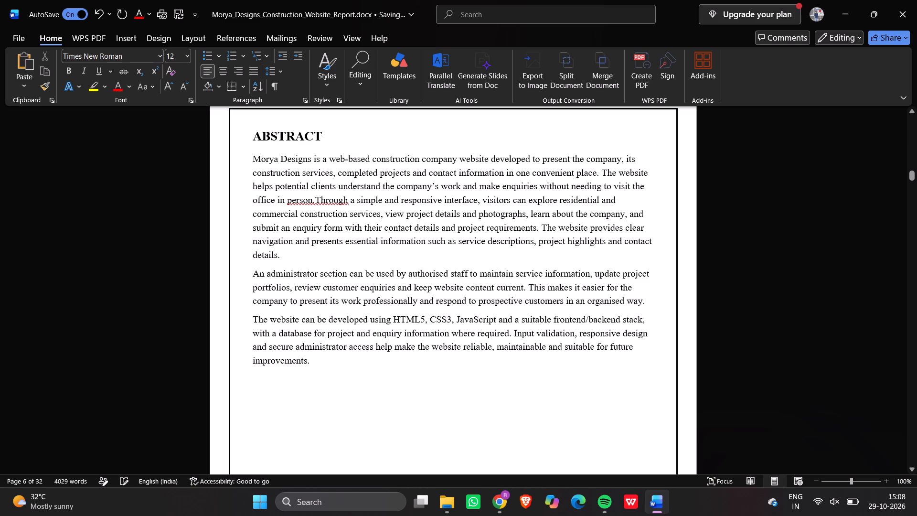
key(BackSpace)
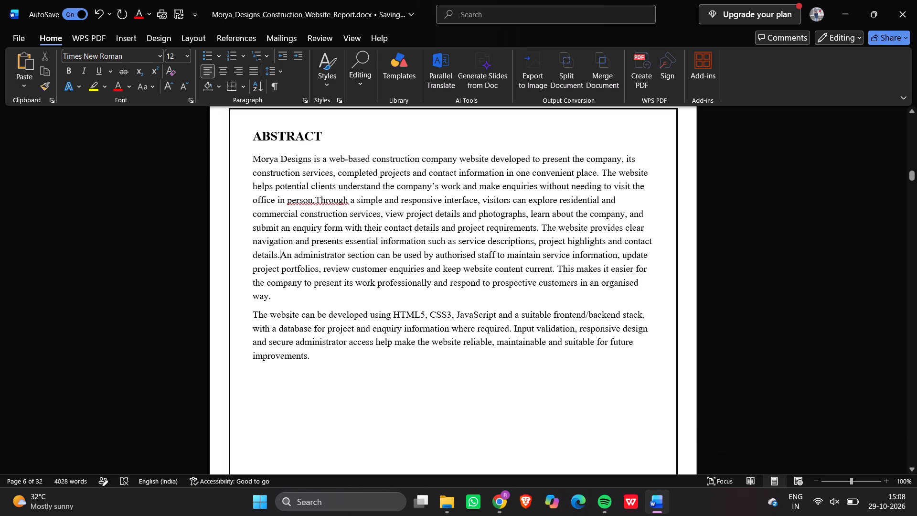
Delete the abstract's last paragraph, which begins "The website can be developed using HTML5", including its final full stop.
drag(254, 308, 310, 364)
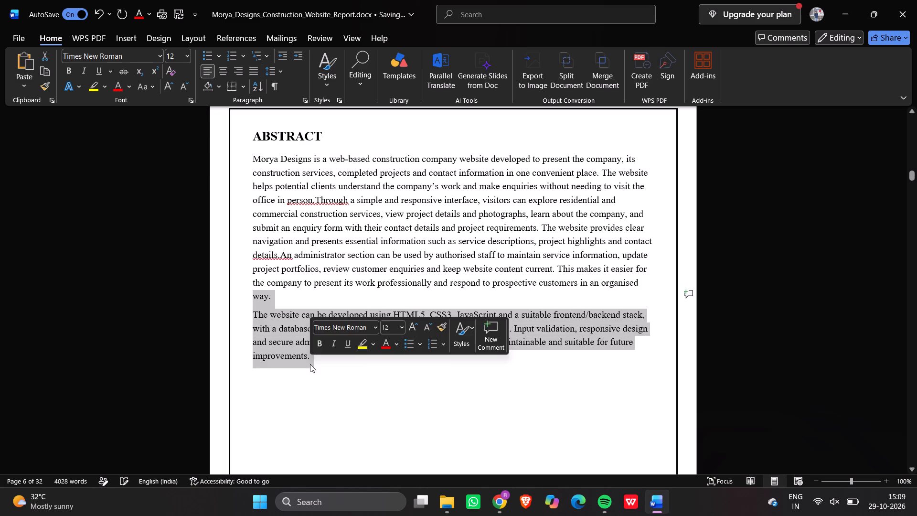
click(246, 317)
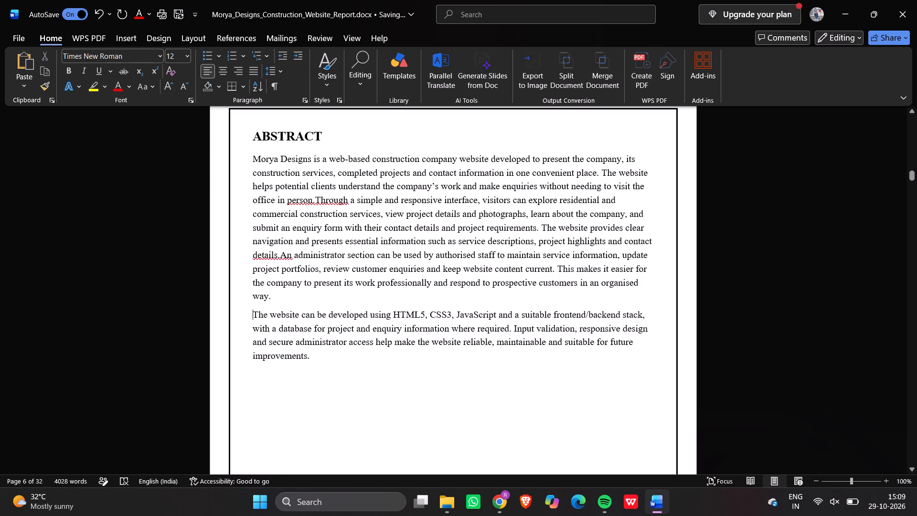
drag(248, 316, 307, 354)
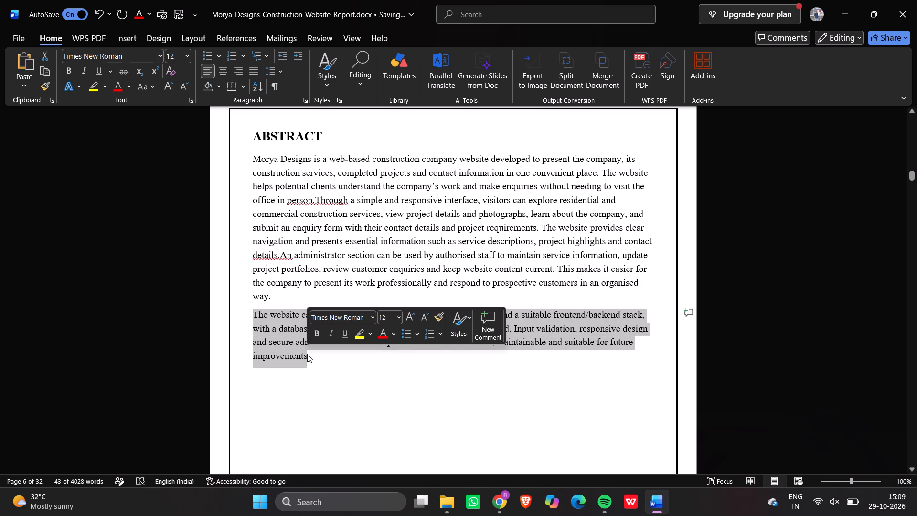
key(BackSpace)
key(Right)
key(BackSpace)
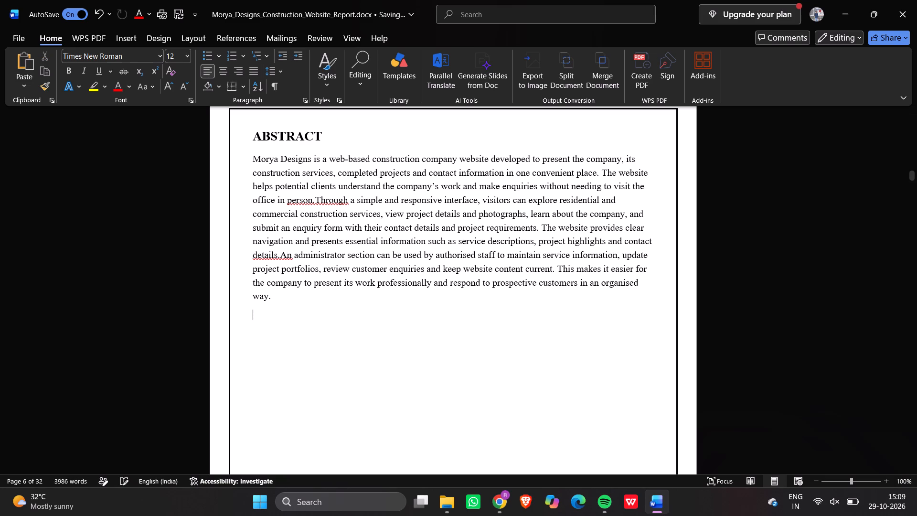
Center the ABSTRACT heading on the page.
drag(256, 139, 319, 121)
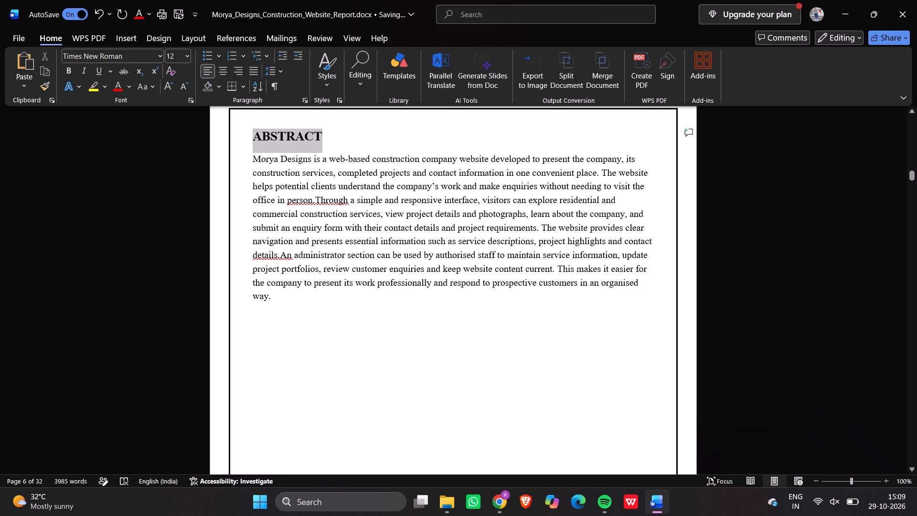
drag(319, 121, 332, 124)
click(227, 73)
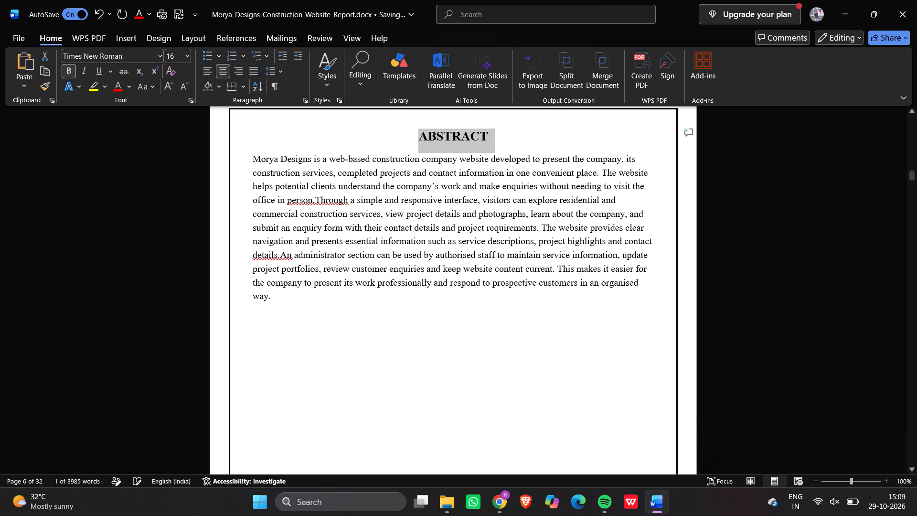
click(467, 326)
Review the Introduction and Problem Identification chapters, and check the INDEX table and the pages after it.
scroll(467, 326, down, 2)
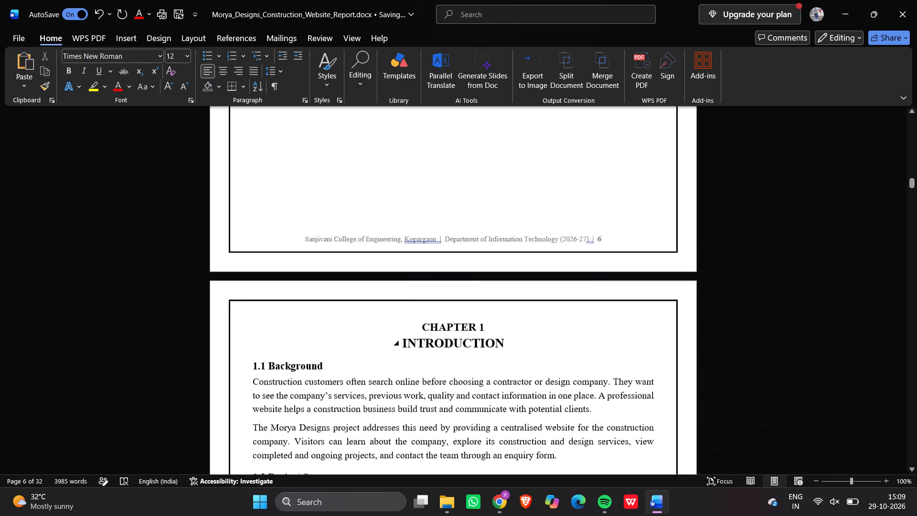
scroll(467, 326, down, 3)
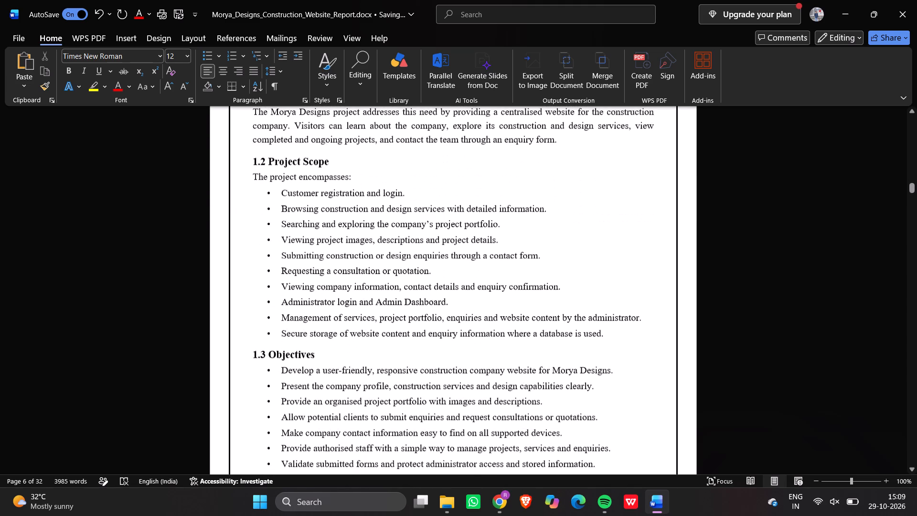
scroll(467, 326, down, 2)
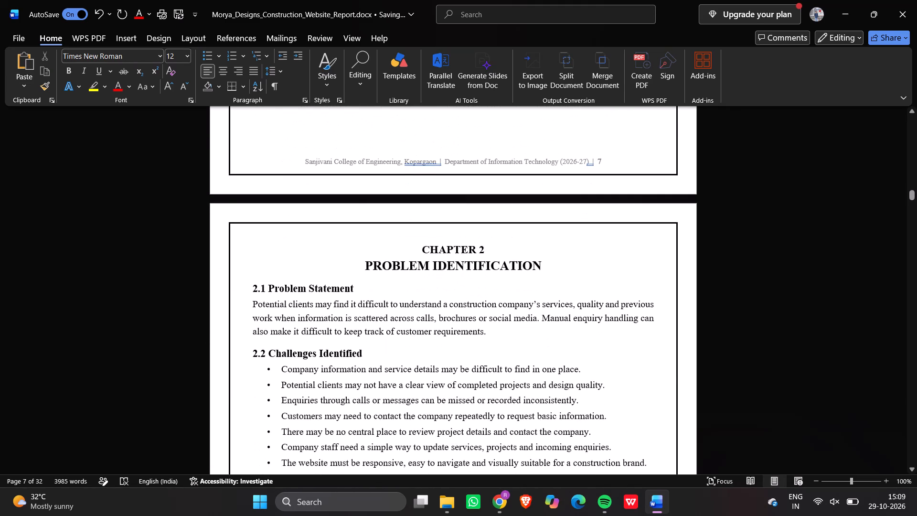
scroll(467, 326, up, 10)
scroll(467, 326, down, 1)
scroll(467, 326, up, 1)
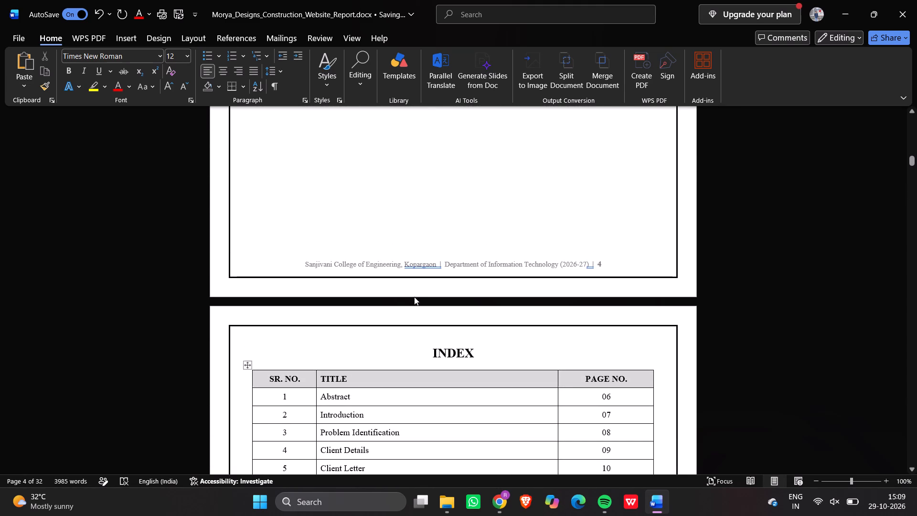
scroll(522, 248, down, 3)
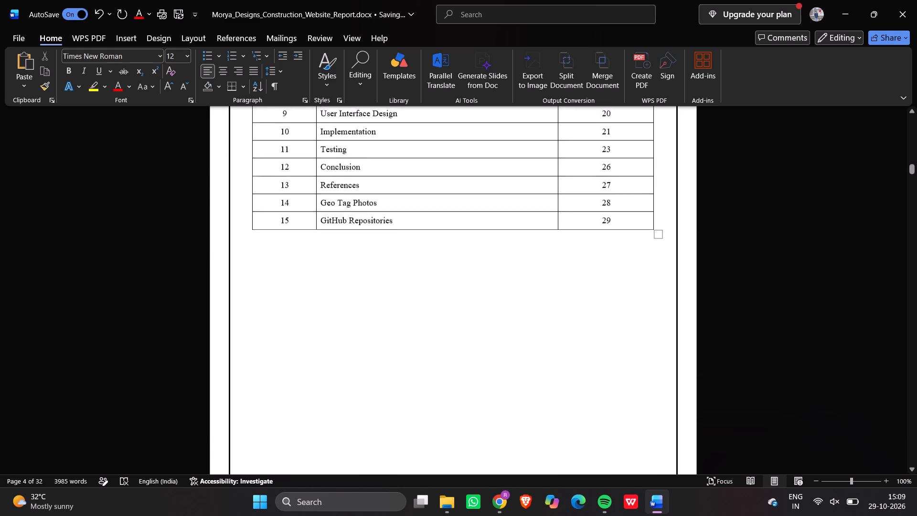
scroll(522, 248, down, 4)
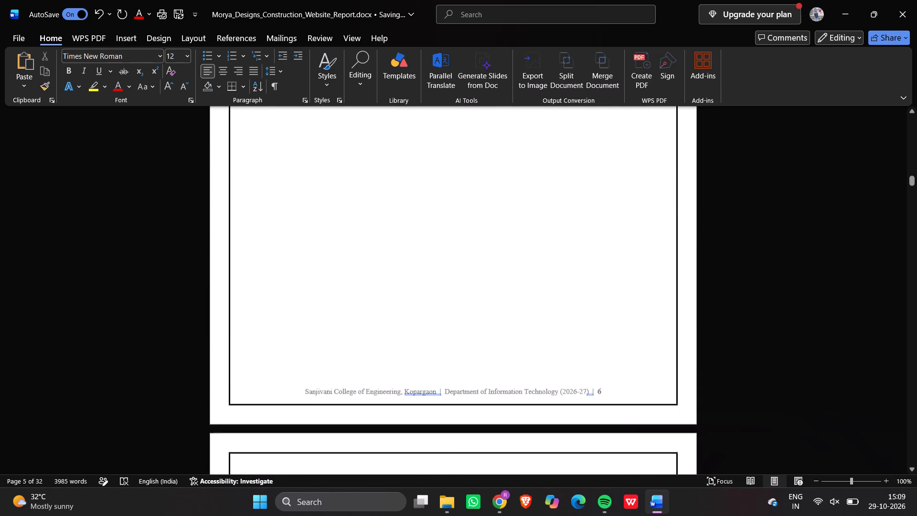
Check the pages around the abstract and Introduction against the titles and page numbers in the INDEX table.
scroll(522, 248, down, 4)
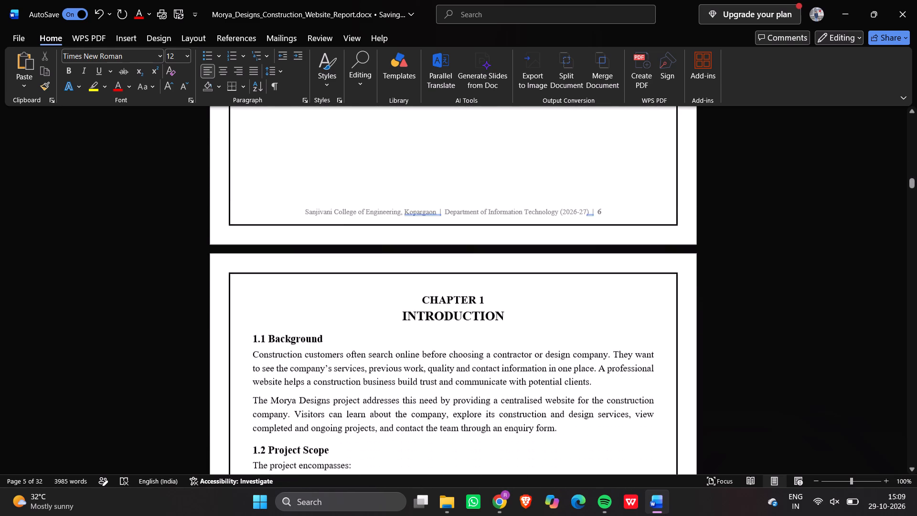
scroll(522, 248, down, 1)
scroll(522, 248, up, 6)
scroll(522, 248, down, 1)
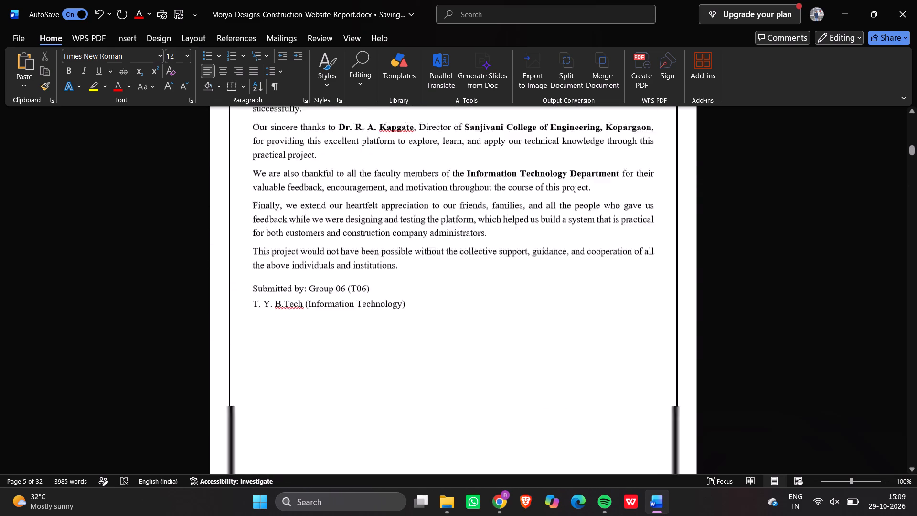
scroll(522, 248, down, 2)
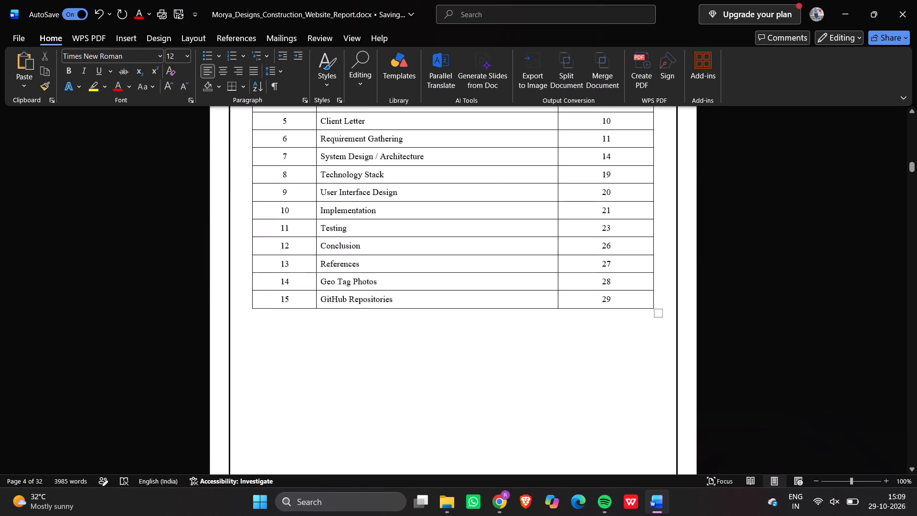
scroll(522, 248, up, 1)
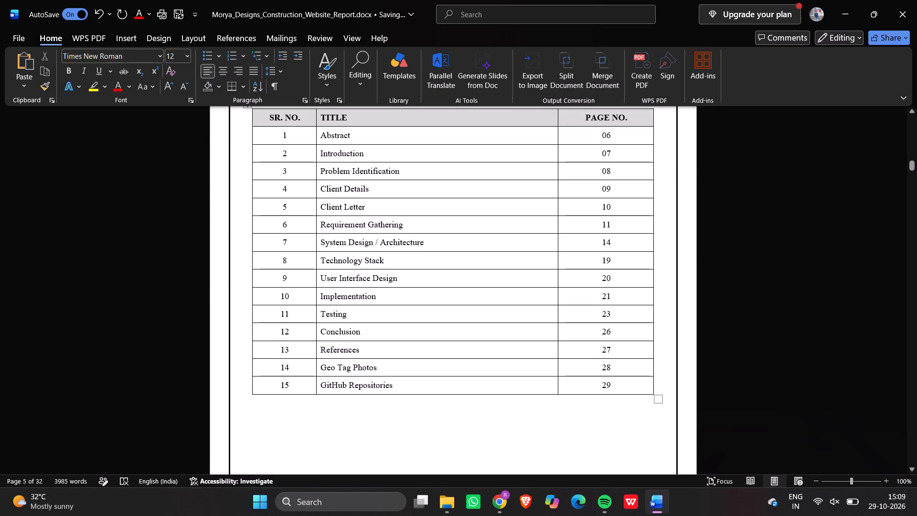
Review the Client Details, Client Letter and Requirement Gathering chapters, including the client letter placeholder and the functional requirements.
scroll(609, 209, down, 8)
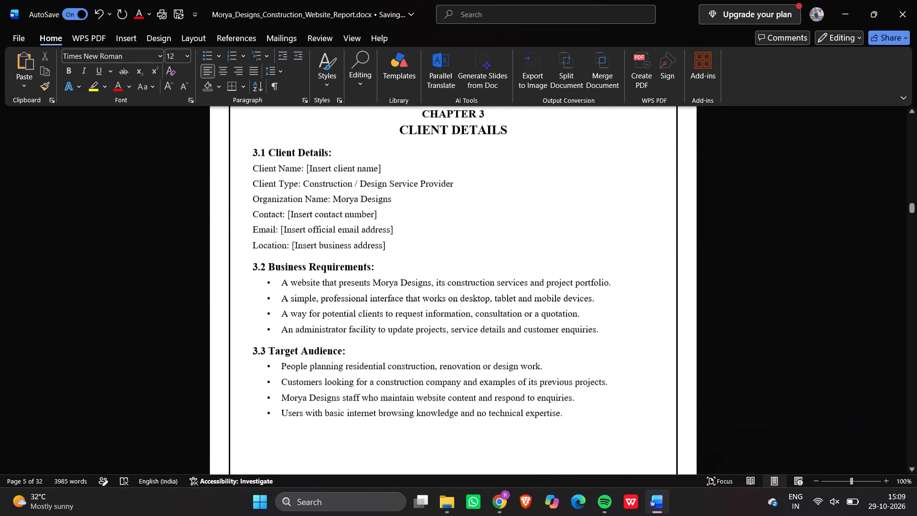
scroll(609, 209, down, 4)
scroll(609, 209, up, 1)
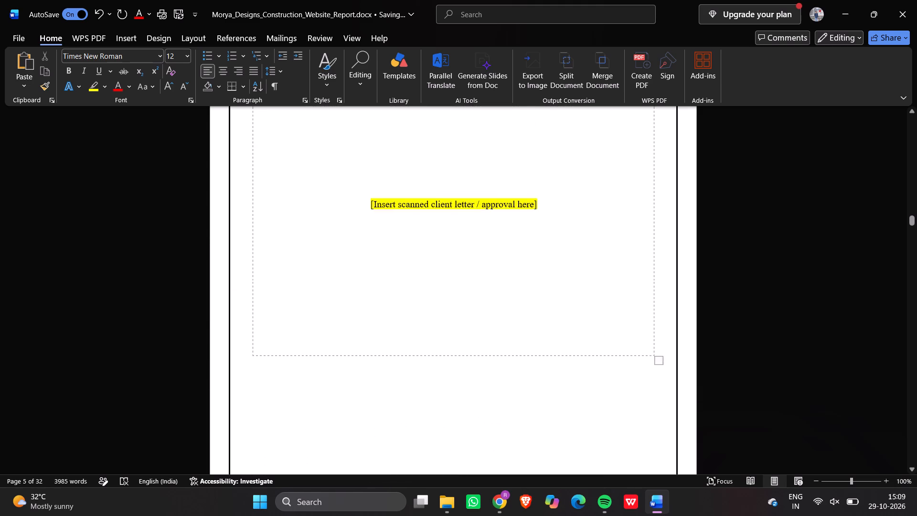
scroll(609, 209, up, 1)
scroll(551, 260, up, 1)
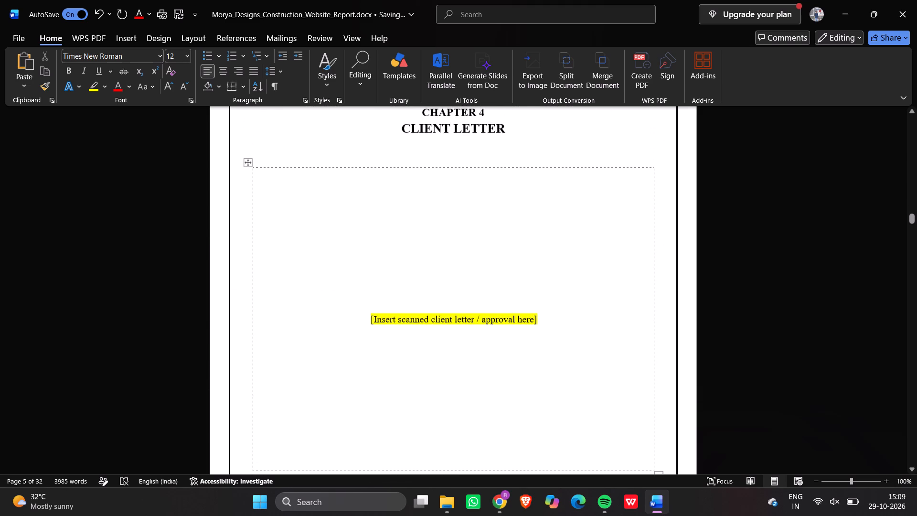
scroll(551, 260, up, 1)
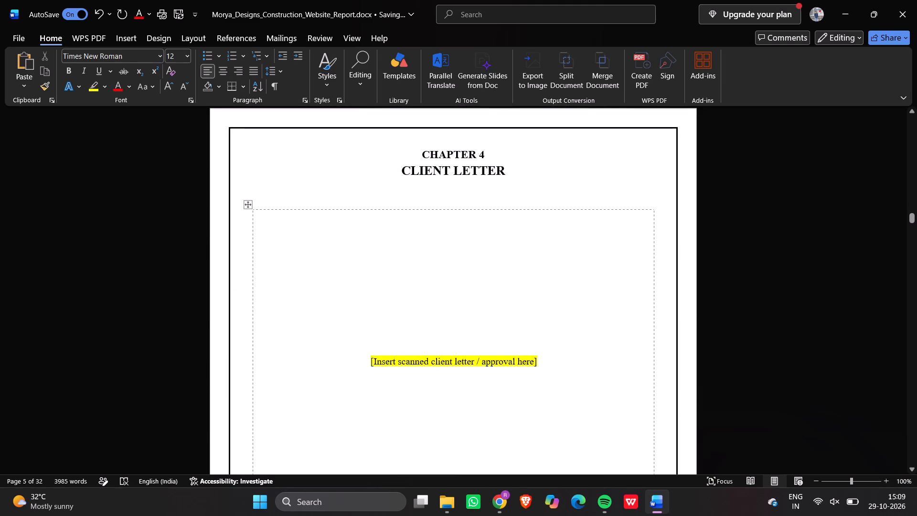
scroll(512, 331, down, 1)
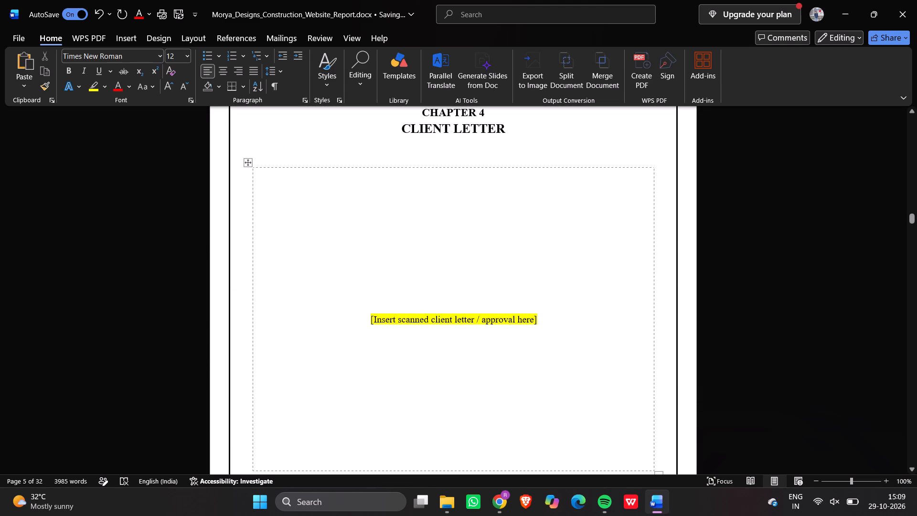
scroll(512, 331, down, 5)
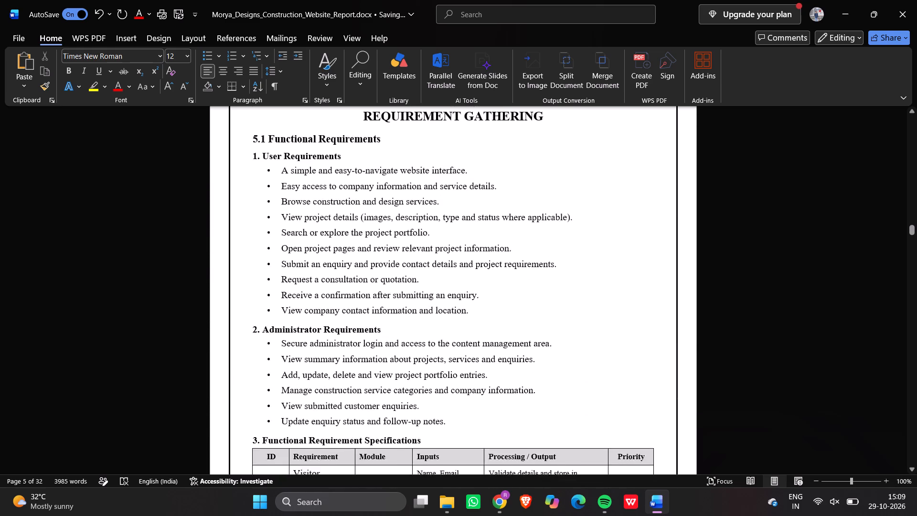
scroll(512, 331, down, 6)
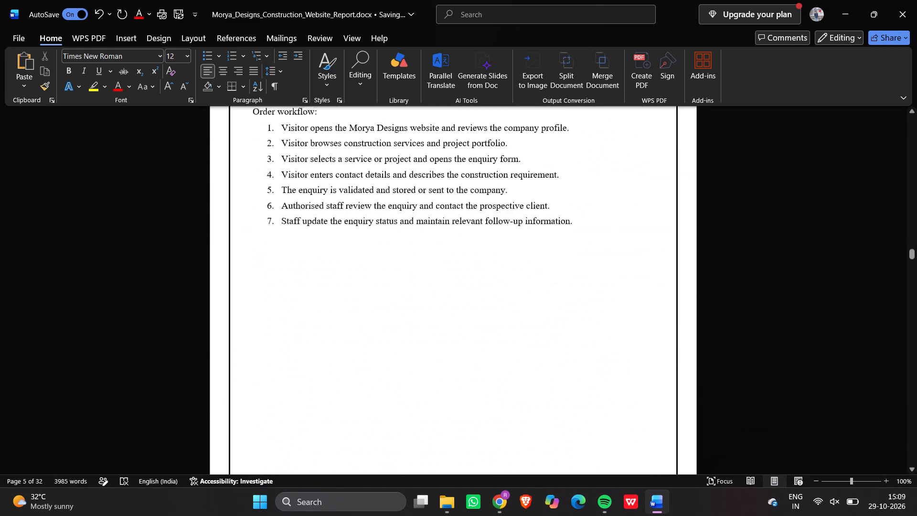
Examine the system design chapter's data design table and its use case, activity, sequence, data flow, class and ER diagrams.
scroll(512, 331, down, 6)
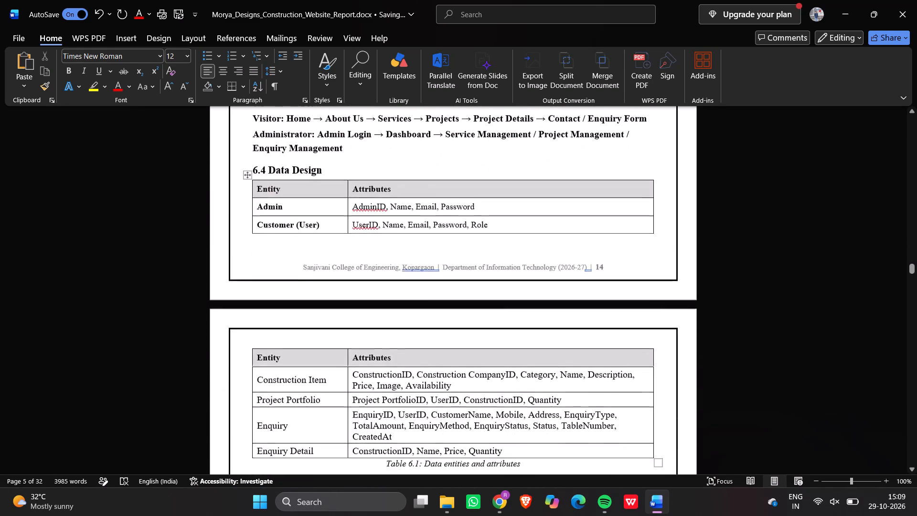
scroll(512, 331, down, 2)
scroll(512, 331, up, 1)
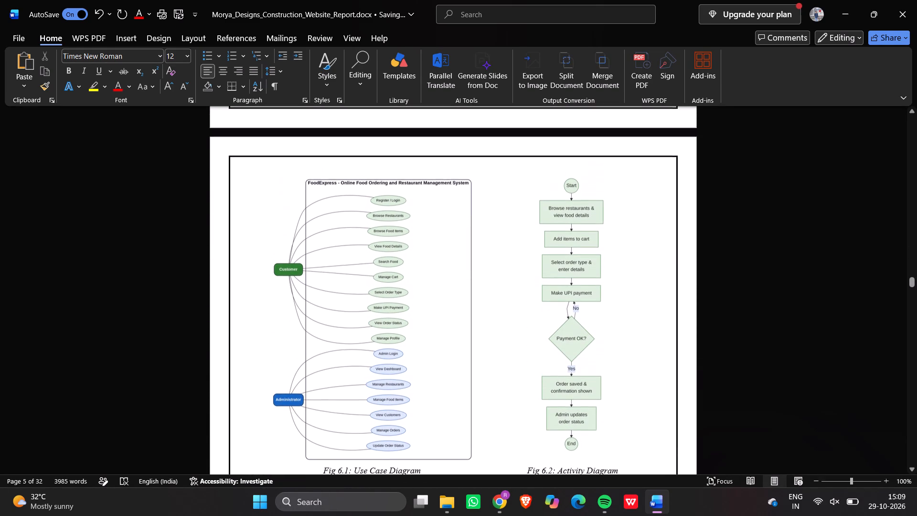
scroll(512, 331, up, 1)
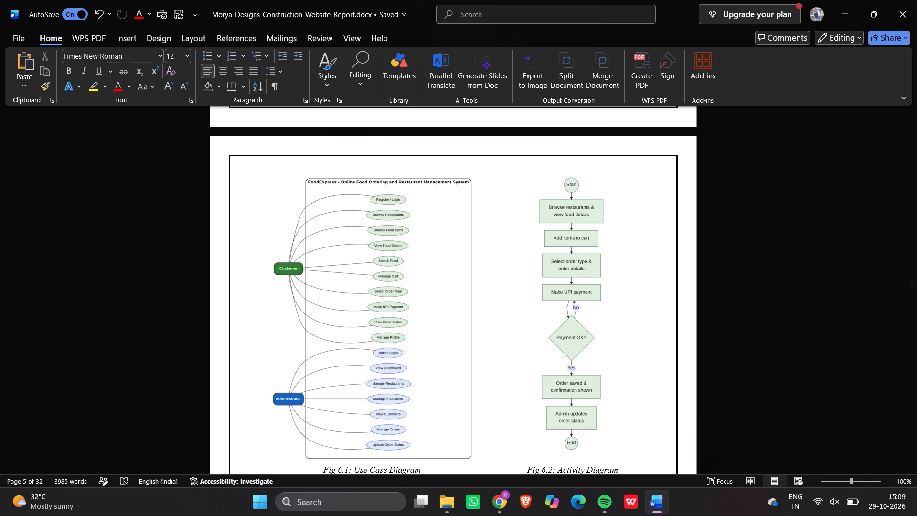
scroll(512, 331, down, 1)
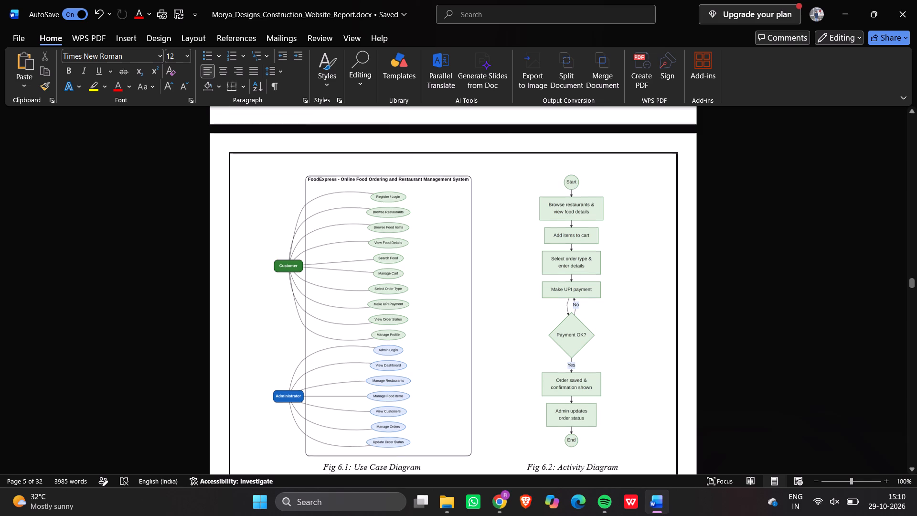
scroll(512, 331, down, 8)
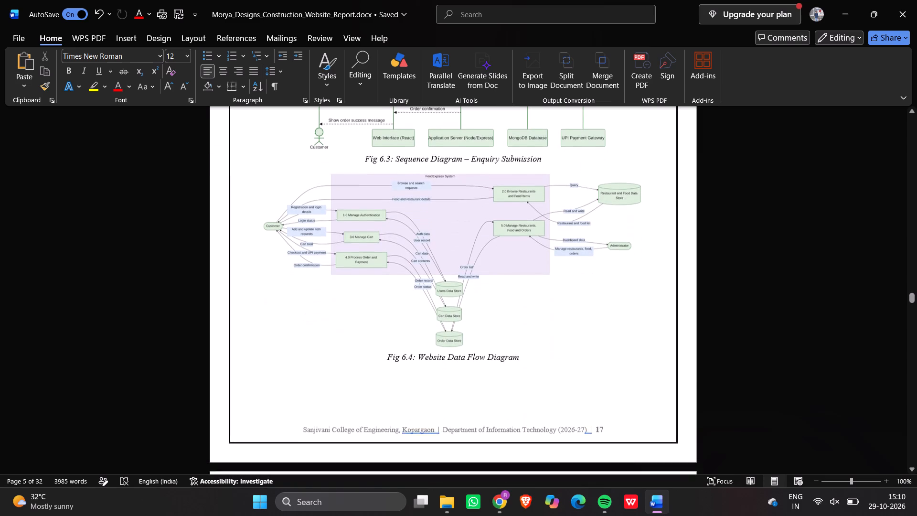
scroll(512, 331, down, 4)
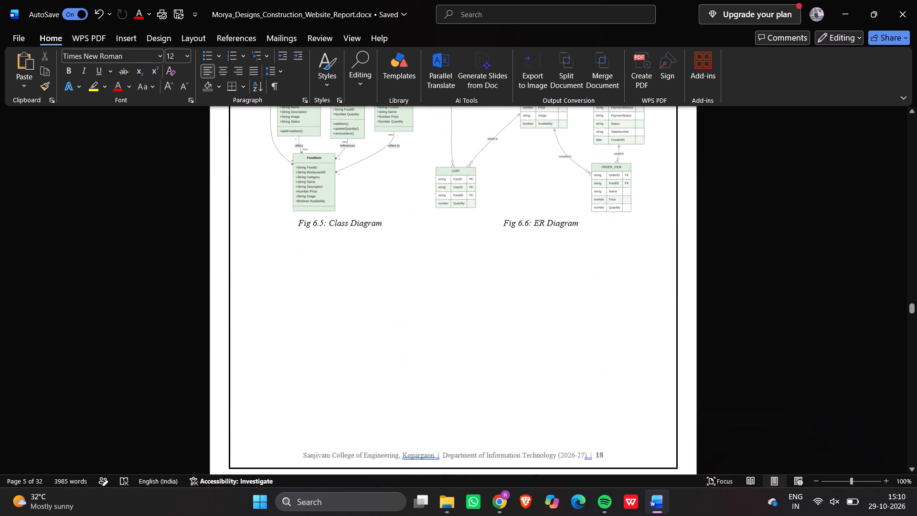
Review the Technology Stack chapter with its Operating Environment table and constraints, continuing to the Design Screens / Wireframes section.
scroll(512, 331, down, 6)
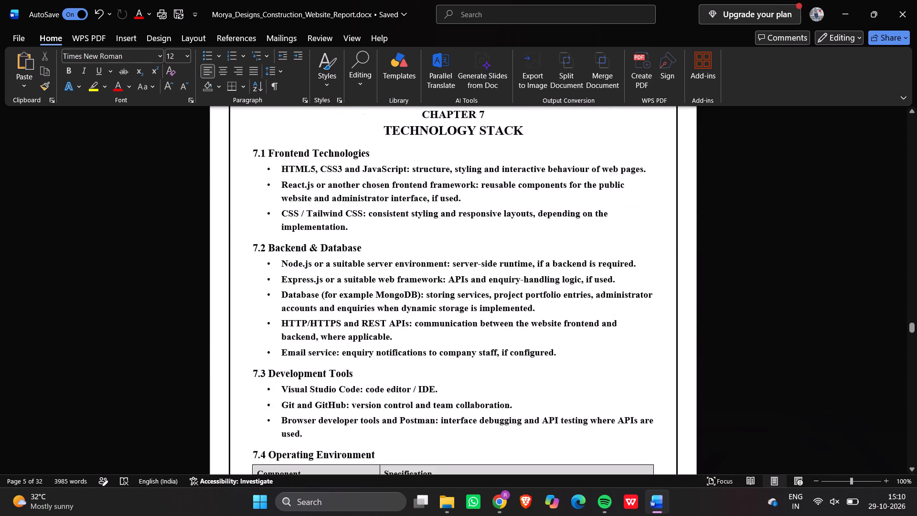
scroll(512, 331, down, 2)
scroll(512, 331, up, 3)
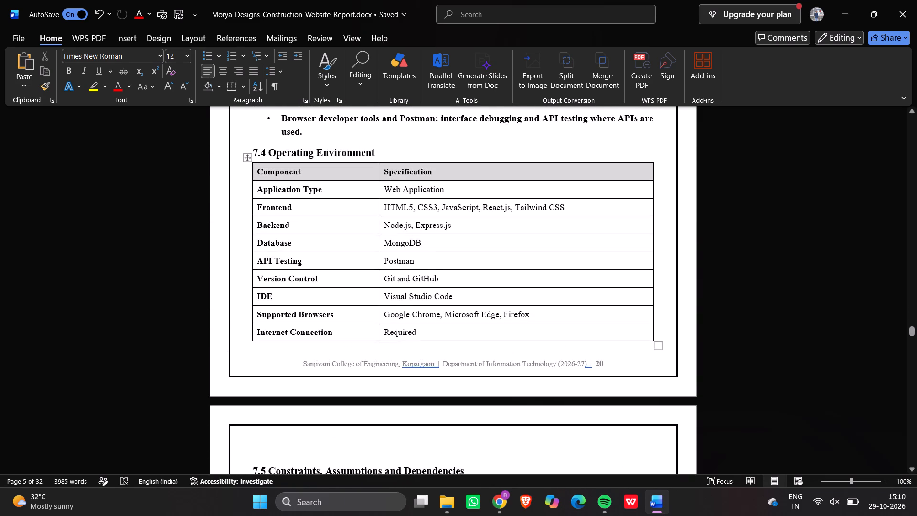
scroll(512, 331, up, 4)
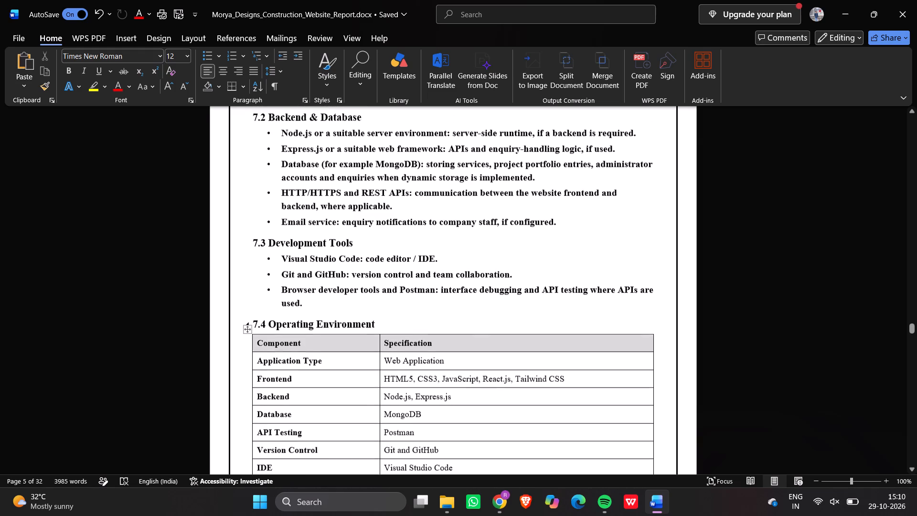
scroll(512, 331, down, 1)
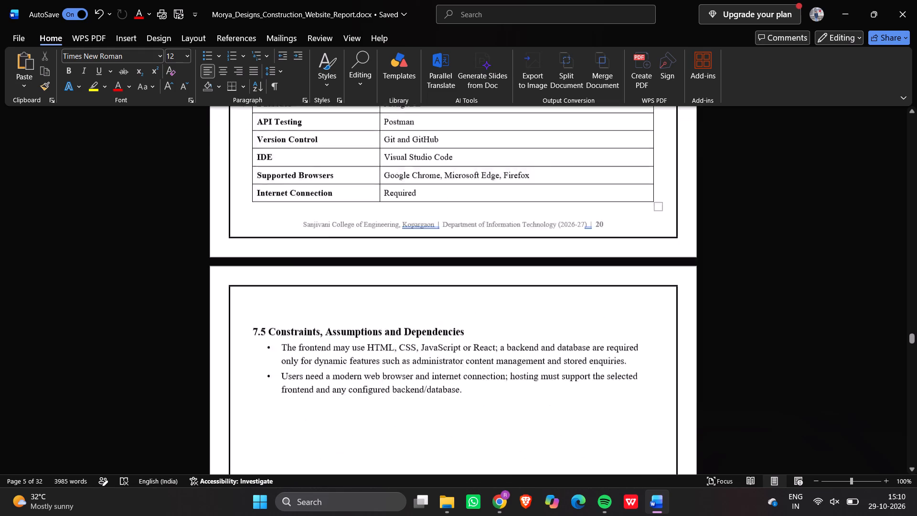
scroll(512, 331, down, 4)
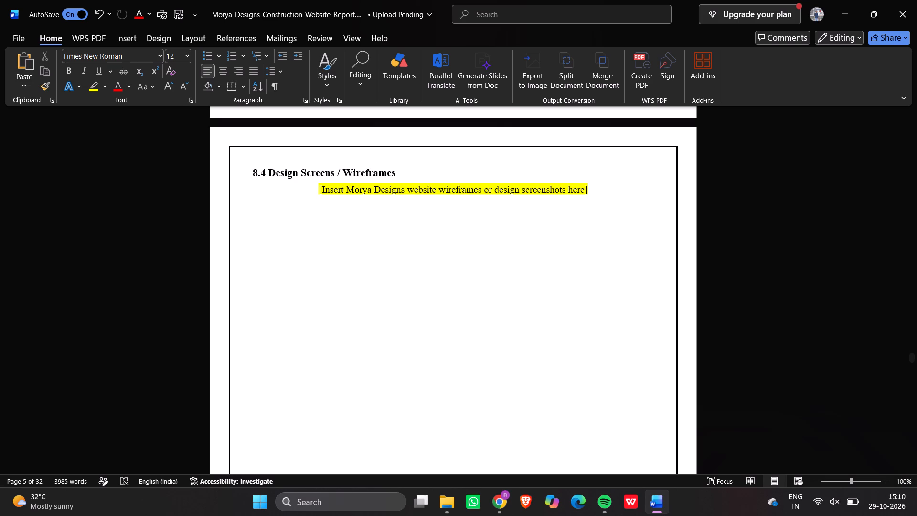
Review the remaining chapters from Implementation and Testing through Geo Tag Photo and GitHub Repositories, including their placeholders.
scroll(512, 331, down, 4)
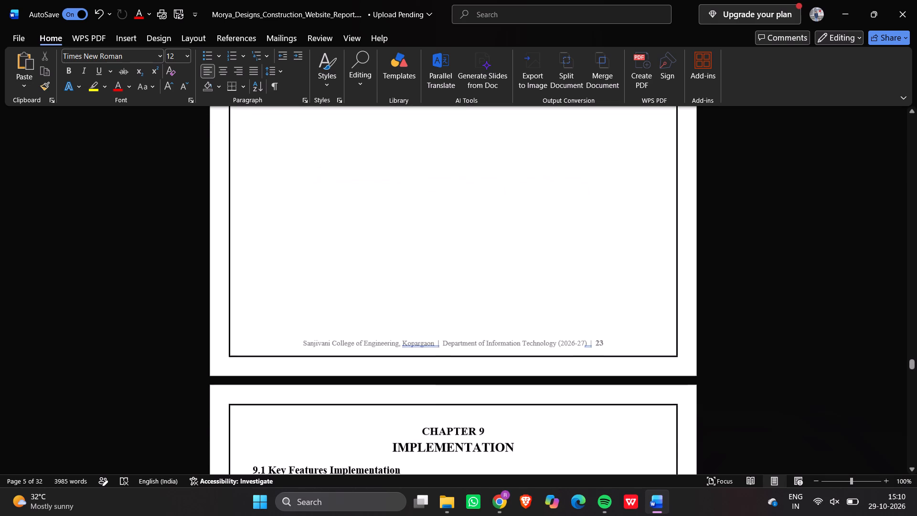
scroll(512, 331, down, 6)
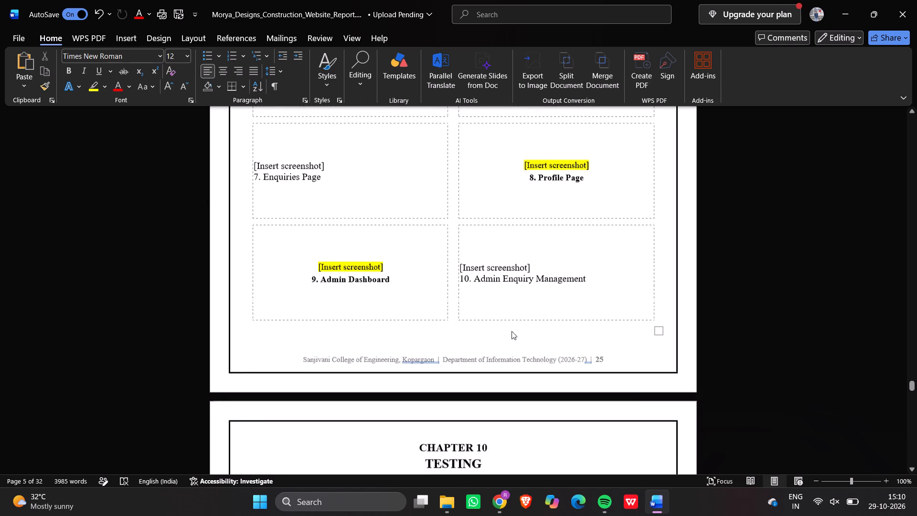
scroll(512, 331, down, 6)
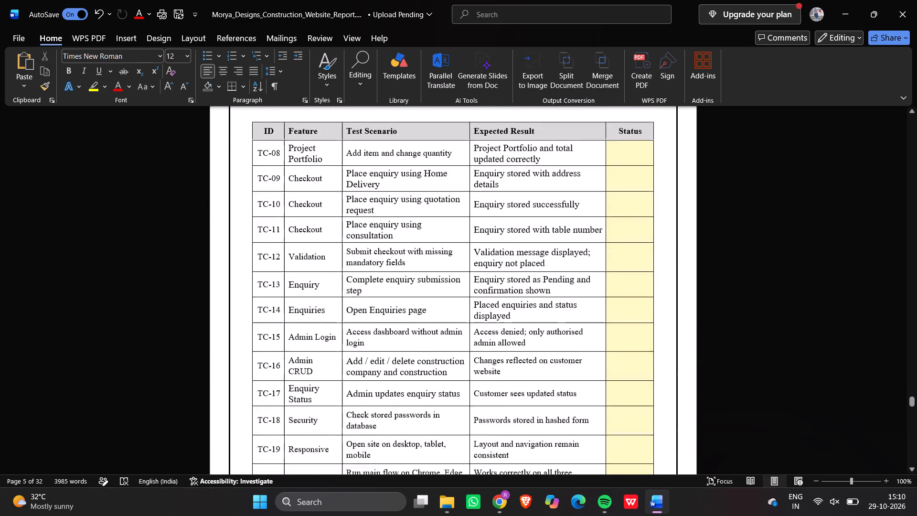
scroll(512, 331, down, 7)
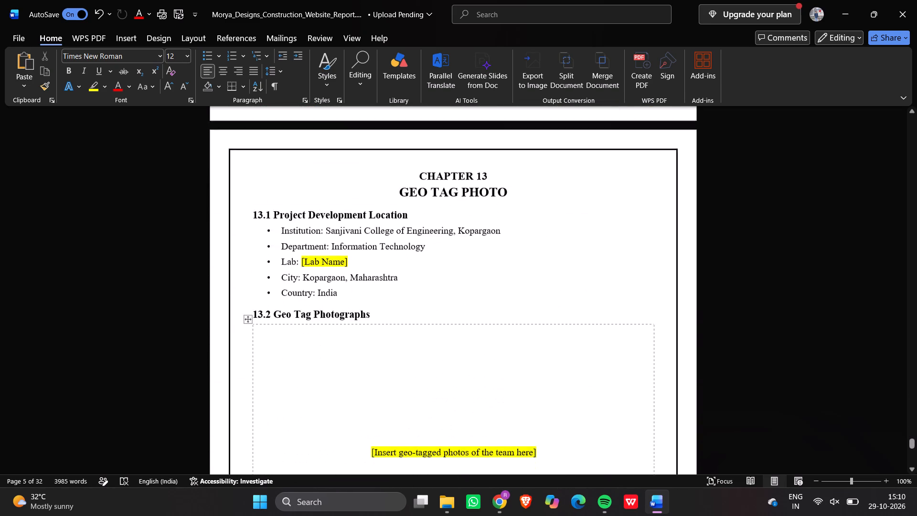
scroll(512, 331, down, 1)
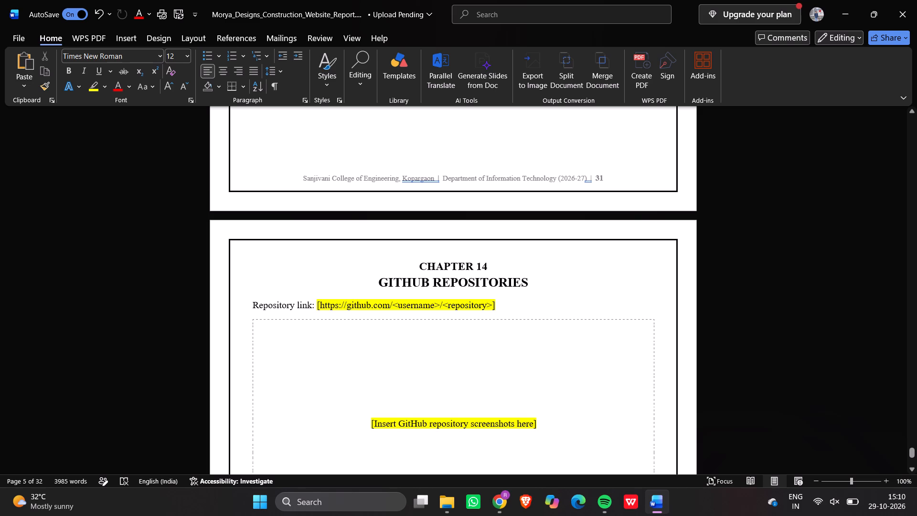
scroll(512, 331, down, 4)
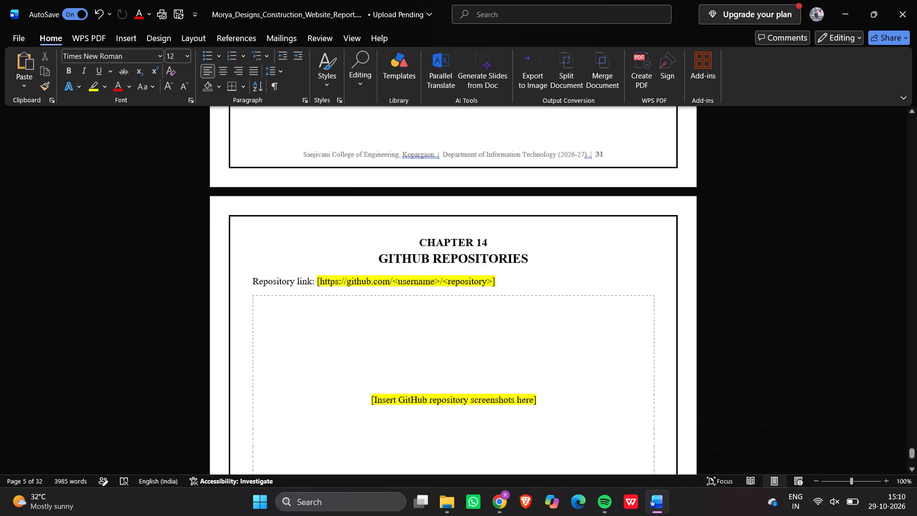
scroll(512, 331, down, 13)
Set the roll number in the first student row of the cover page's student table to 122.
scroll(512, 331, up, 5)
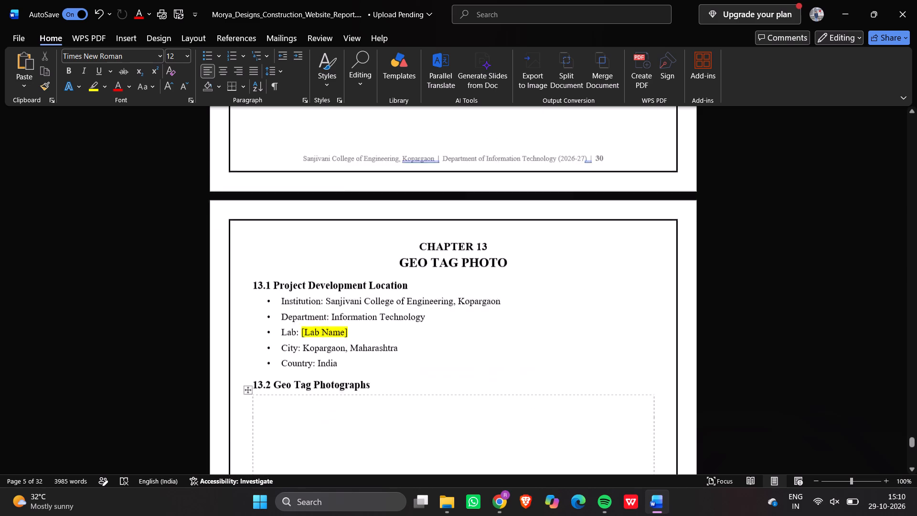
scroll(512, 331, up, 17)
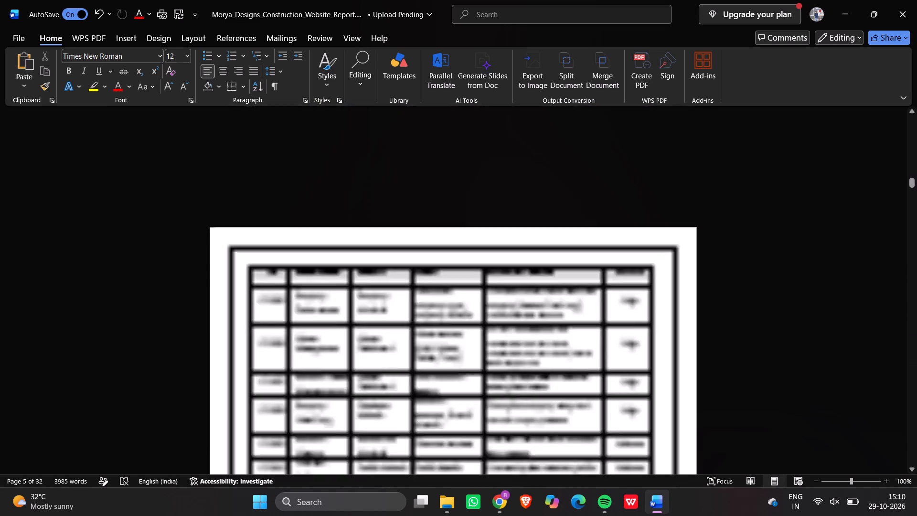
scroll(512, 331, up, 5)
scroll(512, 331, up, 17)
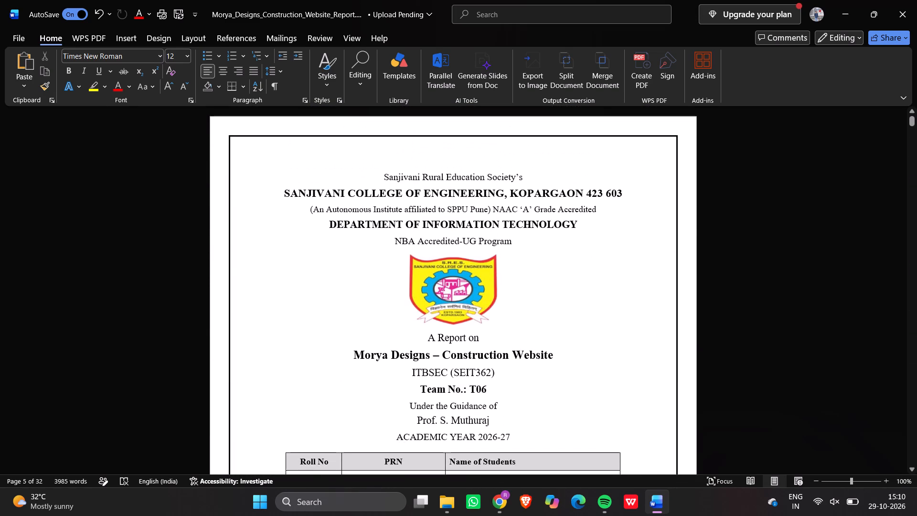
scroll(512, 331, up, 2)
scroll(512, 331, down, 1)
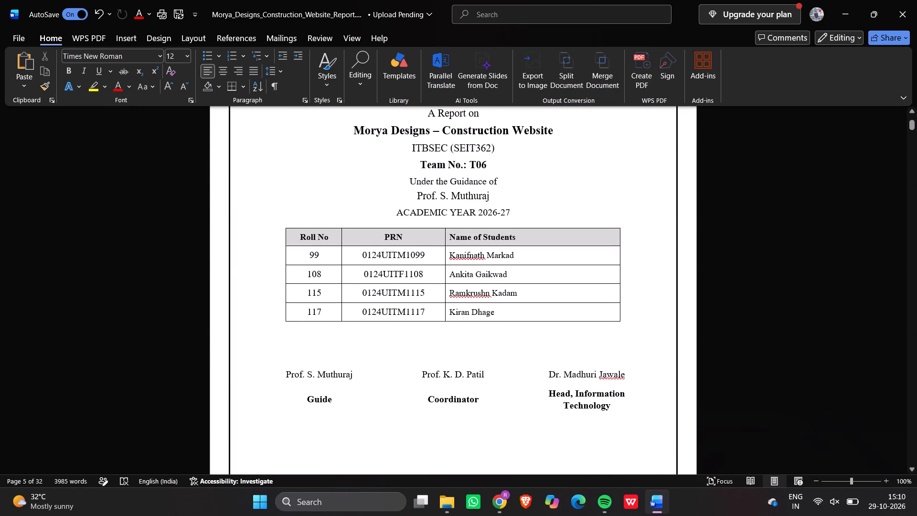
drag(471, 161, 490, 161)
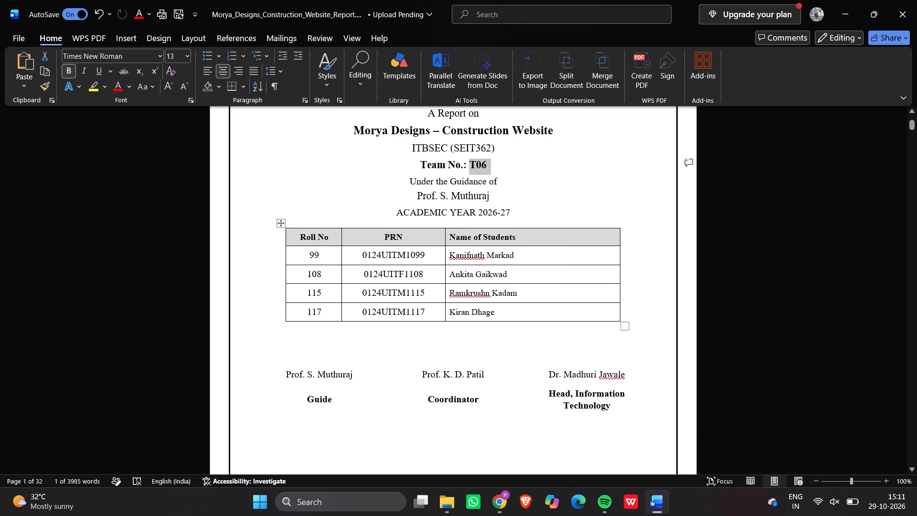
click(323, 258)
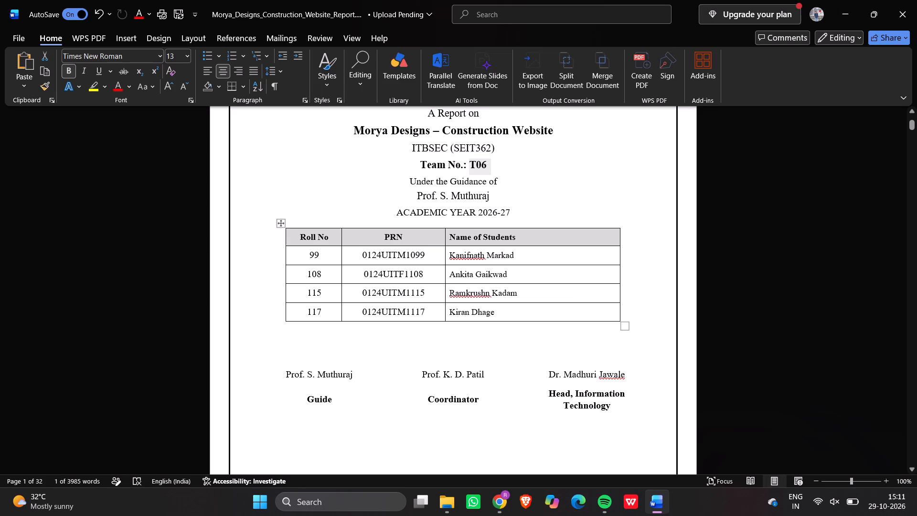
key(BackSpace)
key(BackSpace)
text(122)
Set the roll numbers in the second, third and fourth student rows to 126, 134 and 136.
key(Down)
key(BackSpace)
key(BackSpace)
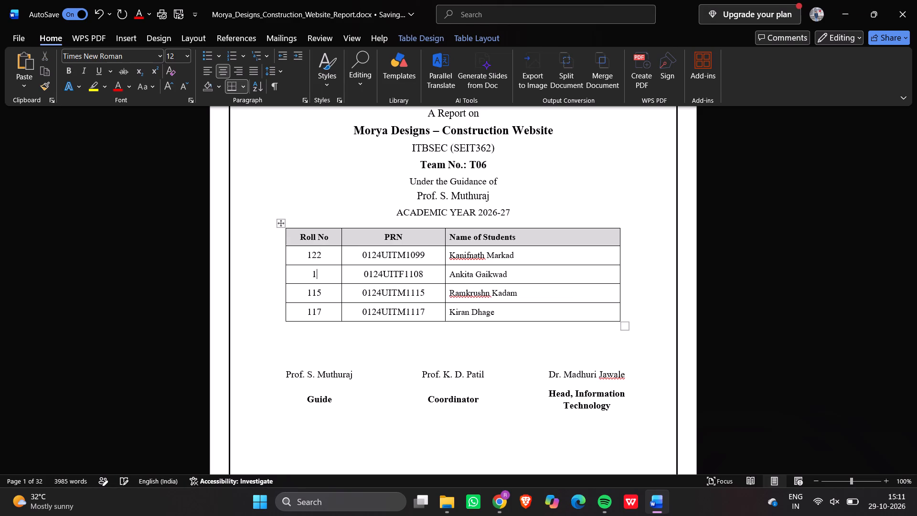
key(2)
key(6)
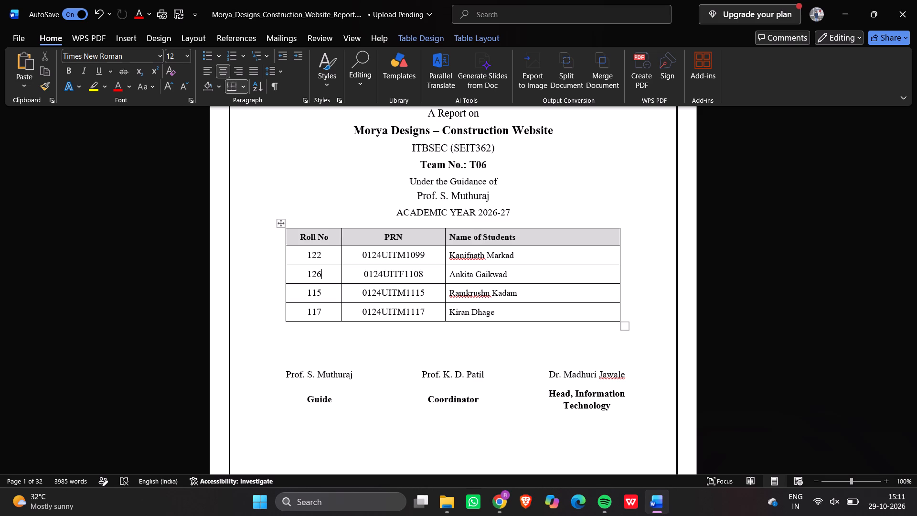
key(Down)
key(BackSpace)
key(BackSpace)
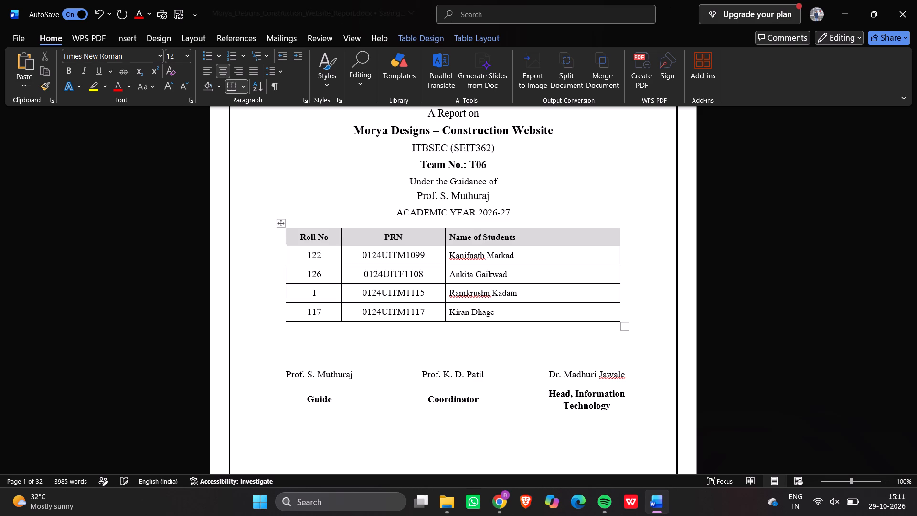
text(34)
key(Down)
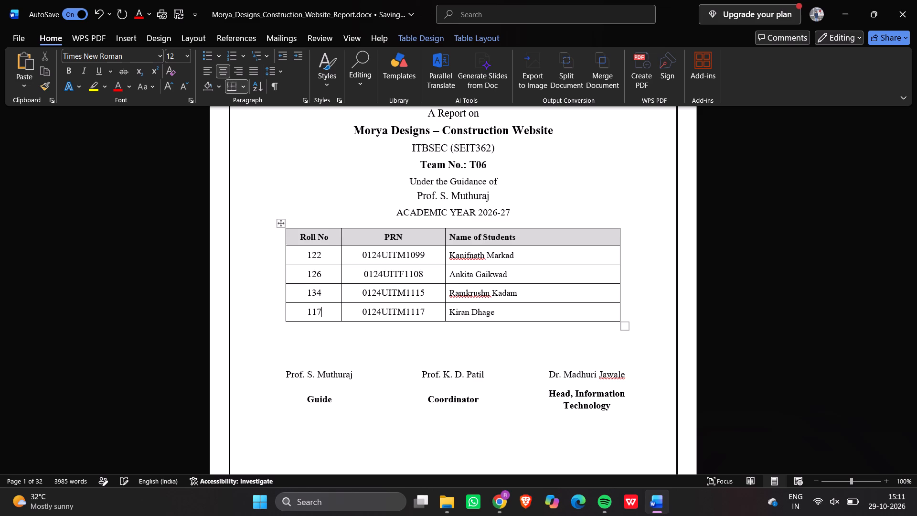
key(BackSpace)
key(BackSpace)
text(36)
Change the last four digits of the first student's PRN to 1 followed by that row's roll number.
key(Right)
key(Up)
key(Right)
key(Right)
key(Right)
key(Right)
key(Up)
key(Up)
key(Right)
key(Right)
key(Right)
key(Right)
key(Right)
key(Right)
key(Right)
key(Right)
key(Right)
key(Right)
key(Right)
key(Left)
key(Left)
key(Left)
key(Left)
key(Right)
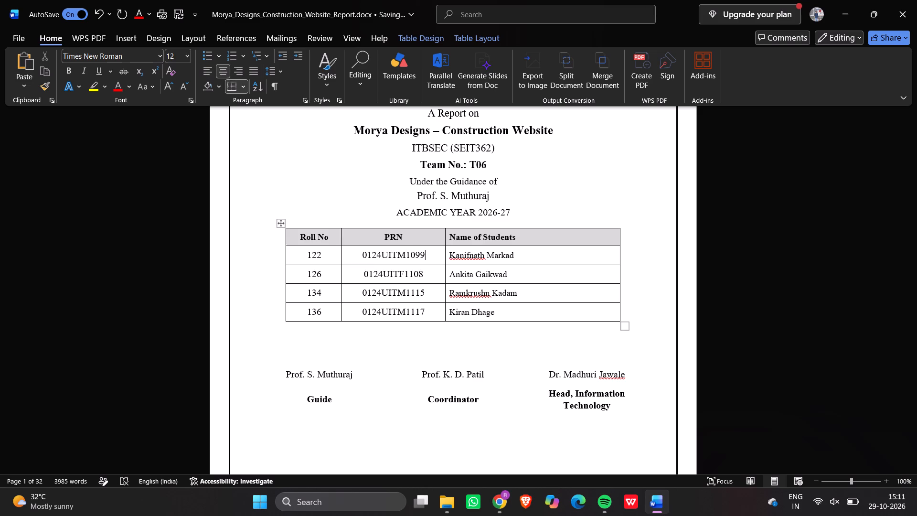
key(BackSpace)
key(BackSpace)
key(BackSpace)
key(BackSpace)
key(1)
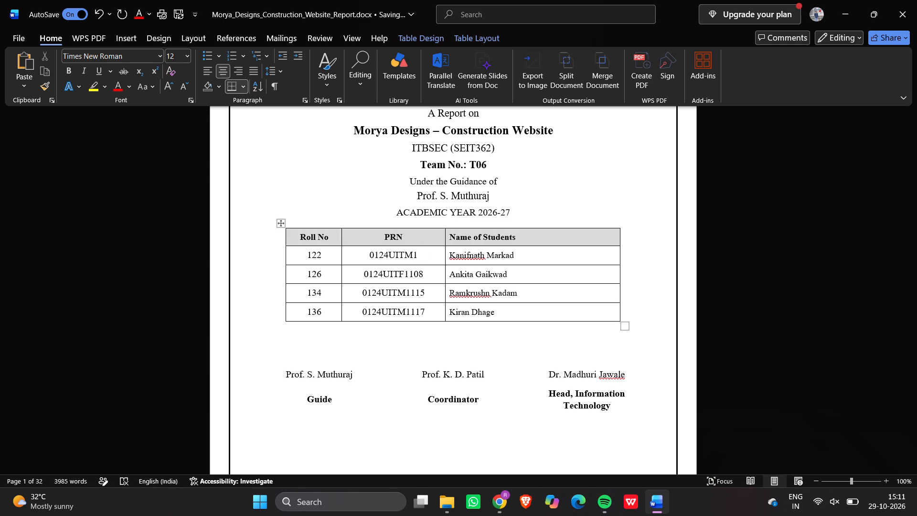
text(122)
Update the second student's PRN to use the letter M and end in 1 followed by that row's roll number.
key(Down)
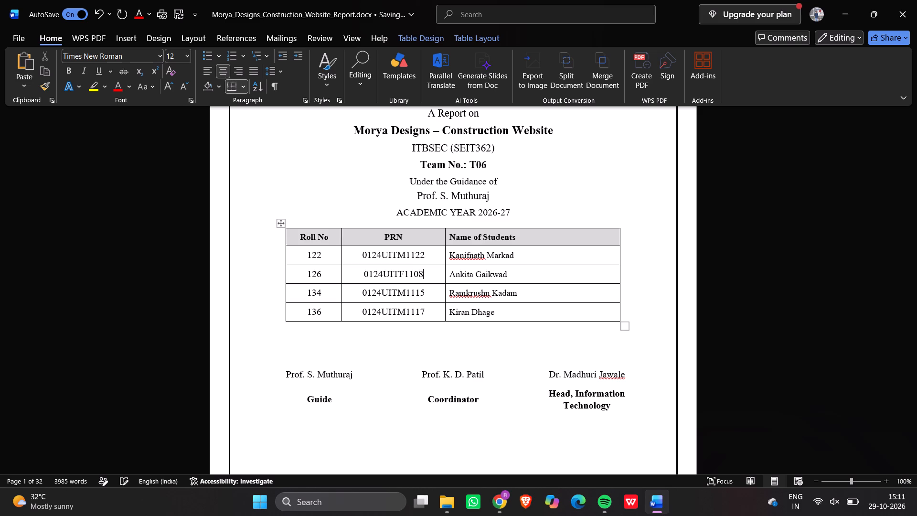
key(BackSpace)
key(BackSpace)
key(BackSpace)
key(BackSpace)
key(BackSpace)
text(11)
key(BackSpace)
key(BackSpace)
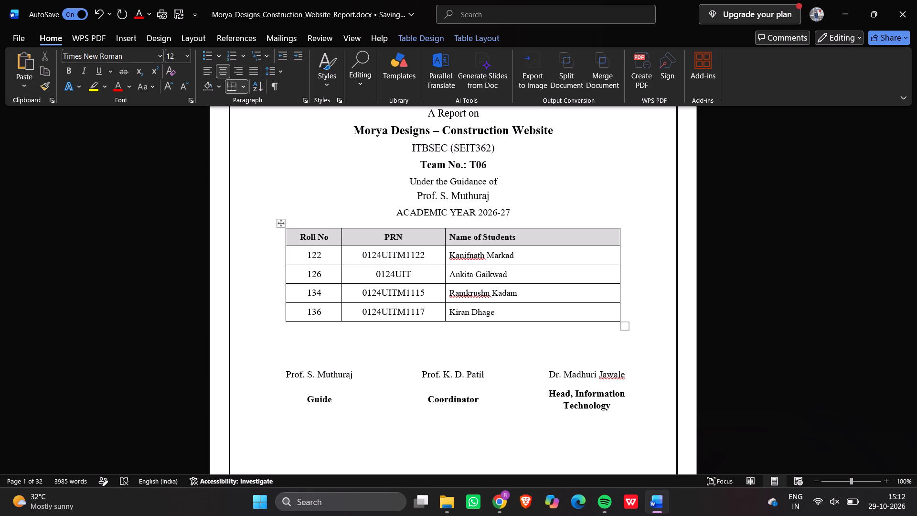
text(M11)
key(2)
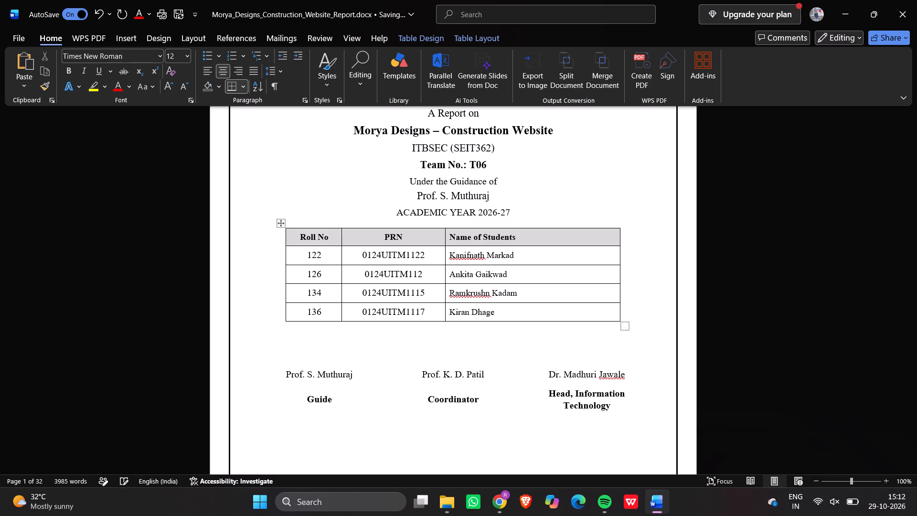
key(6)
Change the last two digits of the third student's PRN to match that row's roll number.
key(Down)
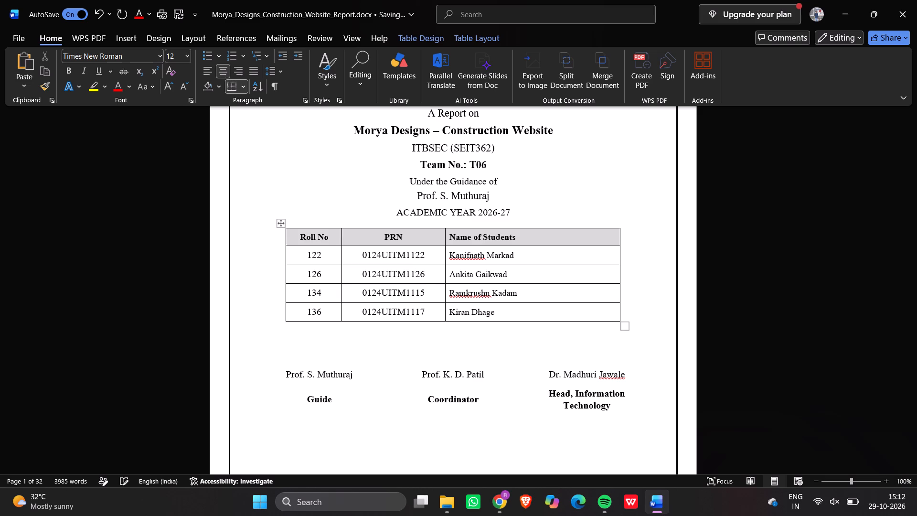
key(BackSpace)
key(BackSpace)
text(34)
Update the fourth student's PRN to use the letter F and end in 1 followed by that row's roll number.
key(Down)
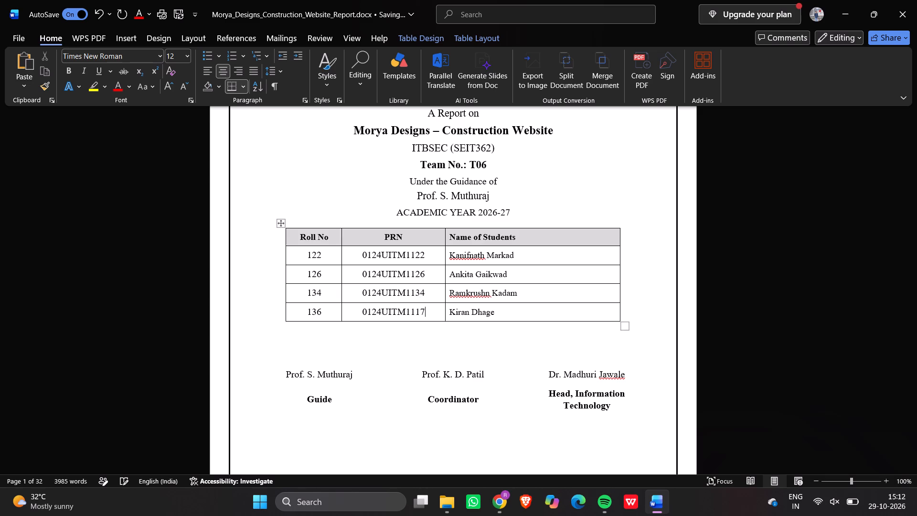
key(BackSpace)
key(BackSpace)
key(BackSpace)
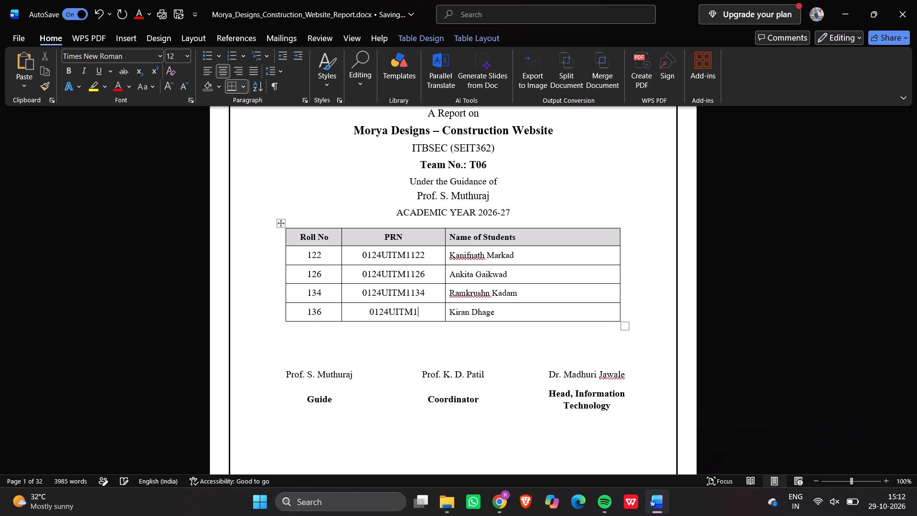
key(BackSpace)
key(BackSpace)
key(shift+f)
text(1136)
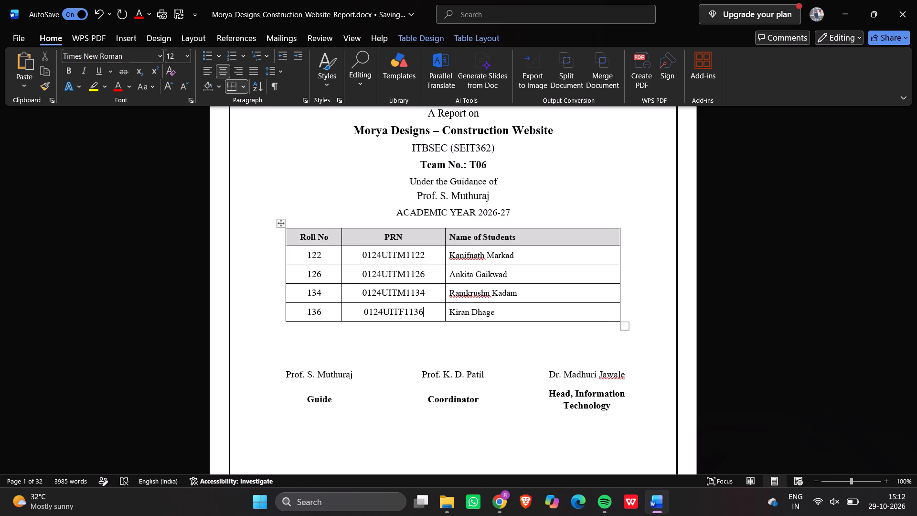
Replace the student name in the first row of the cover page's table with the new team member's name.
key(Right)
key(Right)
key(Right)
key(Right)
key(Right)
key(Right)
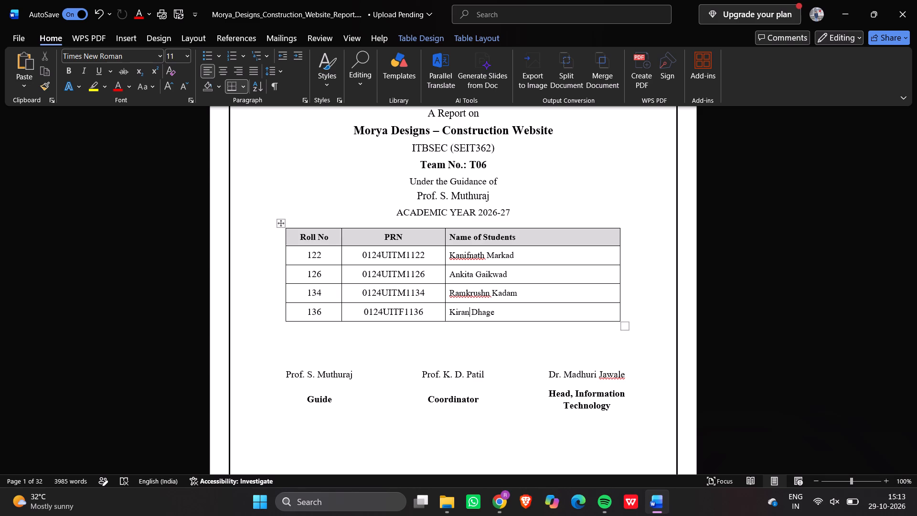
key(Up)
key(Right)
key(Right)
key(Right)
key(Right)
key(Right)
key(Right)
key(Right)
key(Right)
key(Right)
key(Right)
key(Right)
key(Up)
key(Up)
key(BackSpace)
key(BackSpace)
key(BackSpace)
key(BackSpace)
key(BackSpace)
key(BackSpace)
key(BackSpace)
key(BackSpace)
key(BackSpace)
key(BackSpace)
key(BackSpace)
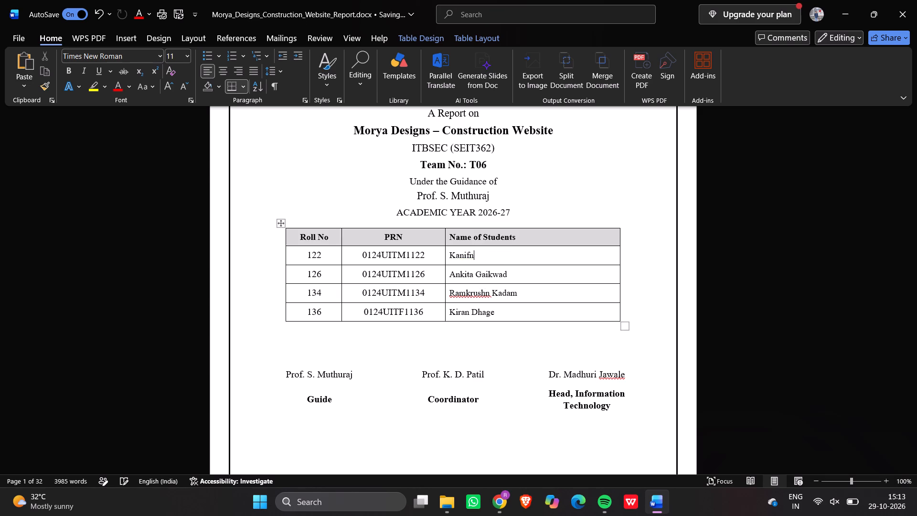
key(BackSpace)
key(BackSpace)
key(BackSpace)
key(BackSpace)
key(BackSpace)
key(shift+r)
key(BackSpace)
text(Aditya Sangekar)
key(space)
Replace the student name in the second row of the table with the new team member's full name.
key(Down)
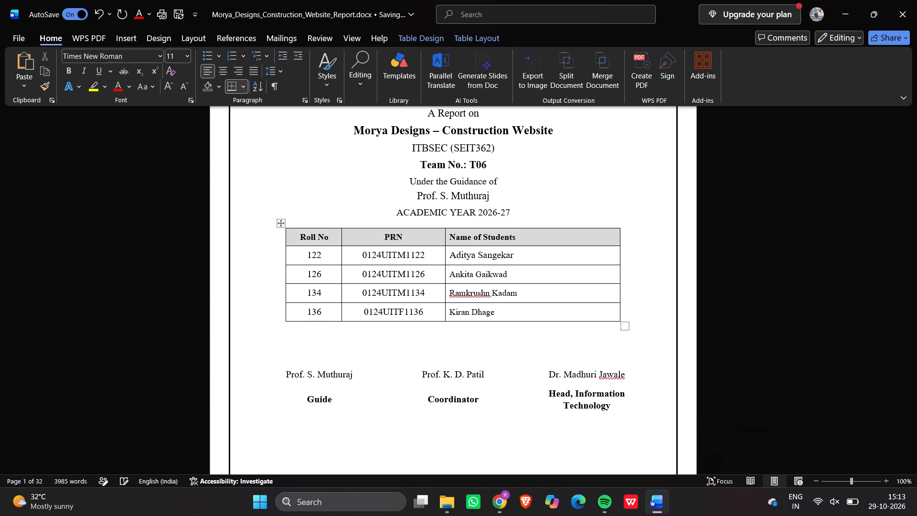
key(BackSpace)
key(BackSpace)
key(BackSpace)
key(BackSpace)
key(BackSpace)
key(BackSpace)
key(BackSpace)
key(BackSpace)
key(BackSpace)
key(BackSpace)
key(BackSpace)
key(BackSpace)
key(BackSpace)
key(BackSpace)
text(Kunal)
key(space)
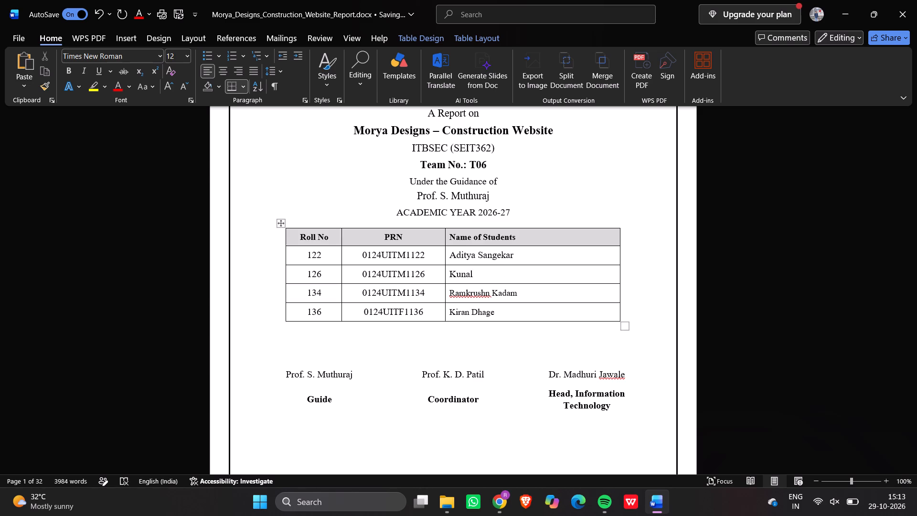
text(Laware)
Replace the student name in the third row of the cover page's table with the new team member's full name.
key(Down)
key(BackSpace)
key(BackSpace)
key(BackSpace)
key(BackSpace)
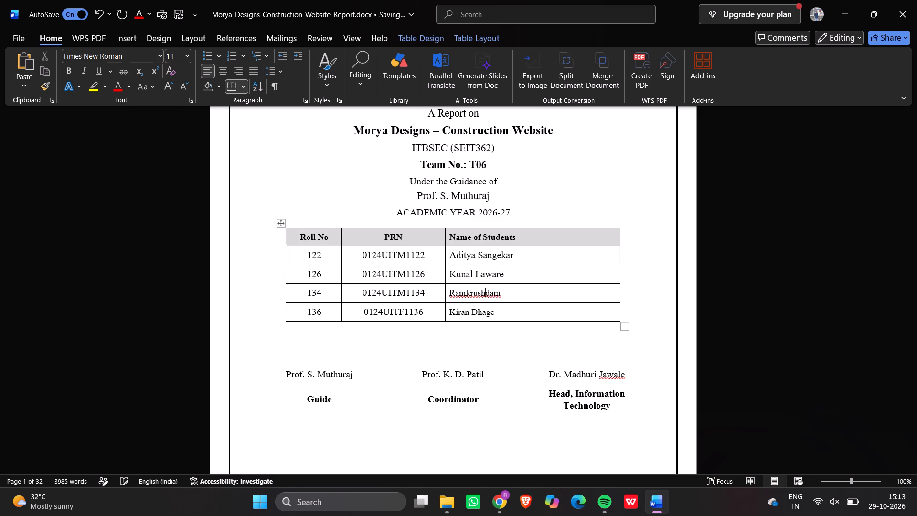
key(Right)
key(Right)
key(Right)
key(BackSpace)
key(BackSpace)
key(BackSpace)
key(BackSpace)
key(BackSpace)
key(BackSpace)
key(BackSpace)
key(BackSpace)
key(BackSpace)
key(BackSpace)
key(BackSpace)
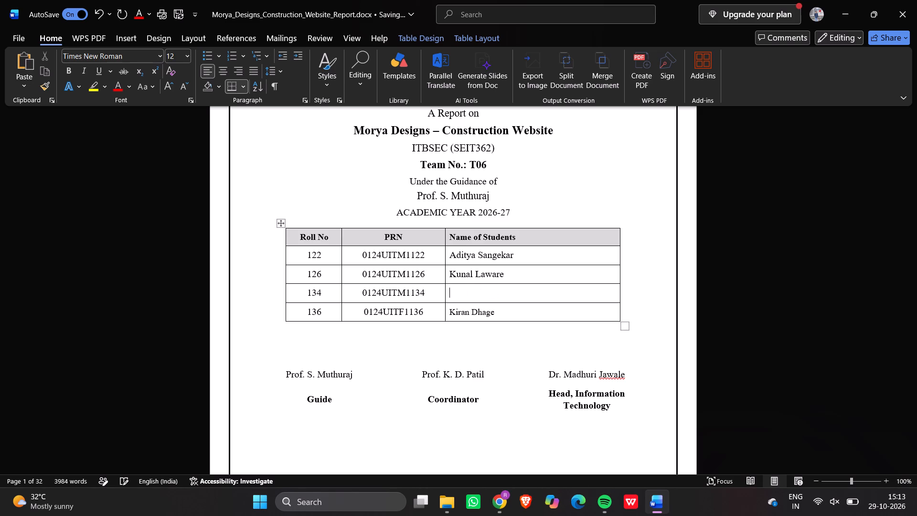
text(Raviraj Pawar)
Replace the student name in the fourth row of the cover page's table with the new team member's full name.
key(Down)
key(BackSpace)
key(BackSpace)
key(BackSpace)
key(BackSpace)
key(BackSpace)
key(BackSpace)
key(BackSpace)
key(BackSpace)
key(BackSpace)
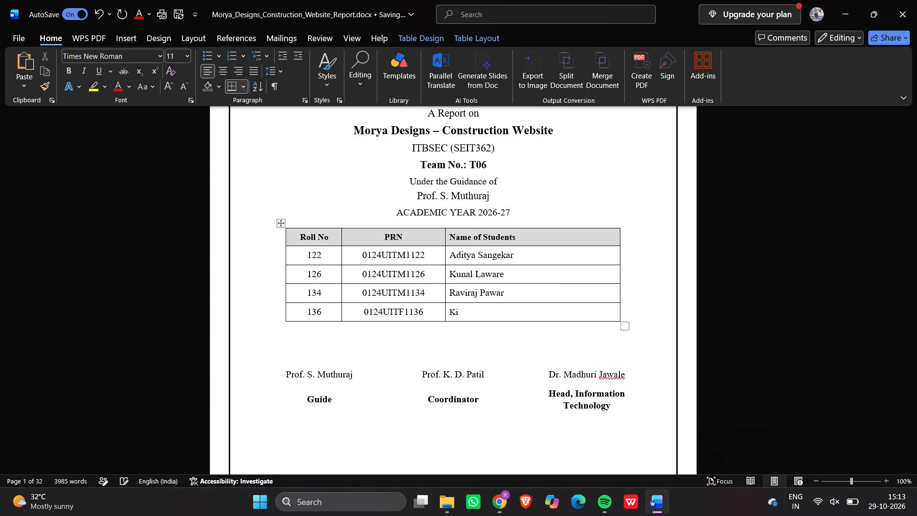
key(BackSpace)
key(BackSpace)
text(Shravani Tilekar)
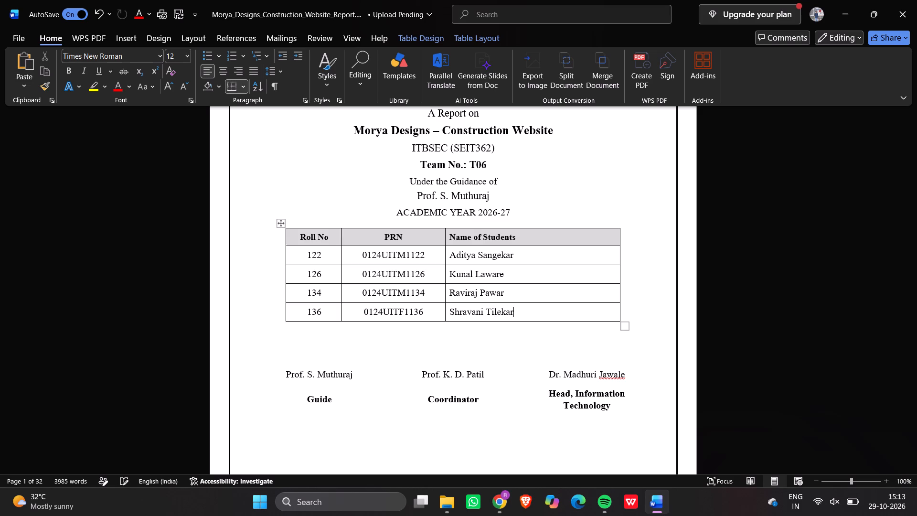
Delete the cell holding the HoD IT name and title under External Examiner on the Certificate page.
scroll(323, 258, down, 3)
scroll(323, 258, up, 2)
scroll(323, 258, right, 1)
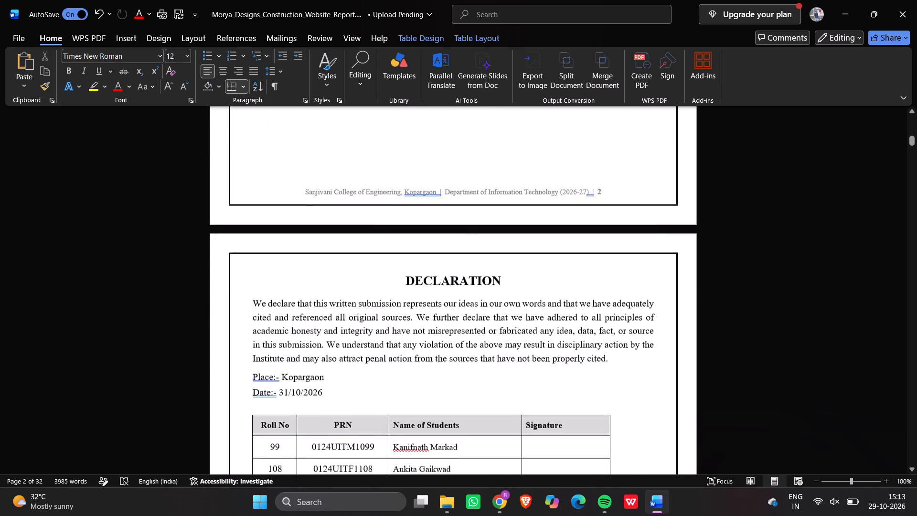
scroll(323, 258, right, 1)
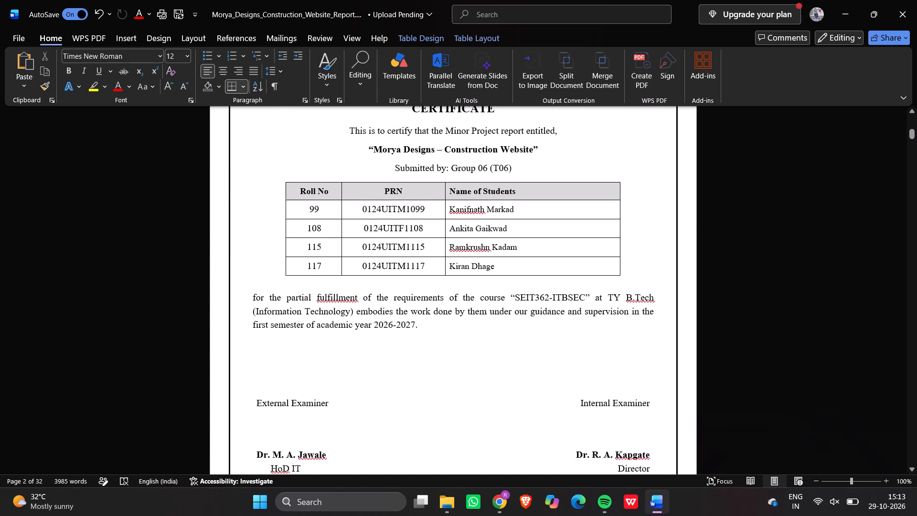
scroll(194, 275, down, 1)
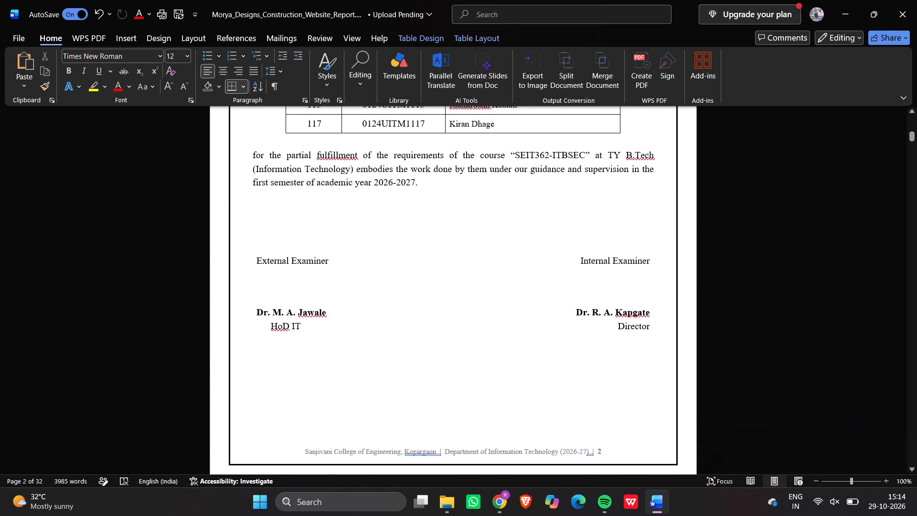
drag(250, 303, 312, 326)
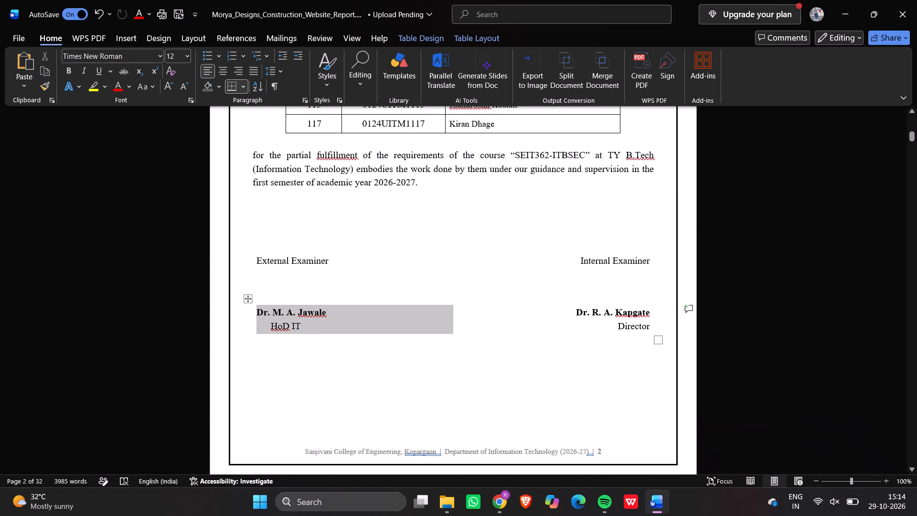
key(BackSpace)
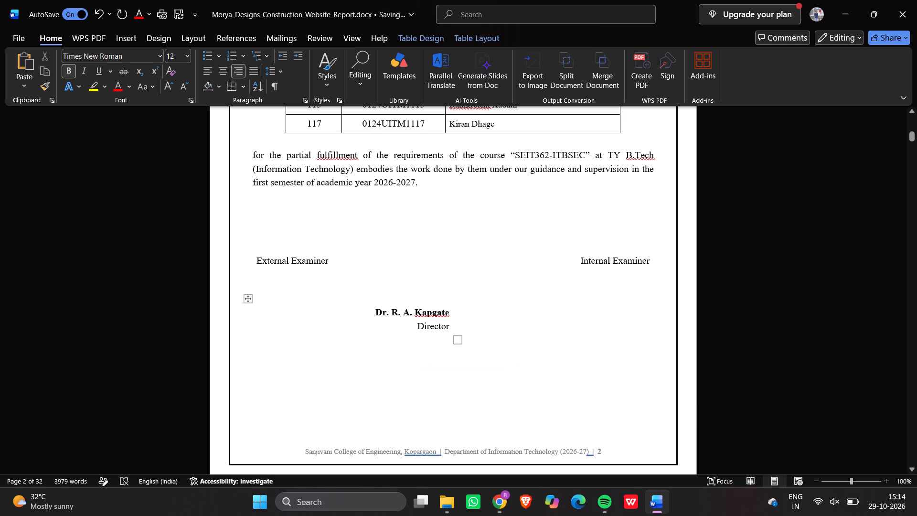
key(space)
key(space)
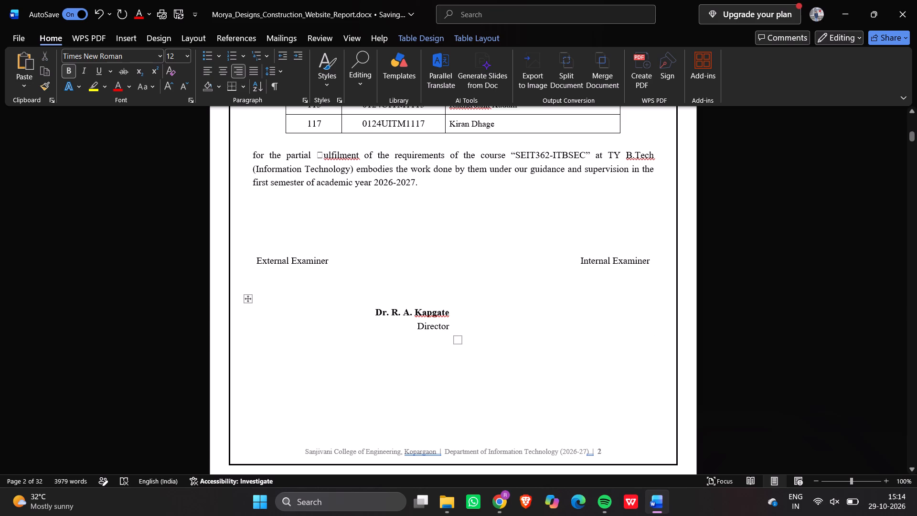
Right-align the remaining Director signature block so it sits under Internal Examiner on the Certificate page.
drag(370, 312, 478, 334)
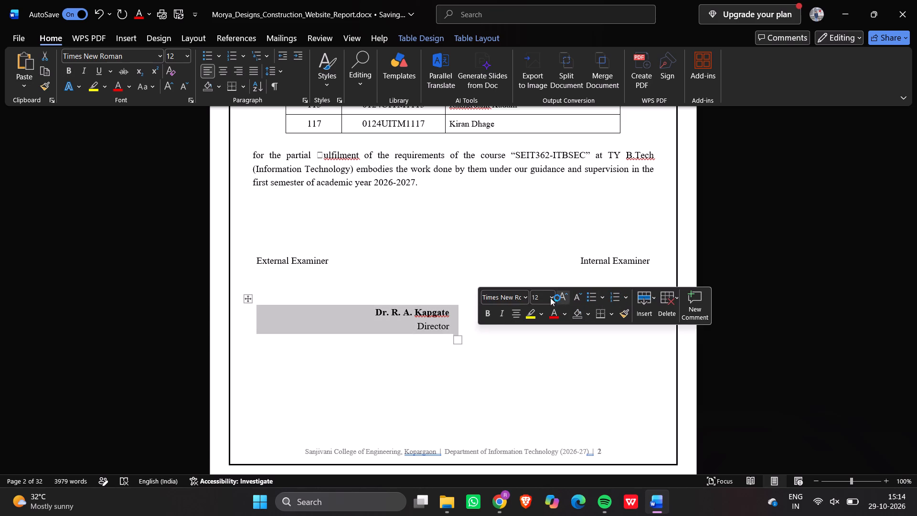
click(243, 67)
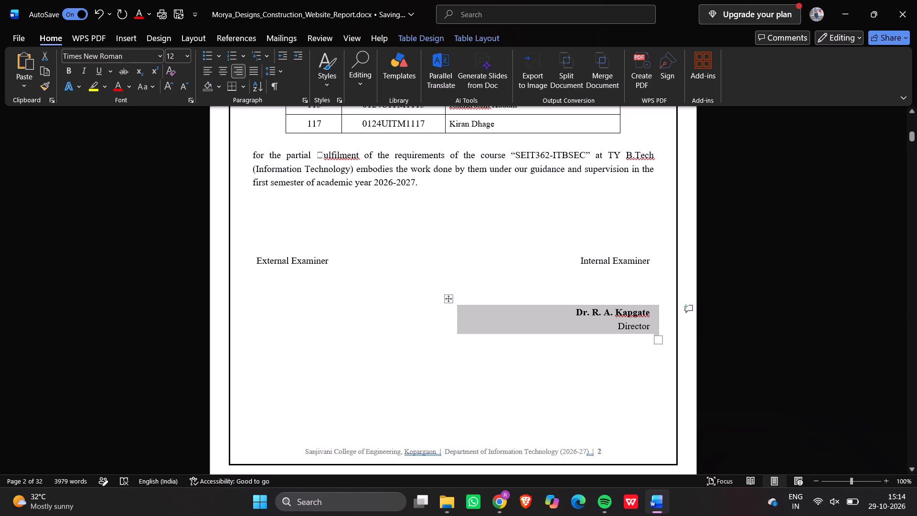
click(380, 384)
click(523, 351)
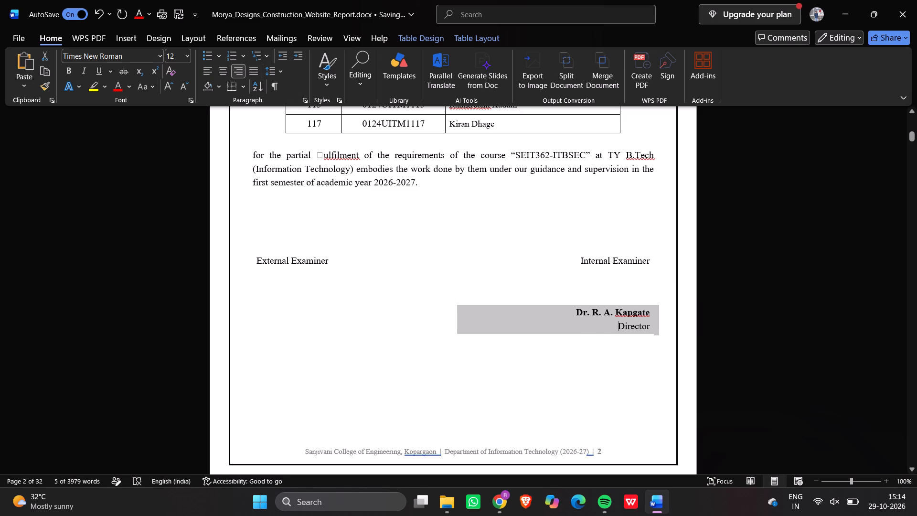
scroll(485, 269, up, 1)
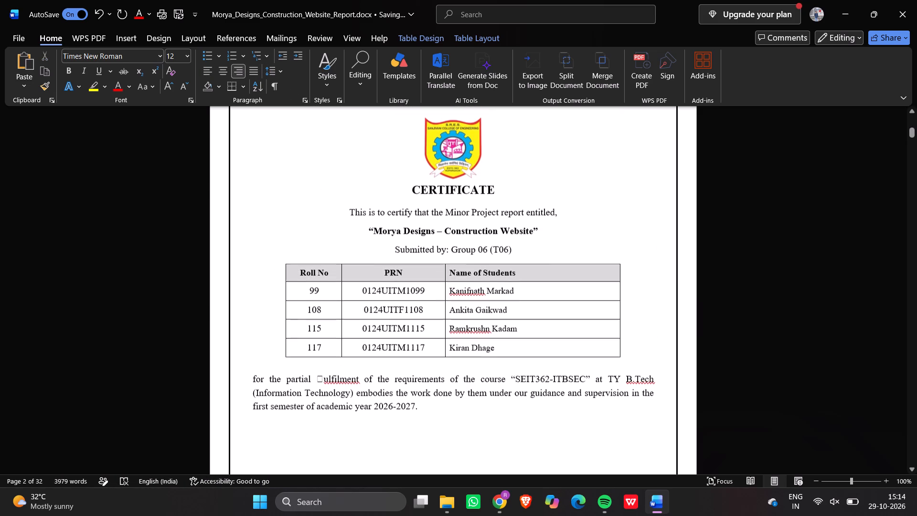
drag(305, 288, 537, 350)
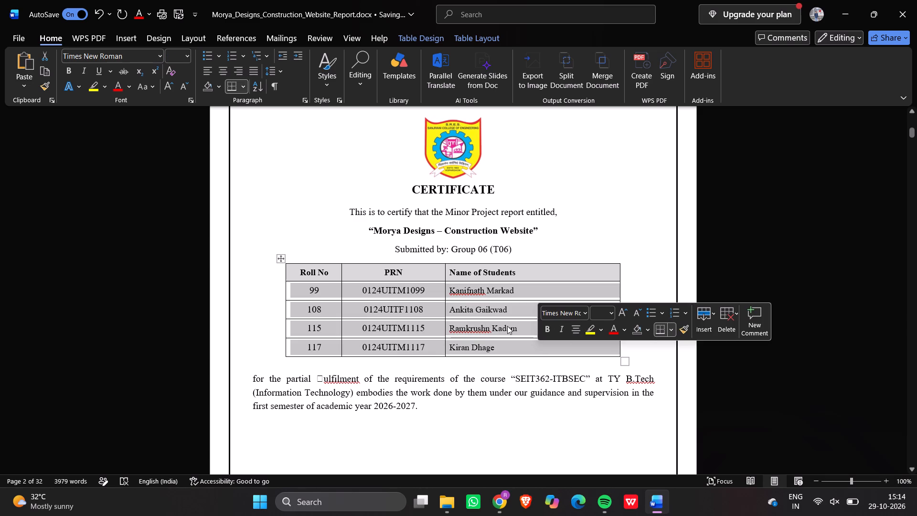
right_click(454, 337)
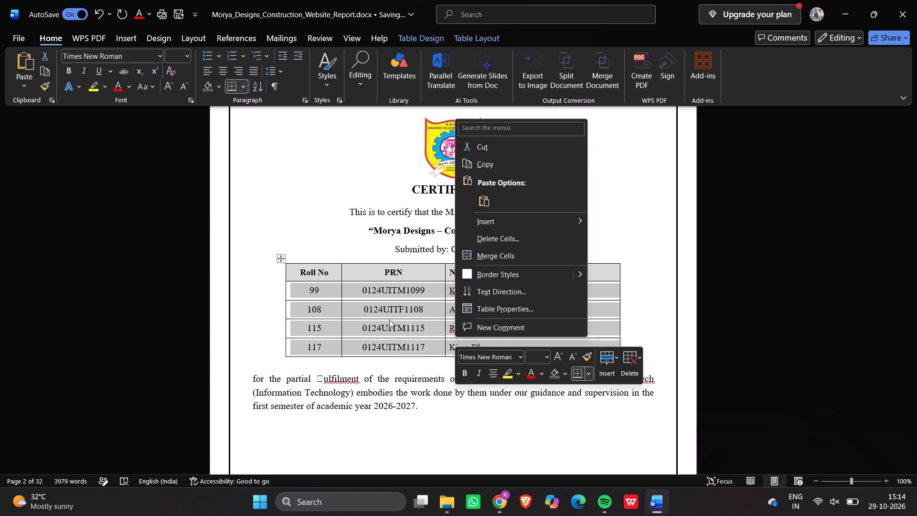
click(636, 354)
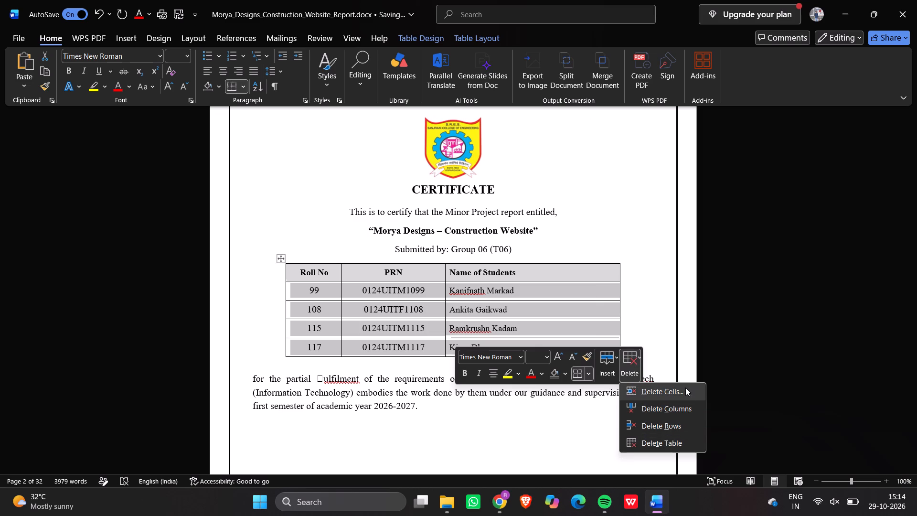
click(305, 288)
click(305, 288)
Replace the roll numbers in the first two rows of the certificate's student table with those from the cover page.
click(324, 284)
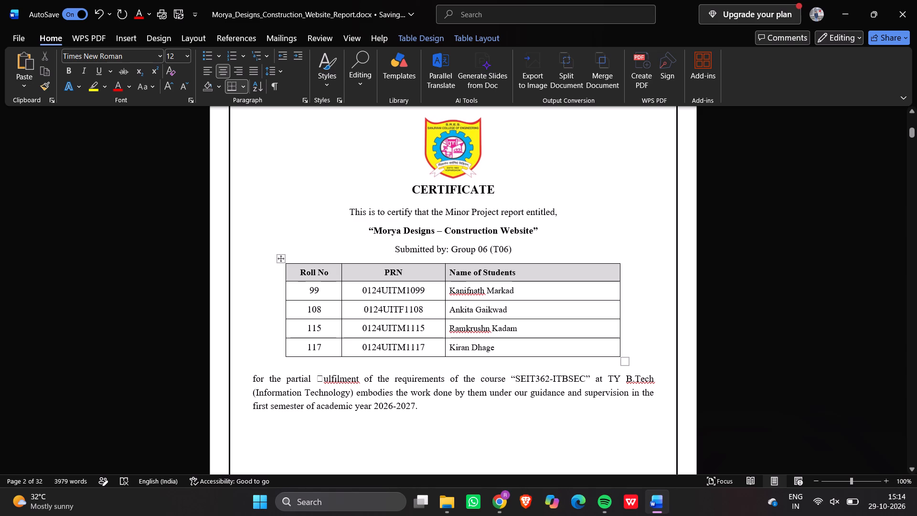
key(BackSpace)
key(BackSpace)
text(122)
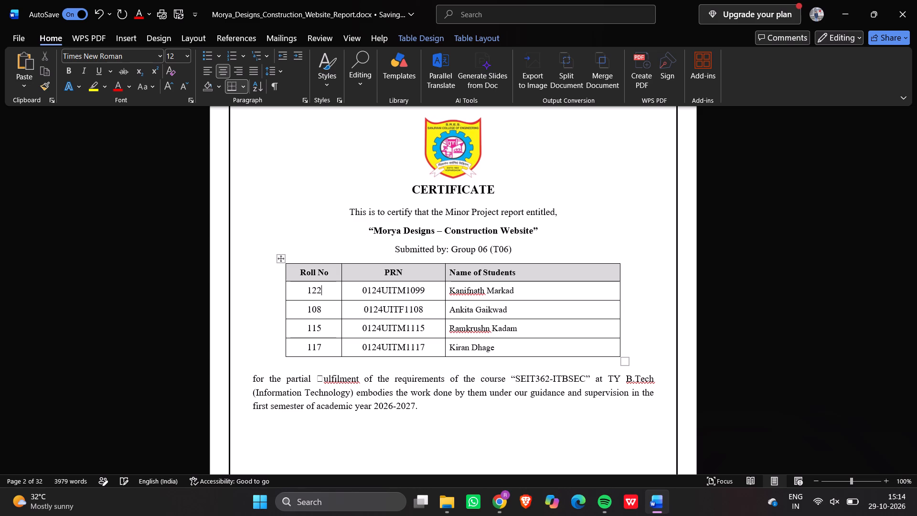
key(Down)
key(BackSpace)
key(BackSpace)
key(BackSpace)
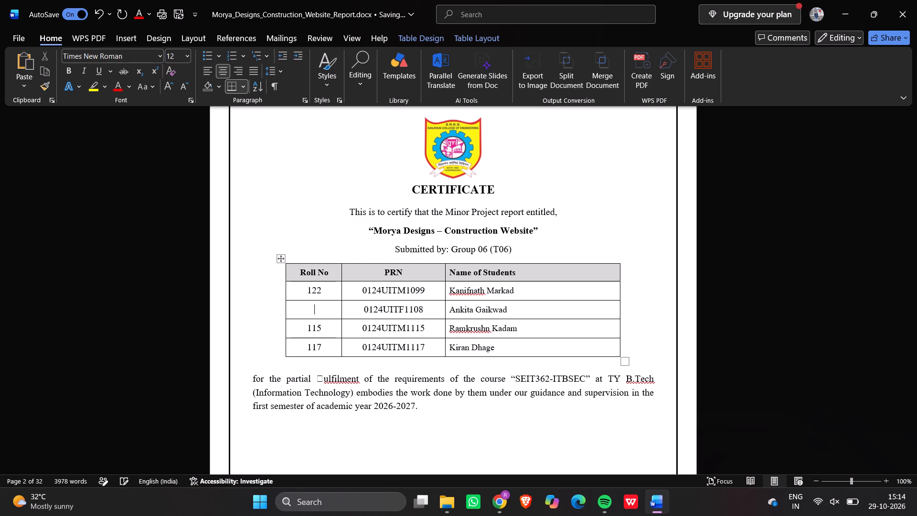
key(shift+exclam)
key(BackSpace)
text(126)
Replace the roll numbers in the third and fourth rows of the certificate's student table with those from the cover page.
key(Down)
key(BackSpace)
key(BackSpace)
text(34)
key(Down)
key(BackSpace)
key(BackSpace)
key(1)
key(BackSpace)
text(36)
Change the first student's PRN in the certificate table to end in 1 followed by that row's roll number.
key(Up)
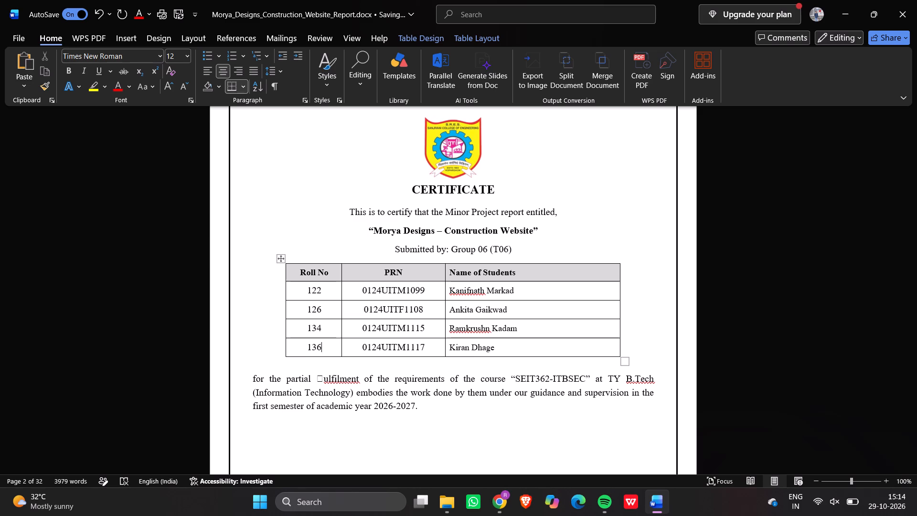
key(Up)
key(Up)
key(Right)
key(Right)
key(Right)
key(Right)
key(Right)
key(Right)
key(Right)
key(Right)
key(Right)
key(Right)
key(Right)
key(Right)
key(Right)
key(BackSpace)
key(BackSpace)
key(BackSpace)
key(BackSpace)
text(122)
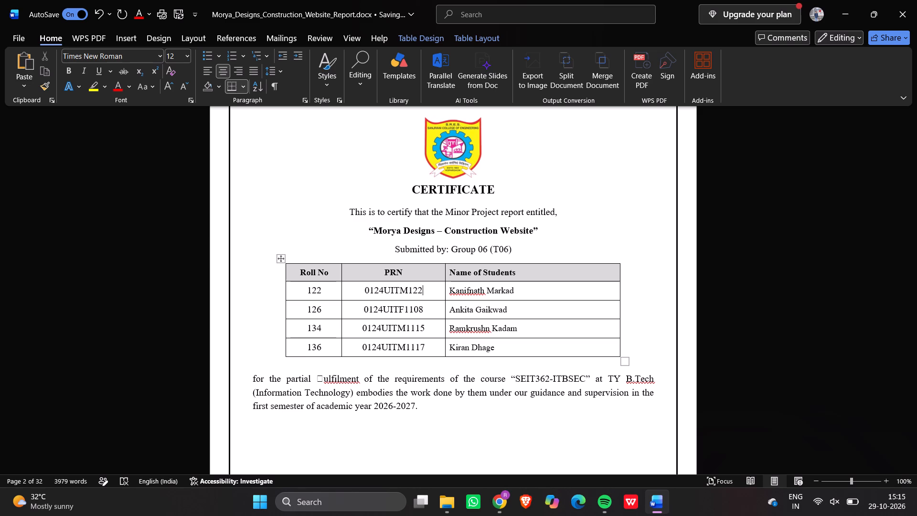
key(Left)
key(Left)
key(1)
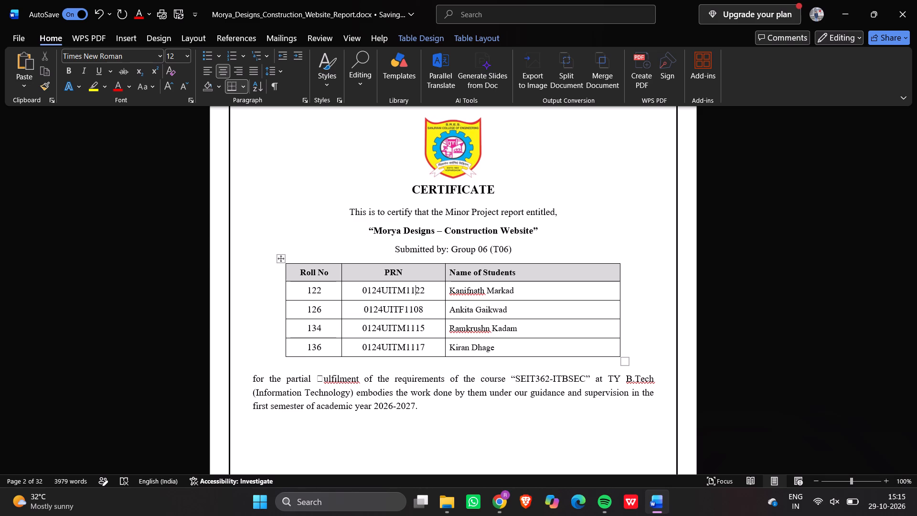
Change the second student's PRN in the certificate table to letter code M and an ending of 1 followed by that row's roll number.
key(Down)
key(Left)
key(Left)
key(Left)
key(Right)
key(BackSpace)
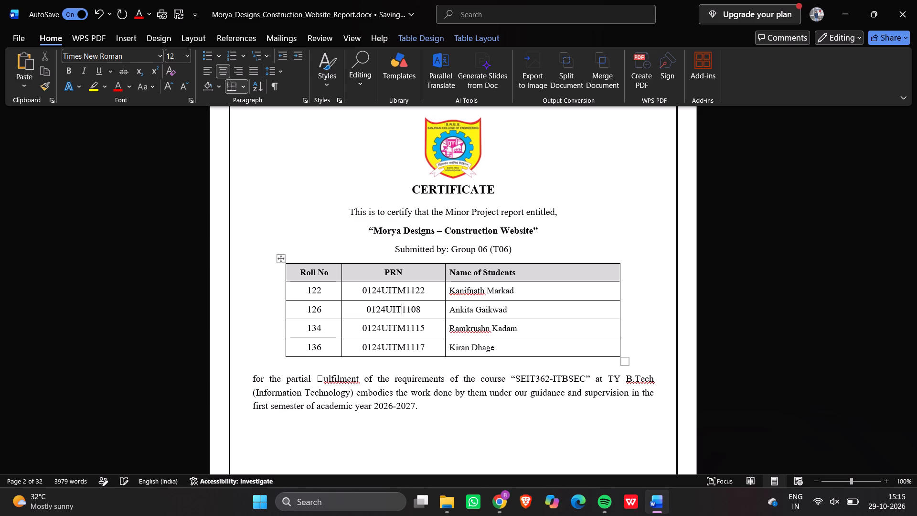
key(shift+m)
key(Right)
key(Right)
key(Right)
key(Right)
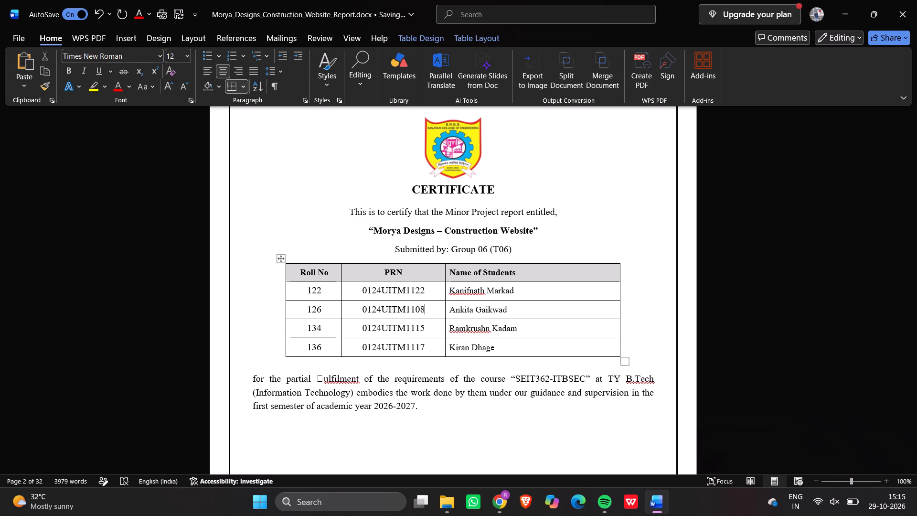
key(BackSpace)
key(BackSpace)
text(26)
Change the third student's PRN in the certificate table to end in 1 followed by that row's roll number.
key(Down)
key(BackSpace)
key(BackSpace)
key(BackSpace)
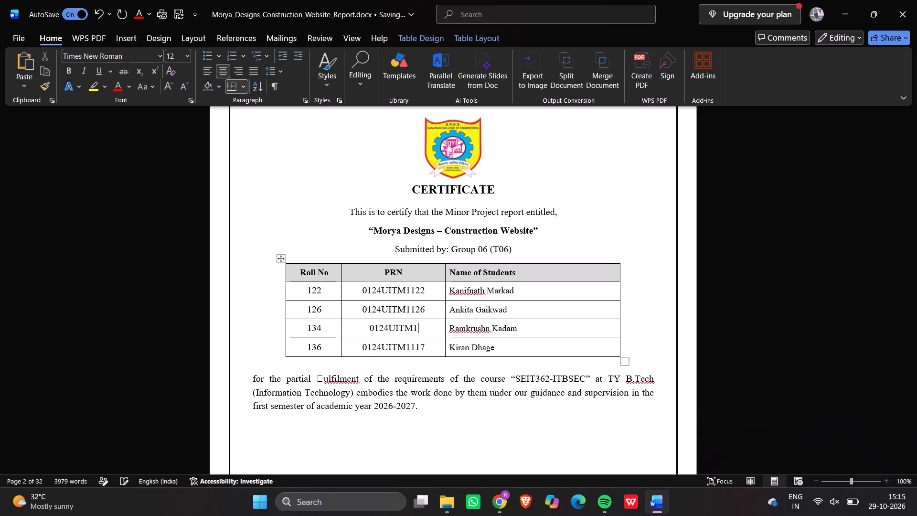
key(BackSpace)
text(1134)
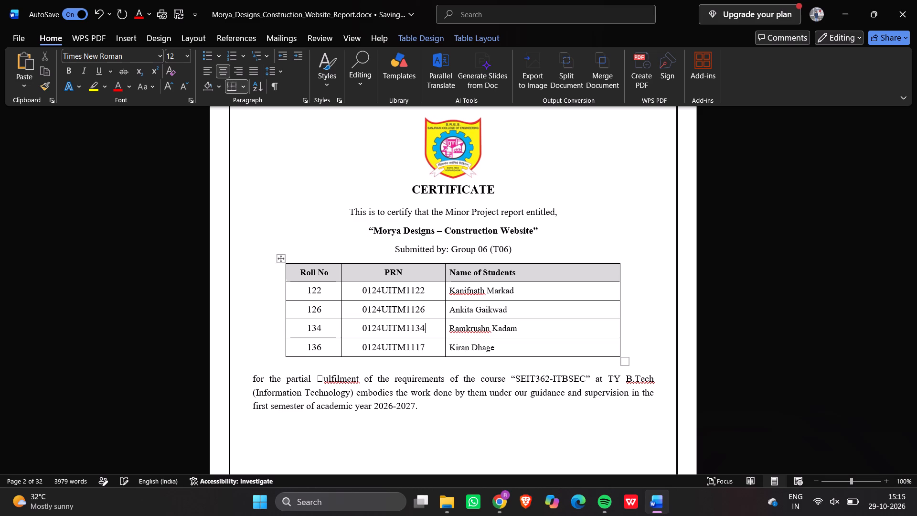
Change the fourth student's PRN in the certificate table to letter code F and an ending of 1 followed by that row's roll number.
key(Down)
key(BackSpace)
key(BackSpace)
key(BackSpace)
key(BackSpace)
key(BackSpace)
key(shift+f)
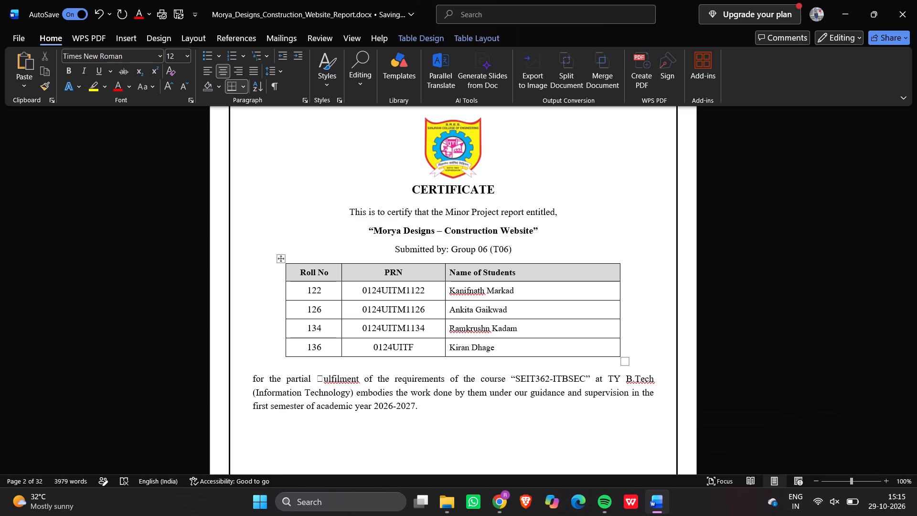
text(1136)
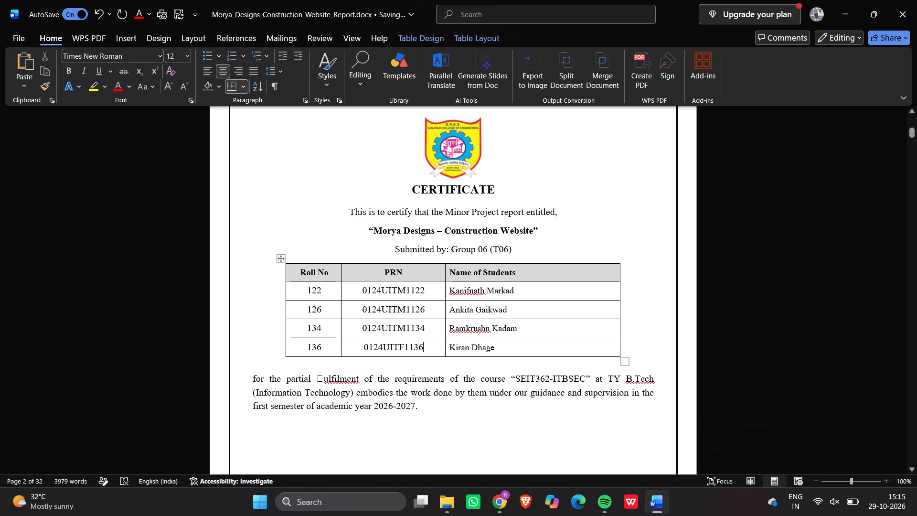
Delete the old student name from the fourth row of the certificate table.
drag(451, 286, 495, 349)
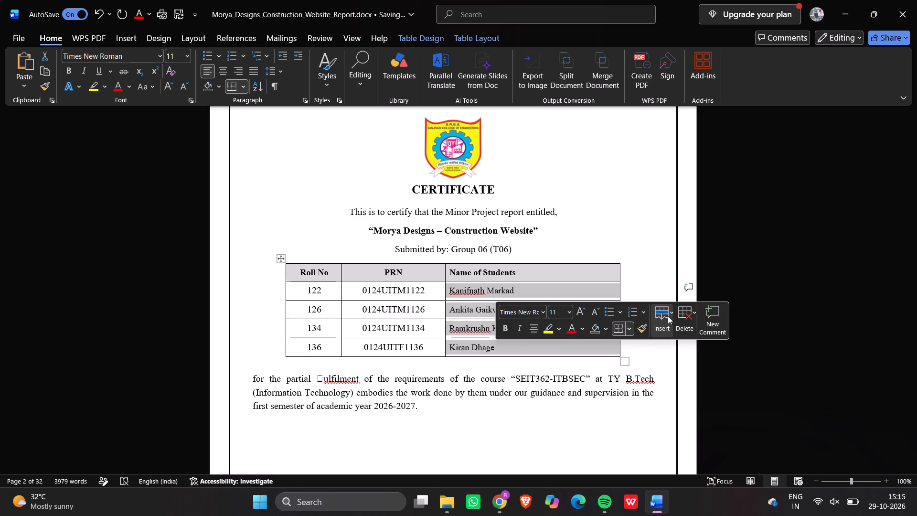
click(497, 344)
click(497, 344)
key(BackSpace)
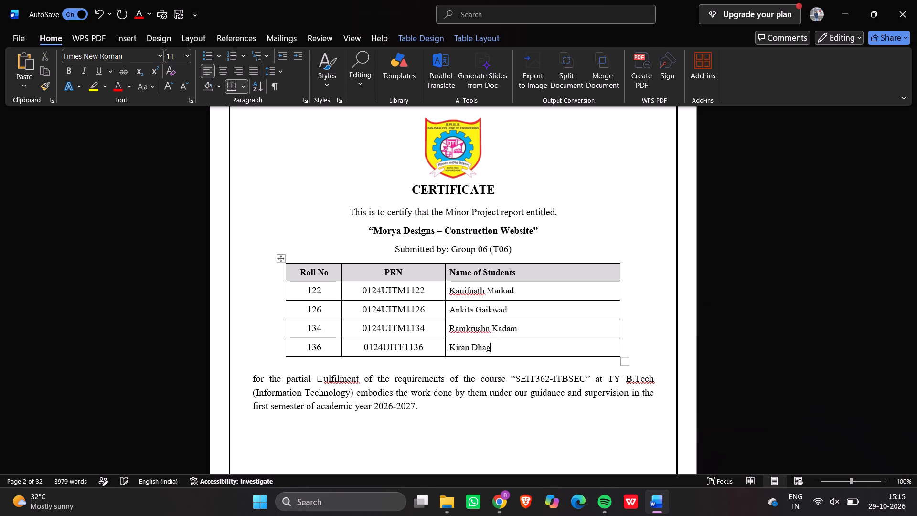
key(BackSpace)
key(BackSpace)
key(BackSpace)
key(BackSpace)
key(BackSpace)
key(BackSpace)
key(BackSpace)
key(BackSpace)
key(BackSpace)
key(BackSpace)
key(BackSpace)
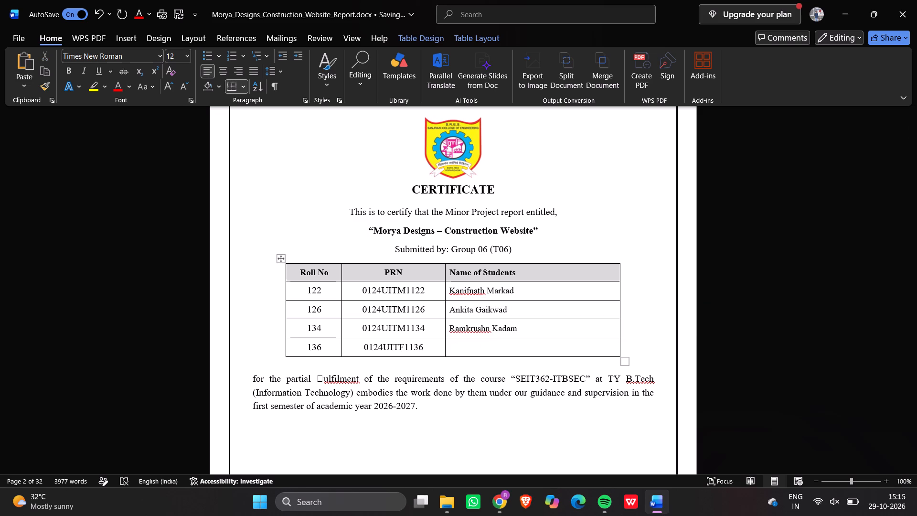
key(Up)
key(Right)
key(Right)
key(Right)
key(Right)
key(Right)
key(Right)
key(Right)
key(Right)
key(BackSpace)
Replace the student name in the first row of the certificate table with the new team's first member.
key(Up)
key(Up)
key(Up)
key(Up)
key(Up)
key(Up)
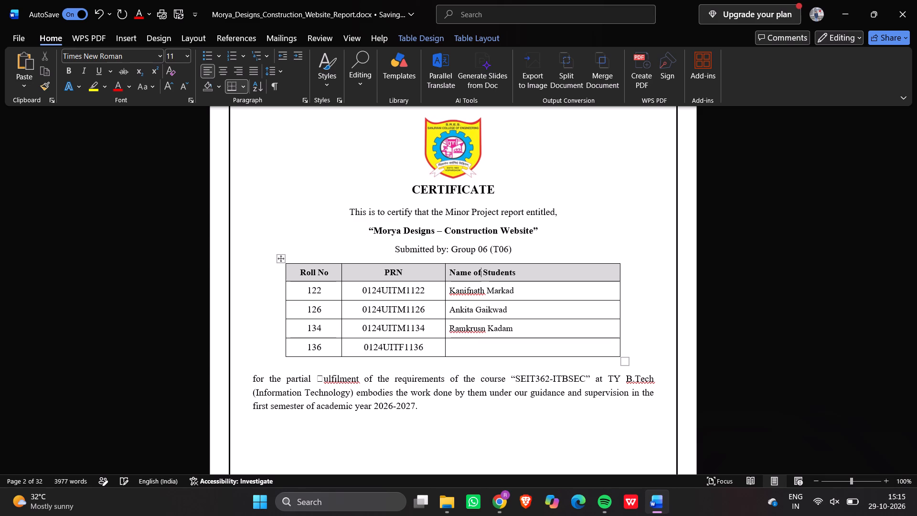
key(Down)
key(Down)
key(Down)
key(Right)
key(Right)
key(Right)
key(Right)
key(Right)
key(Right)
key(Right)
key(Right)
key(Right)
key(Down)
key(BackSpace)
key(BackSpace)
key(BackSpace)
key(BackSpace)
key(BackSpace)
key(BackSpace)
key(BackSpace)
key(BackSpace)
key(BackSpace)
key(BackSpace)
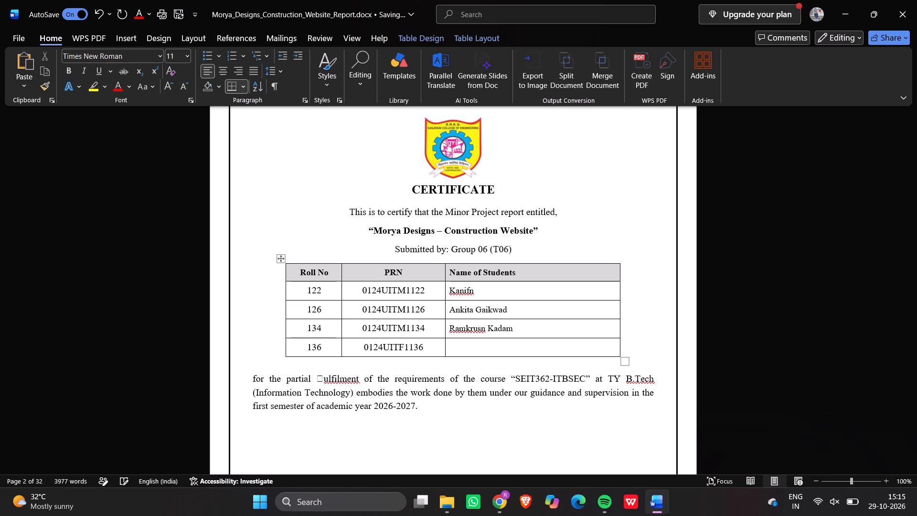
key(BackSpace)
key(BackSpace)
key(BackSpace)
key(BackSpace)
key(BackSpace)
key(BackSpace)
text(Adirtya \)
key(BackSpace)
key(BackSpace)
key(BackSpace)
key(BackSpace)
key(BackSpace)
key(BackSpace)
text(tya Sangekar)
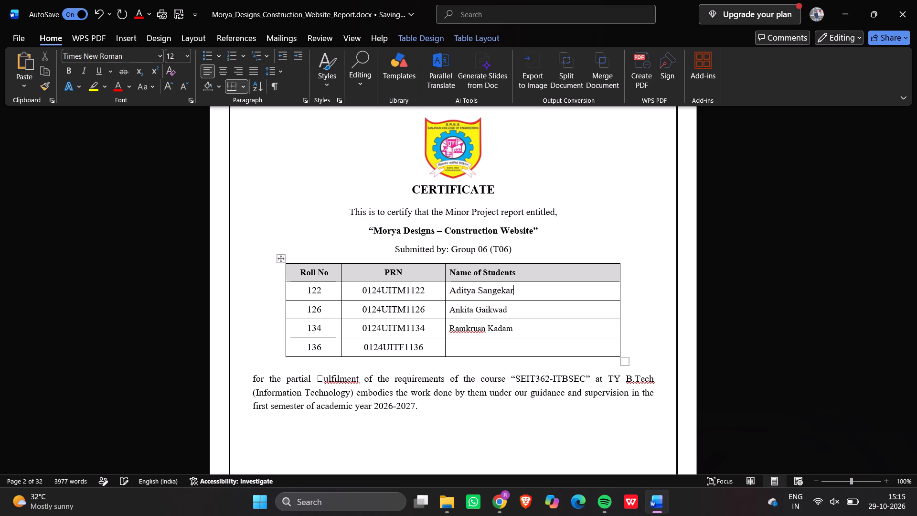
Replace the student name in the second row of the certificate table with the new team's second member.
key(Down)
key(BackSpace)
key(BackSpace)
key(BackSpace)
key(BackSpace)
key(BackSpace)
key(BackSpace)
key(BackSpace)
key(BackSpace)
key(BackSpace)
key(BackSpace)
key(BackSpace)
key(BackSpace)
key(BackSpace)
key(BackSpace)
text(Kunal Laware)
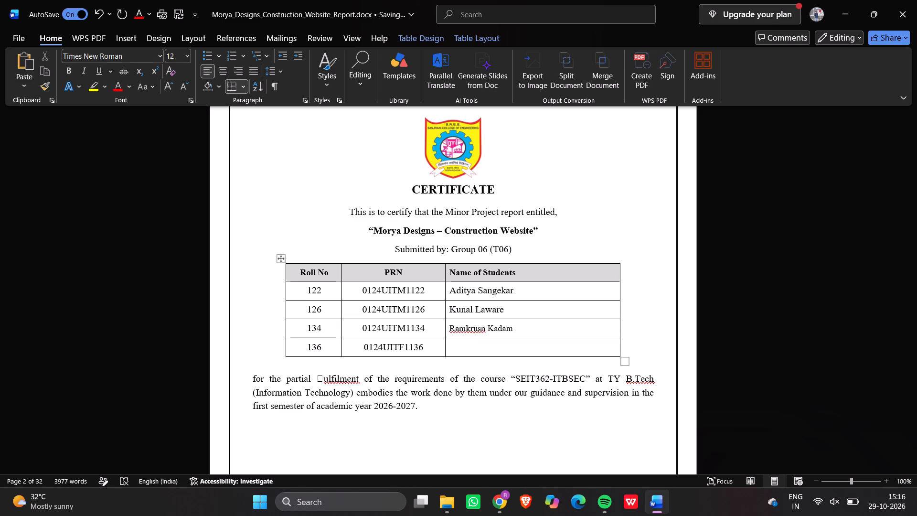
Replace the student name in the third row of the certificate table with the new team's third member.
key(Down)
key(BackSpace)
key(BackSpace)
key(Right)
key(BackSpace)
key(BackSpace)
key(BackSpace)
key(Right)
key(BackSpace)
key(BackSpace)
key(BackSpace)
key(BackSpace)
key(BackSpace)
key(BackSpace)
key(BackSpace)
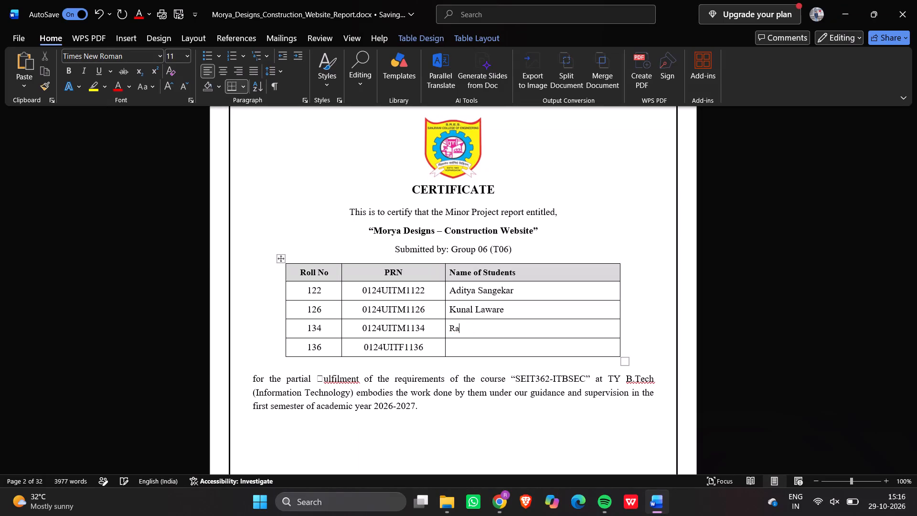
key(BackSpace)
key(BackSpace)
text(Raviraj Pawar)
Enter the new team's fourth member's full name in the empty name cell of the certificate table's last row.
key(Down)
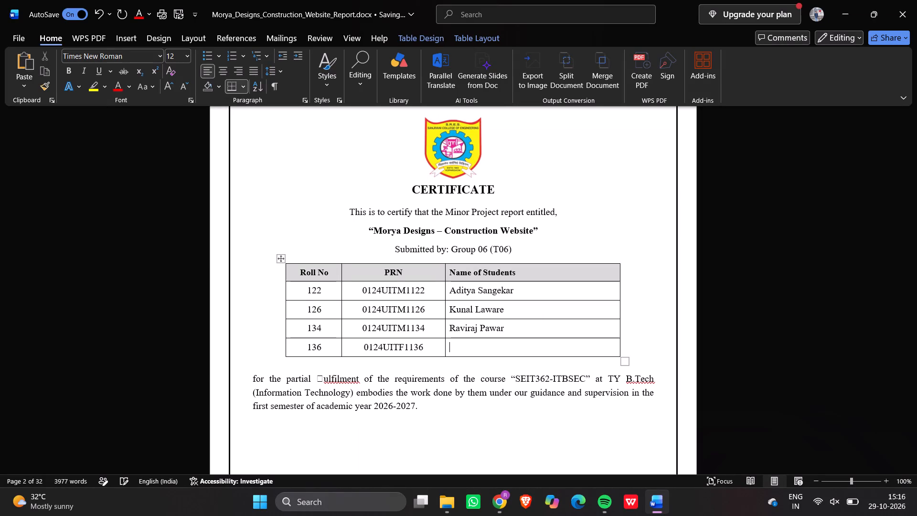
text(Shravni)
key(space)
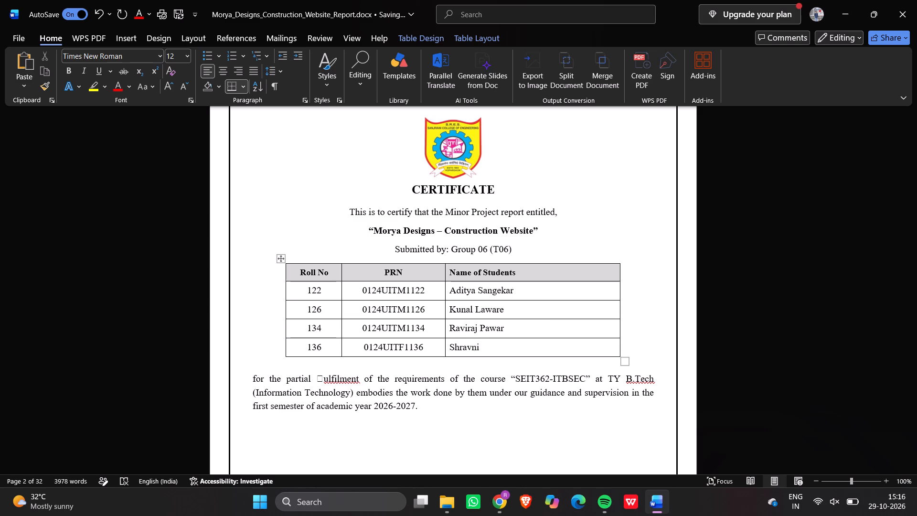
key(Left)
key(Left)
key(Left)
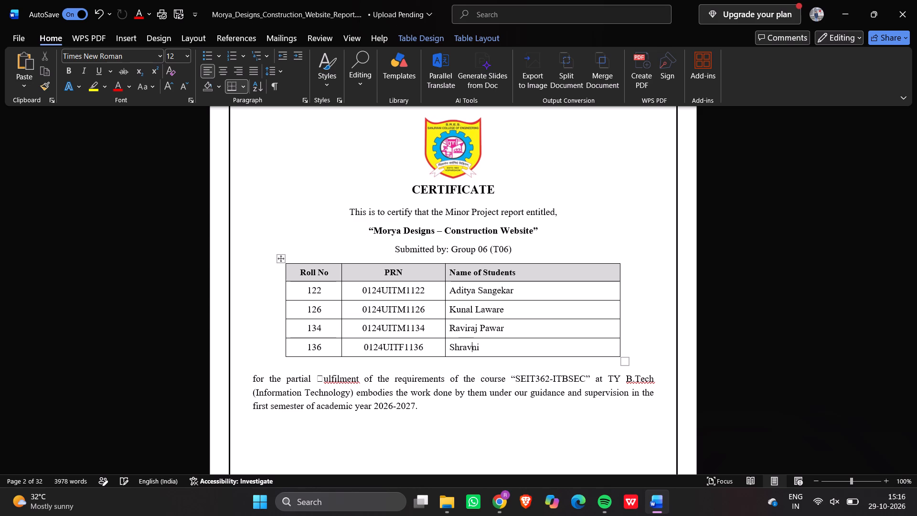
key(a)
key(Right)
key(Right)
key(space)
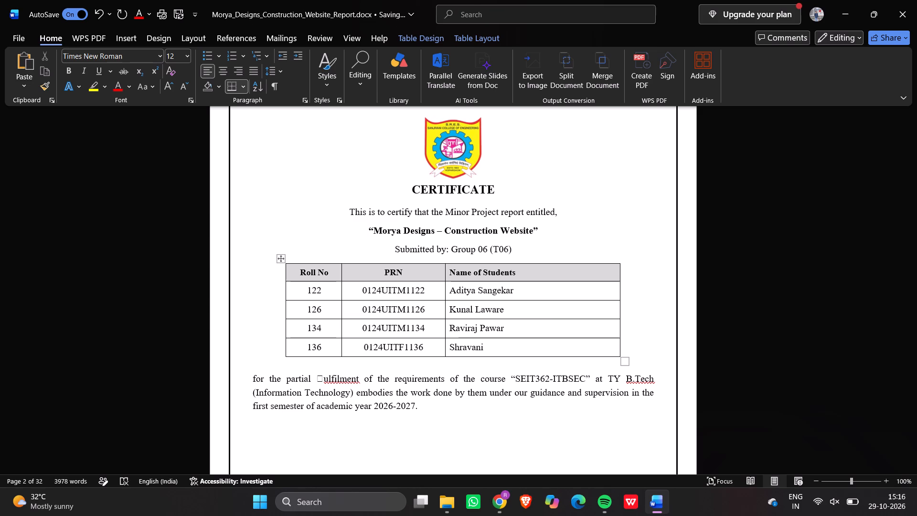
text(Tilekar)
Replace the first row's roll number in the Declaration page's student table with the first student's roll number from the certificate.
scroll(506, 328, down, 1)
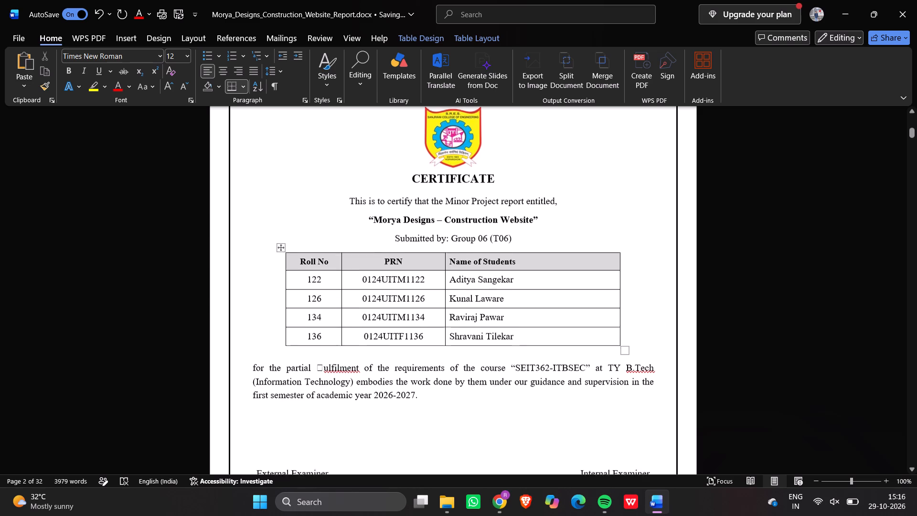
scroll(506, 328, down, 4)
scroll(506, 328, up, 2)
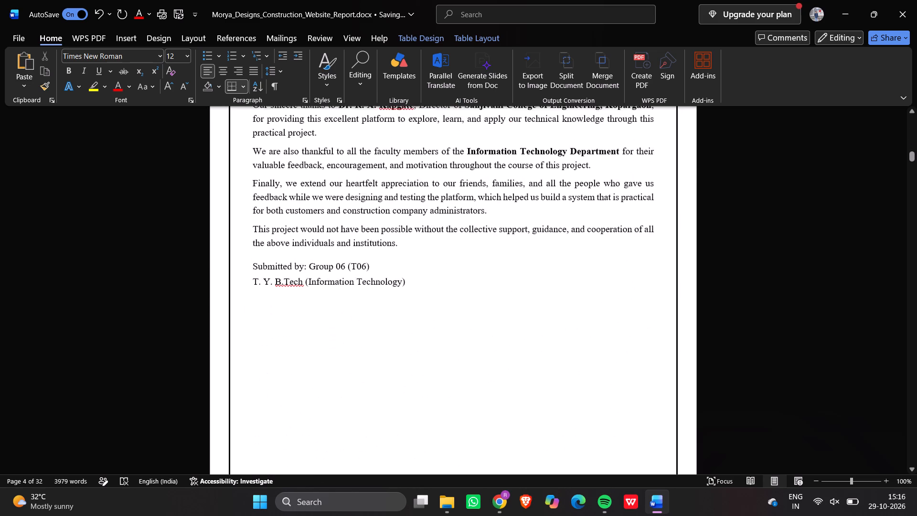
scroll(506, 328, up, 3)
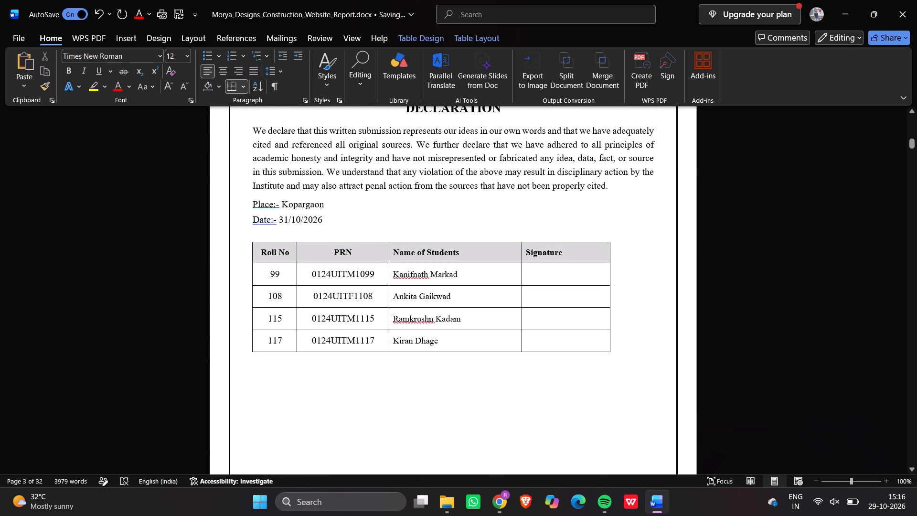
click(281, 272)
key(BackSpace)
key(BackSpace)
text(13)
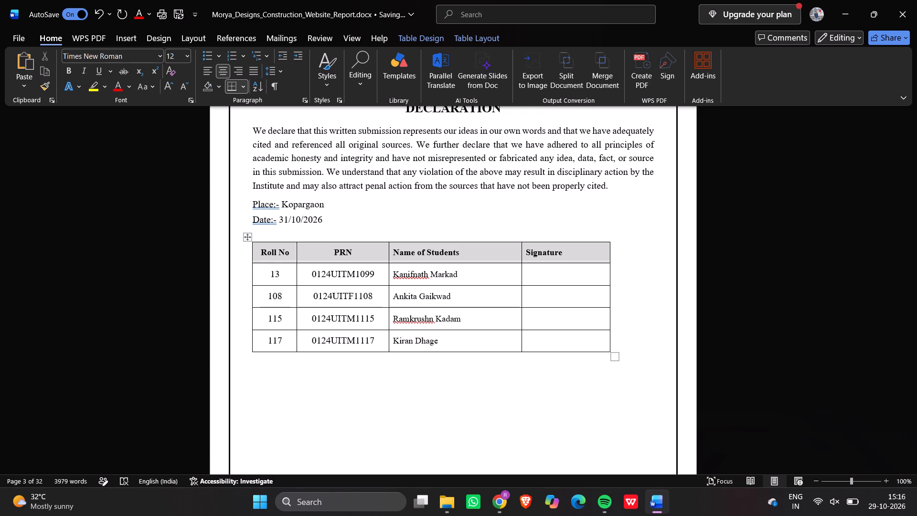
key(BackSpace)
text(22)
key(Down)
Replace the second row's roll number in the Declaration page's student table with the second student's roll number from the certificate.
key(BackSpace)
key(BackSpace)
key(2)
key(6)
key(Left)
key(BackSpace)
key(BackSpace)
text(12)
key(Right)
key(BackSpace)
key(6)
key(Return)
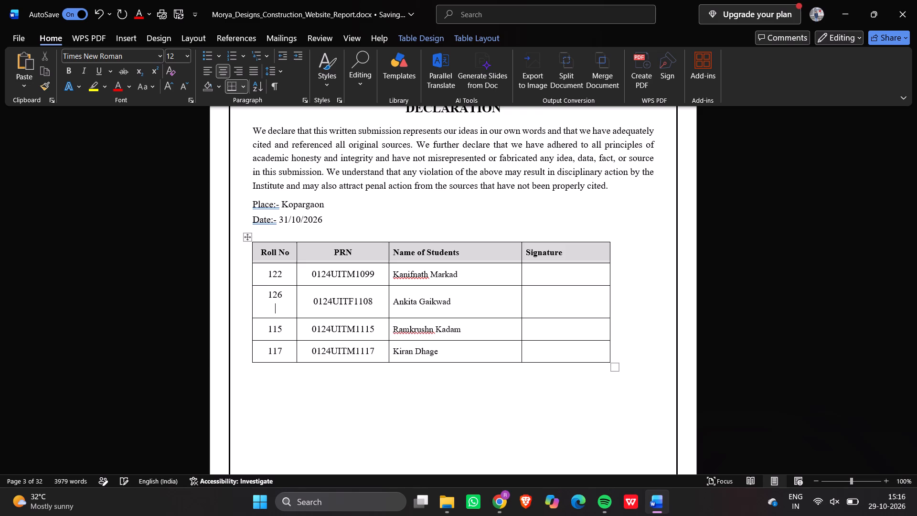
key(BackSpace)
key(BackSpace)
Replace the roll numbers in the Declaration table's third and fourth rows with the third and fourth students' roll numbers from the certificate.
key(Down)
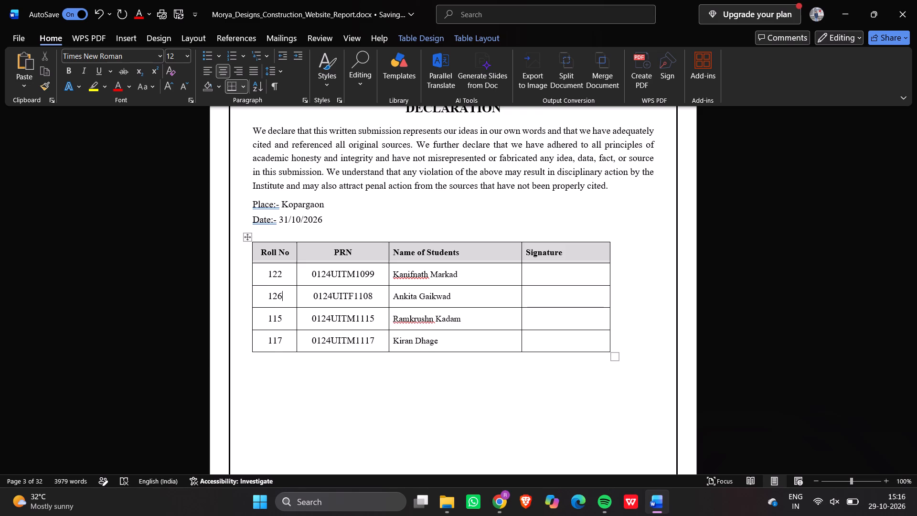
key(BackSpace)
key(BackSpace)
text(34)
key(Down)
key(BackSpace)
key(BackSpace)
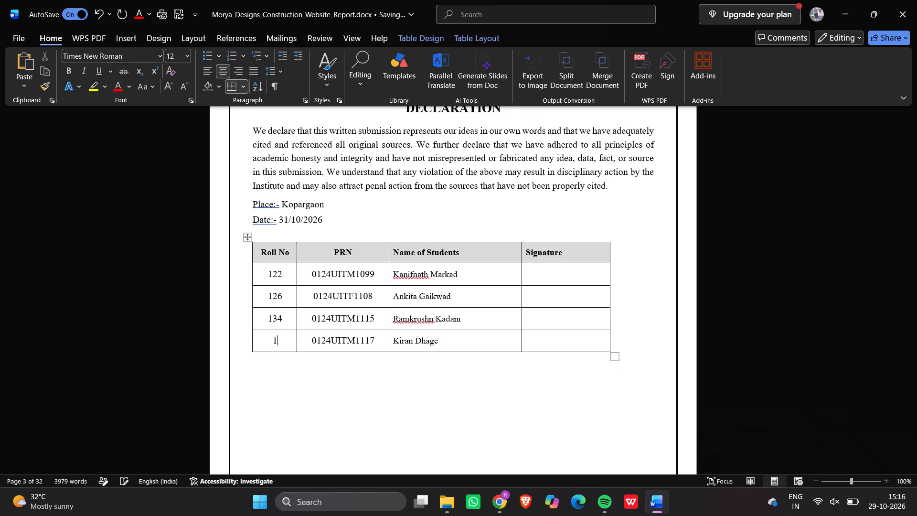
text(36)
Change the last three digits of the PRN in the Declaration table's first row to match that row's roll number.
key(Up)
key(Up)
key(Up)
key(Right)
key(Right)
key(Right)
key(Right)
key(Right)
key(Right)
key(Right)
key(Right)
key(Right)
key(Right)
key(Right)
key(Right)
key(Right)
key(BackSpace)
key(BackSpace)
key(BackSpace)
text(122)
Change the final digits of the PRNs in the Declaration table's second and third rows to match each row's roll number.
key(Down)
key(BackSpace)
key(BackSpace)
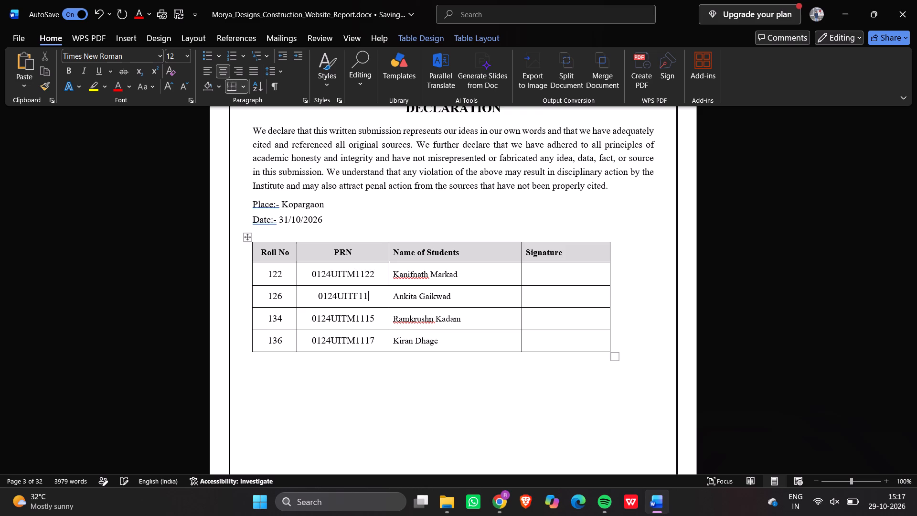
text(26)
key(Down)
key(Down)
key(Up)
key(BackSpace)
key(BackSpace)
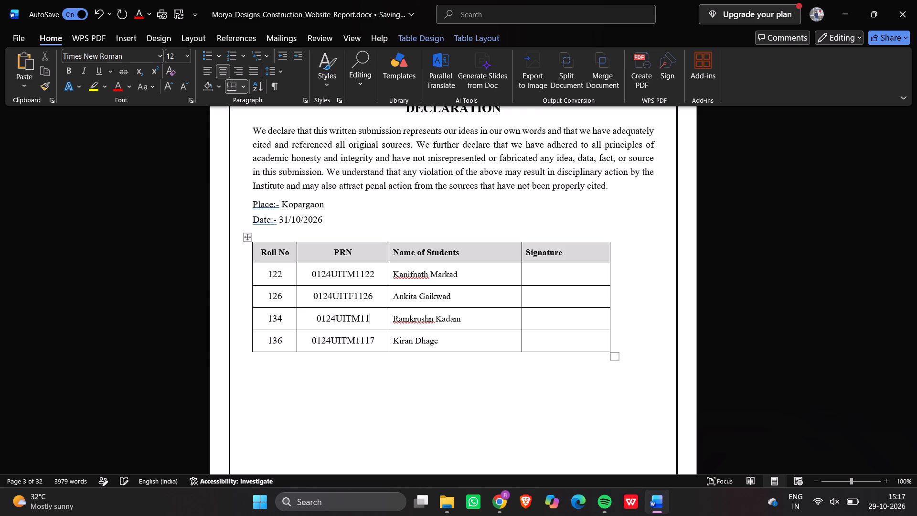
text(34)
Update the PRN in the Declaration table's last row, matching its final digits to the row's roll number and setting the letters before them to ITF.
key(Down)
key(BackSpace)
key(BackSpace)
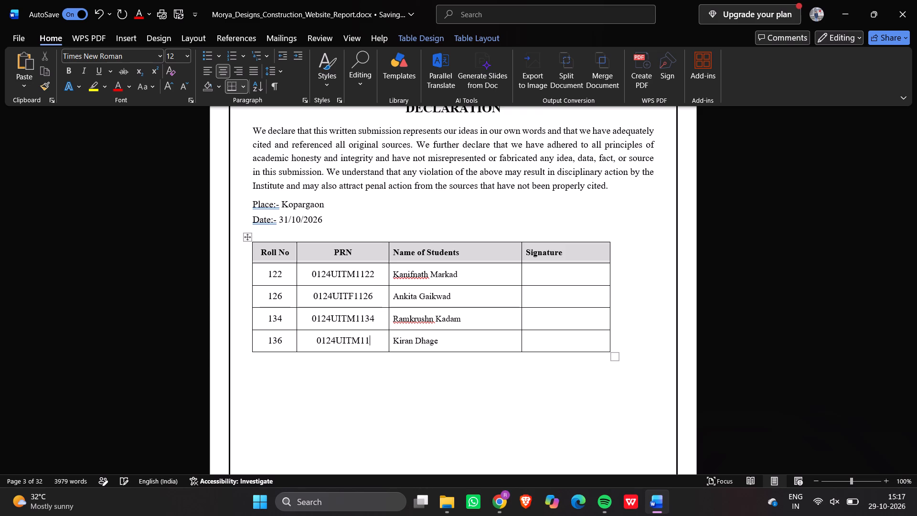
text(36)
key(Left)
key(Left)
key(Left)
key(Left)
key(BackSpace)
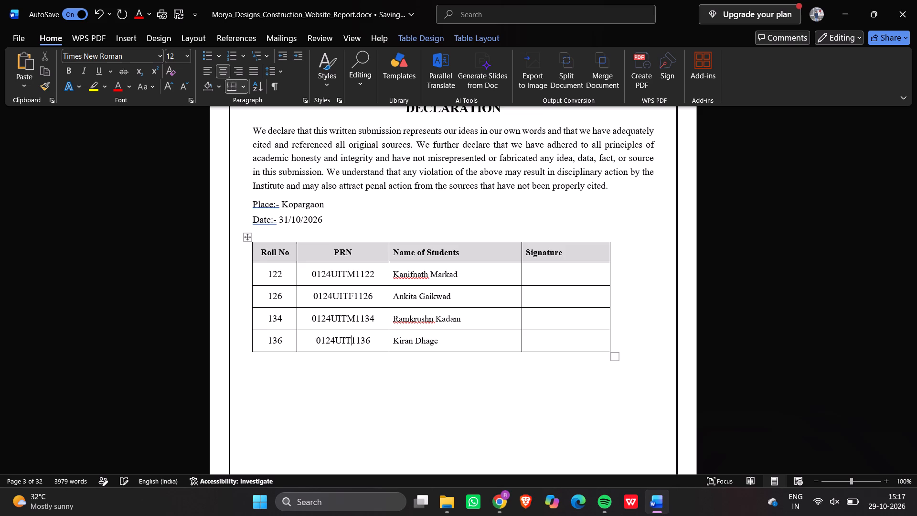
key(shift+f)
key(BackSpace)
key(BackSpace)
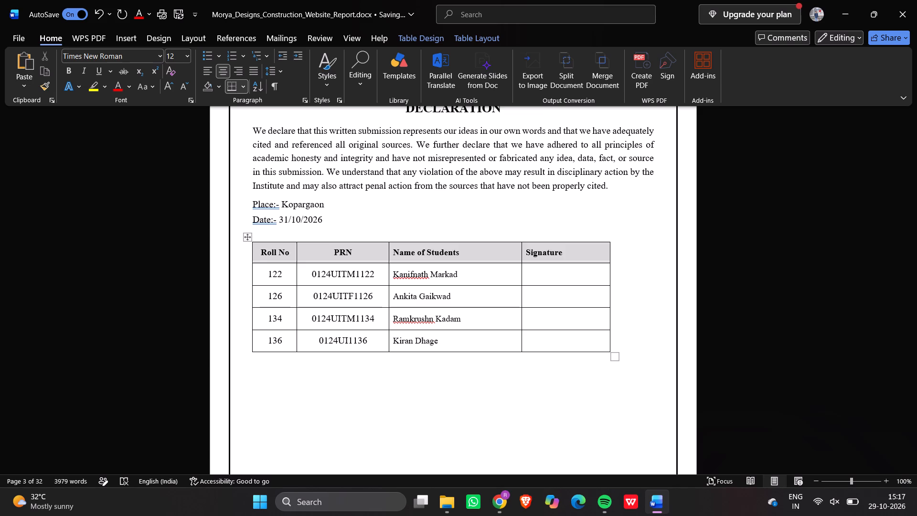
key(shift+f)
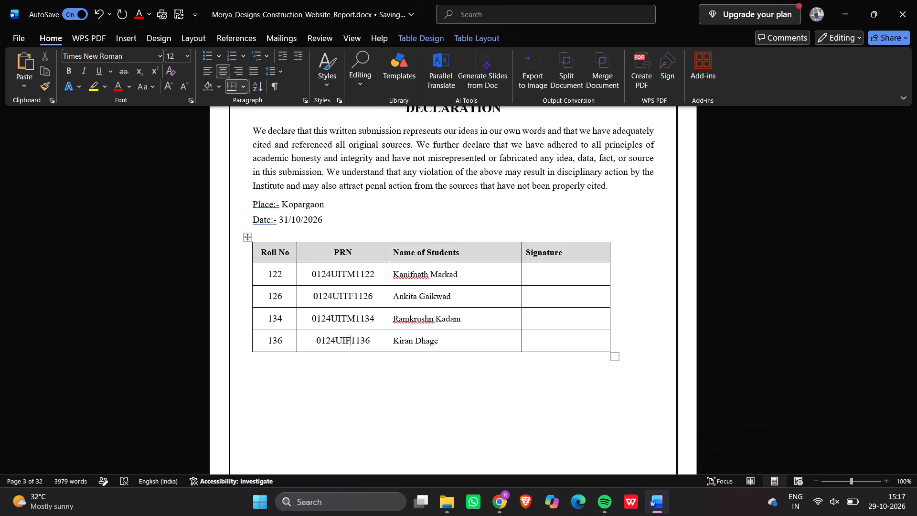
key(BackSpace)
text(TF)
Change the letter after UIT to M in the PRN of the Declaration table's second row.
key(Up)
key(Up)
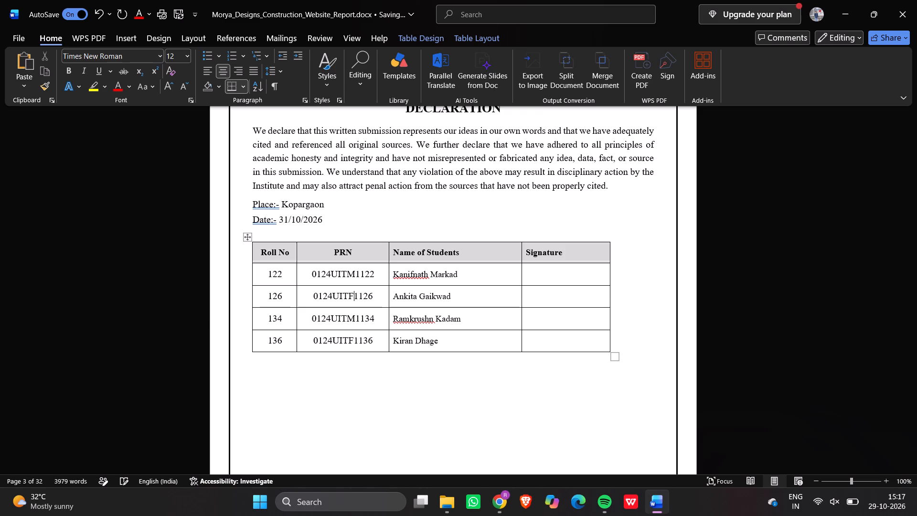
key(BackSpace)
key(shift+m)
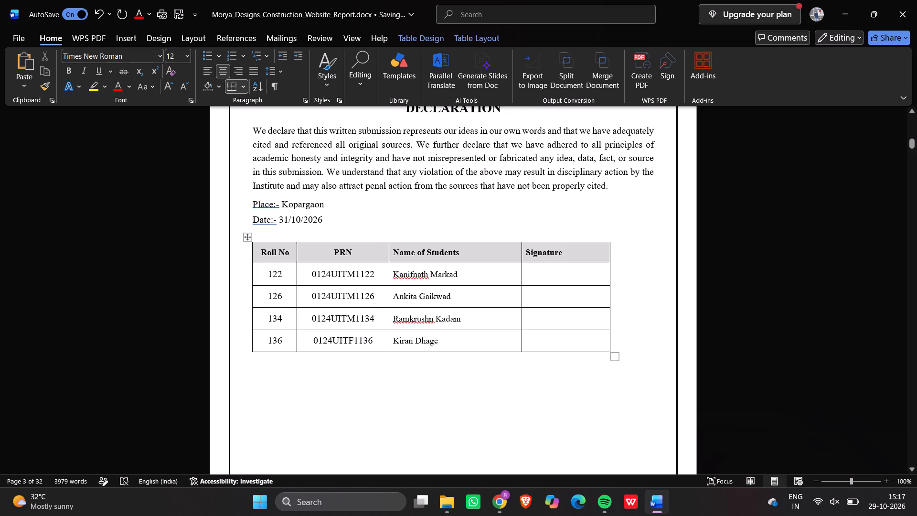
Replace the student name in the first row of the Declaration table with the new team's first member.
click(476, 272)
key(BackSpace)
key(BackSpace)
key(BackSpace)
key(BackSpace)
key(BackSpace)
key(BackSpace)
key(BackSpace)
key(BackSpace)
key(BackSpace)
key(BackSpace)
key(BackSpace)
key(BackSpace)
key(BackSpace)
key(BackSpace)
key(BackSpace)
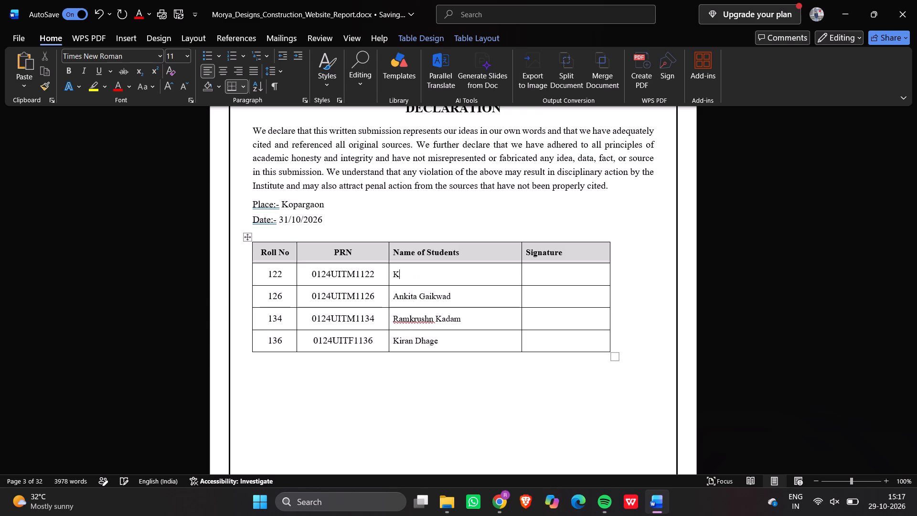
key(BackSpace)
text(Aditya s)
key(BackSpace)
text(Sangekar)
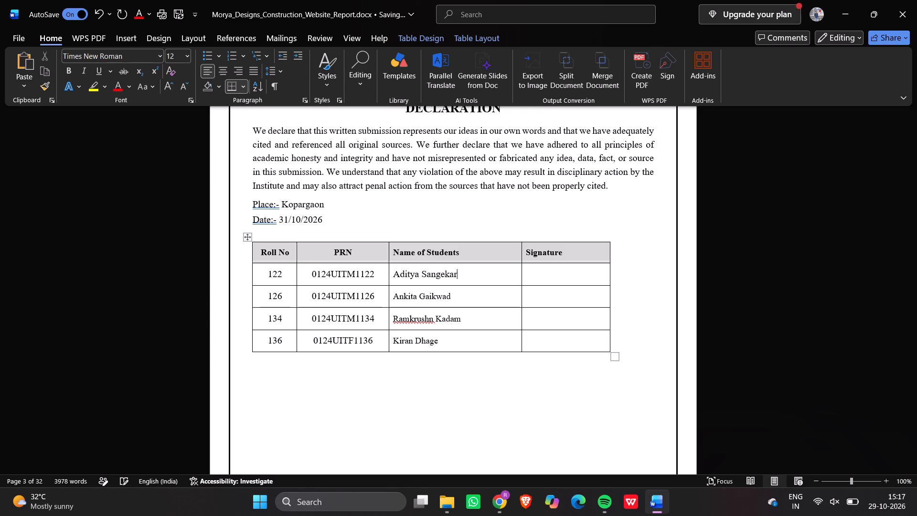
Replace the student name in the second row of the Declaration table with the new team's second member.
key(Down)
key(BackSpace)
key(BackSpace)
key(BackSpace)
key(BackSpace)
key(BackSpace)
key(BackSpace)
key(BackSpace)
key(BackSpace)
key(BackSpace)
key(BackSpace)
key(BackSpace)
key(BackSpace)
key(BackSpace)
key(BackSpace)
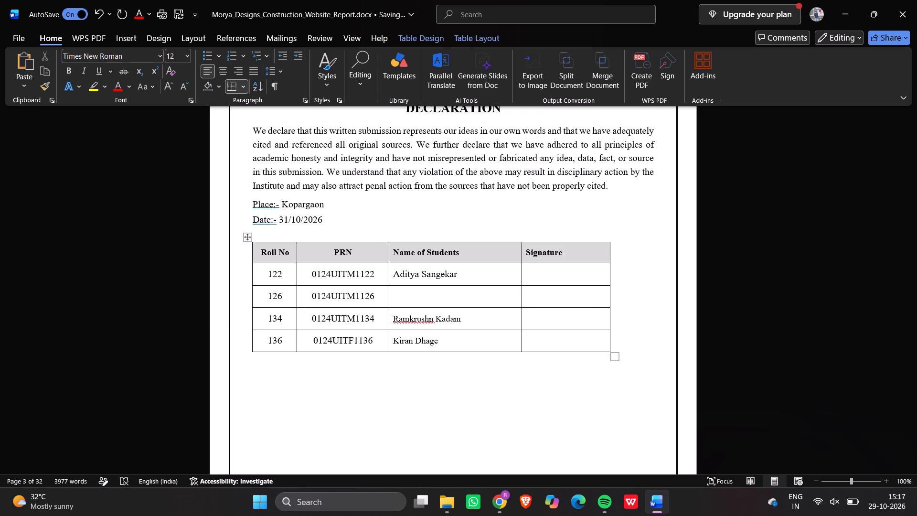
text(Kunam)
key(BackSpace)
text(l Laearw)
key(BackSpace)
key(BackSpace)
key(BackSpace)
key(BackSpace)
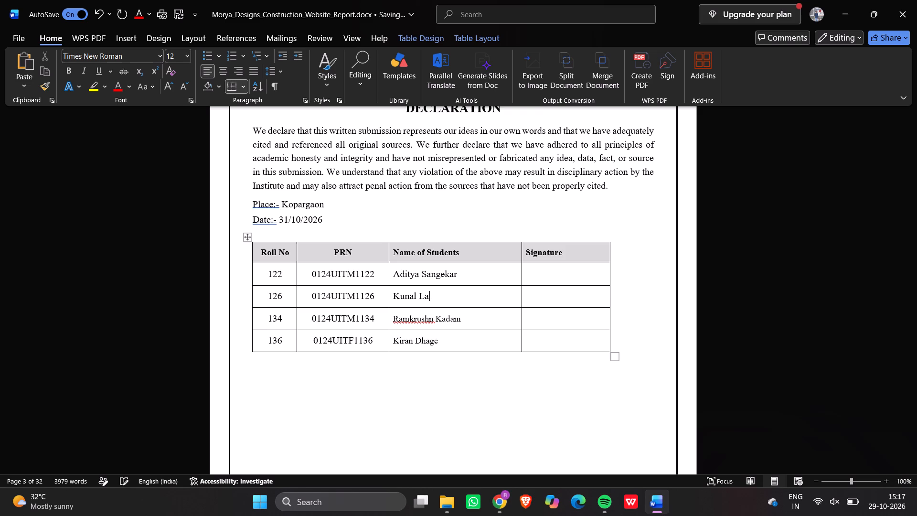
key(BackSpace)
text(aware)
Replace the student name in the third row of the Declaration table with the new team's third member.
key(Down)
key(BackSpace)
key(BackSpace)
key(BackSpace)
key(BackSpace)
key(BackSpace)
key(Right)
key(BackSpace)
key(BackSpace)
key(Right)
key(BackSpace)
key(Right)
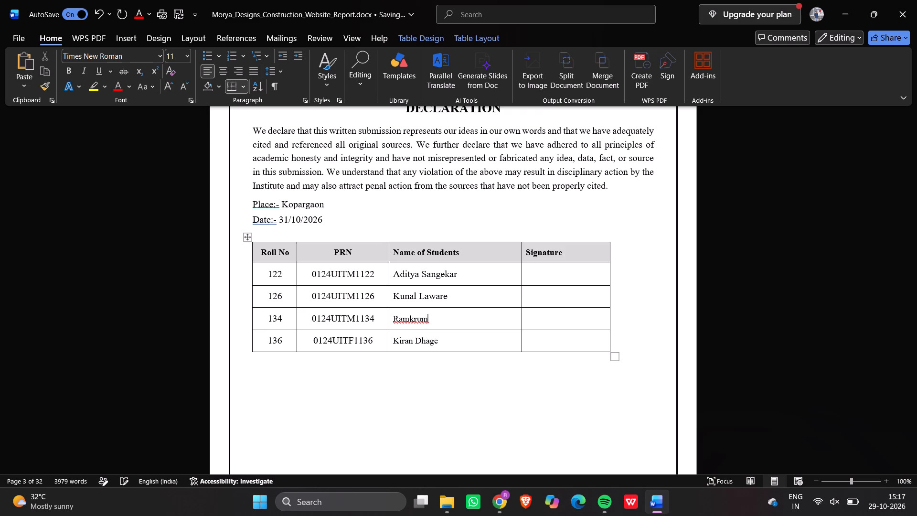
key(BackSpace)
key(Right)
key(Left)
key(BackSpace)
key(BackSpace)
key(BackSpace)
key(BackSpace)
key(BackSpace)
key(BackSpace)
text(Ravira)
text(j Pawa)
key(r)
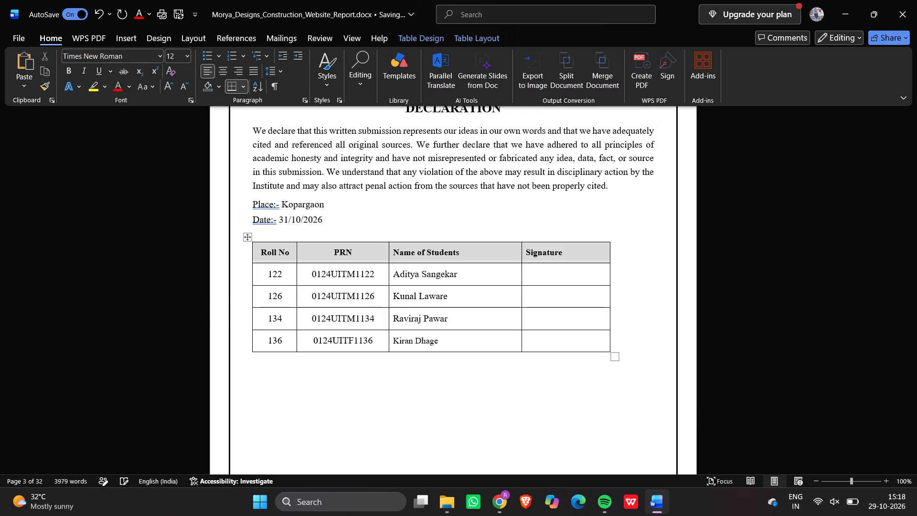
Replace the student name in the fourth row of the Declaration table with the new team's fourth member.
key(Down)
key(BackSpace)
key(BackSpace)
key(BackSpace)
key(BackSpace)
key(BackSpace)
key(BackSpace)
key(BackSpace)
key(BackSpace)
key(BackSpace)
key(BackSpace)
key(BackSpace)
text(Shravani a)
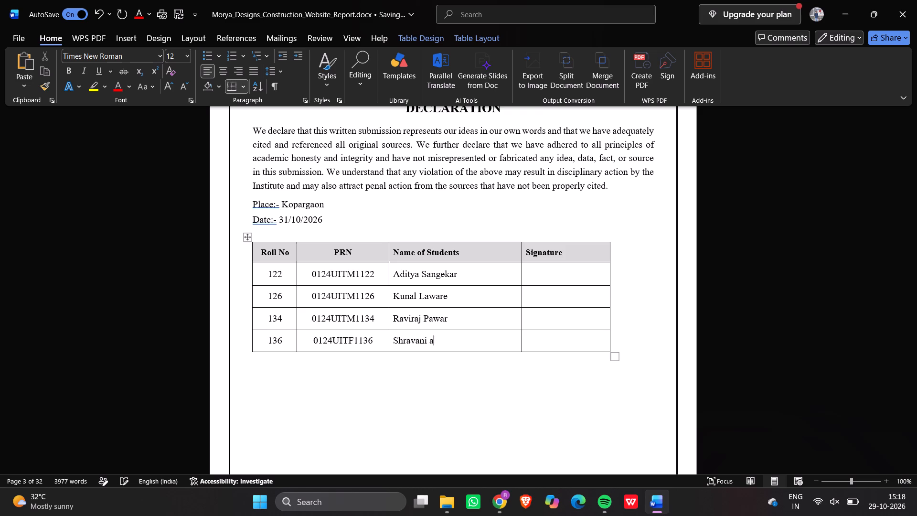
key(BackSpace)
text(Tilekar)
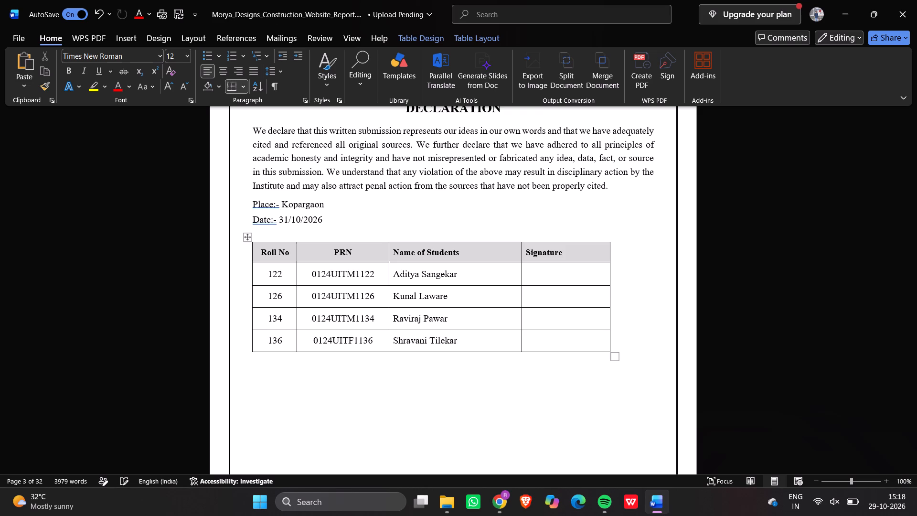
Look through the report from the Acknowledgements page to the Chapter 6 diagrams for content that still needs adapting.
scroll(476, 272, down, 2)
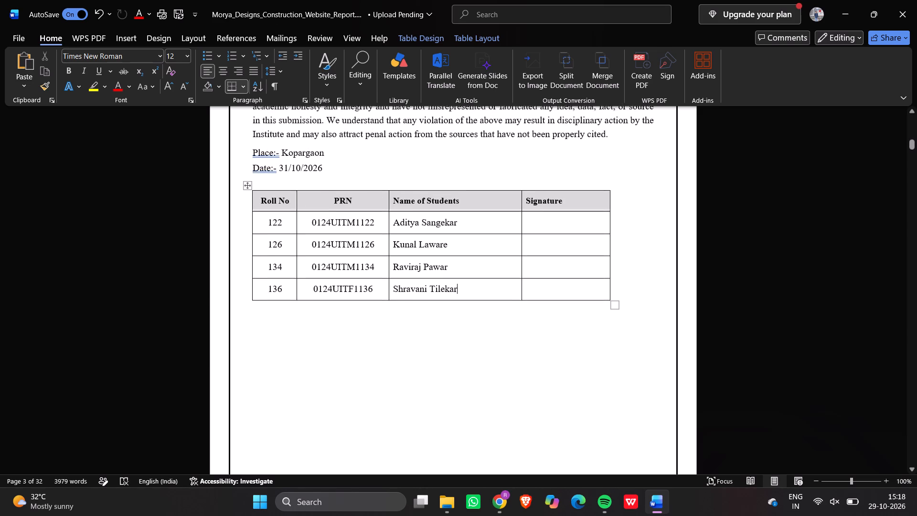
scroll(476, 272, down, 2)
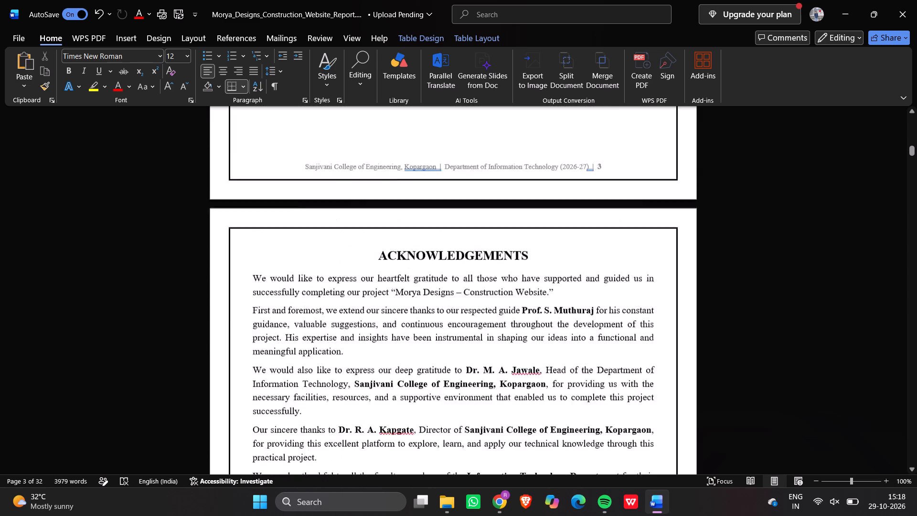
scroll(476, 272, down, 1)
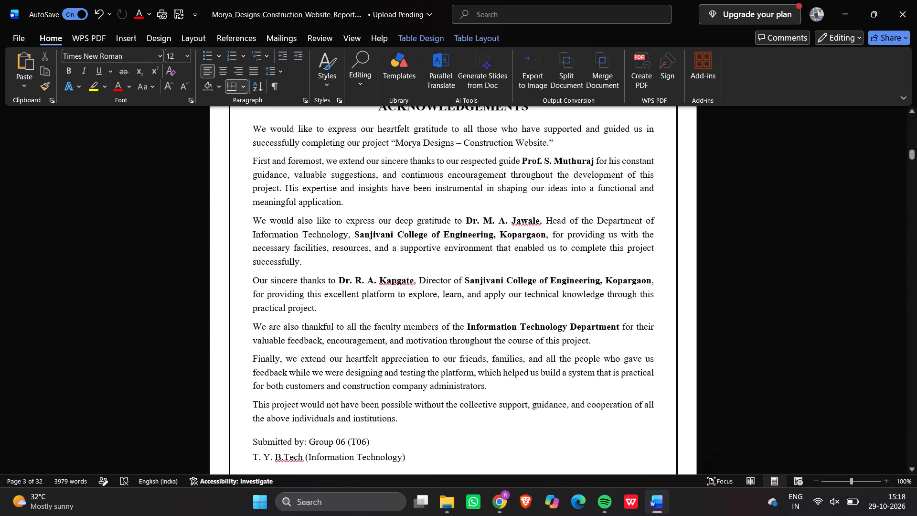
scroll(476, 272, down, 4)
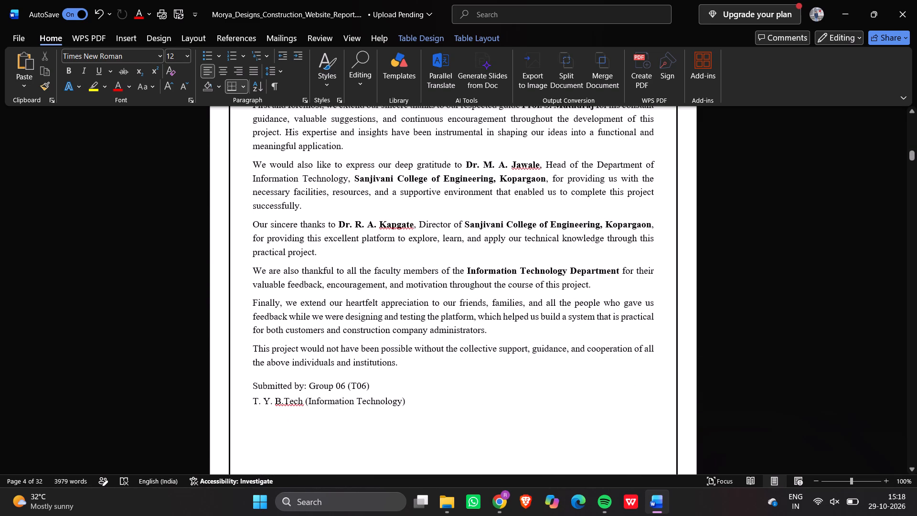
scroll(476, 272, down, 2)
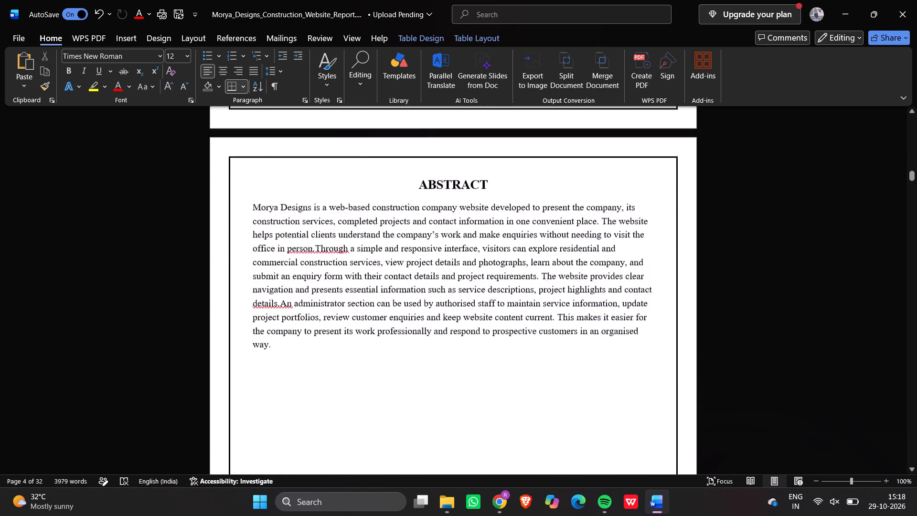
scroll(476, 272, down, 2)
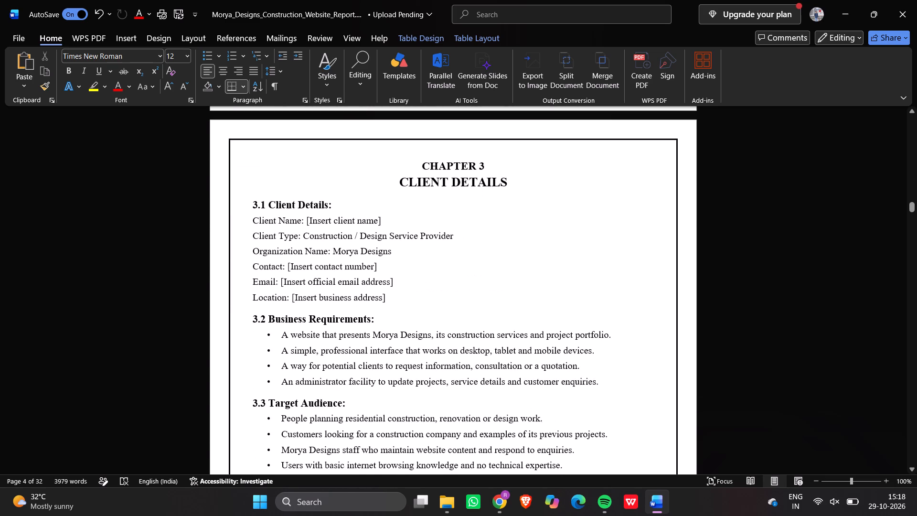
scroll(476, 272, down, 4)
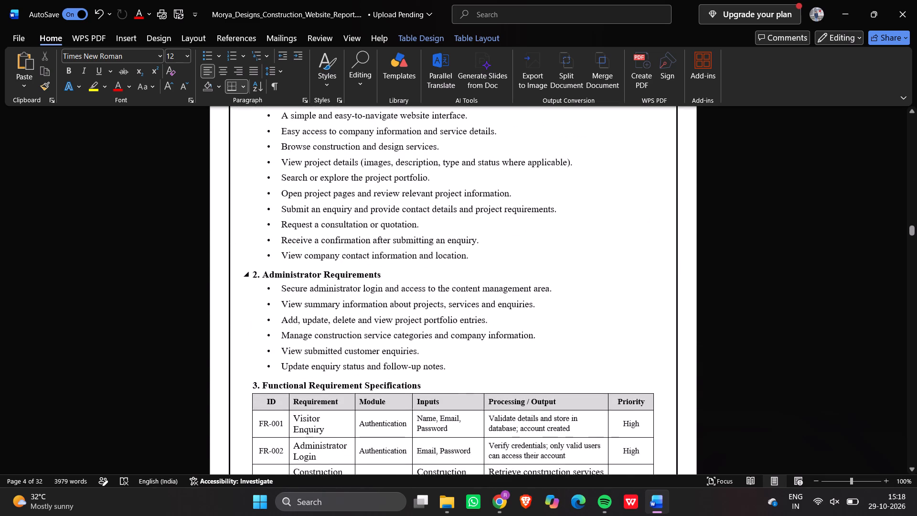
scroll(476, 272, up, 3)
scroll(476, 272, right, 1)
scroll(476, 272, up, 1)
scroll(476, 272, right, 2)
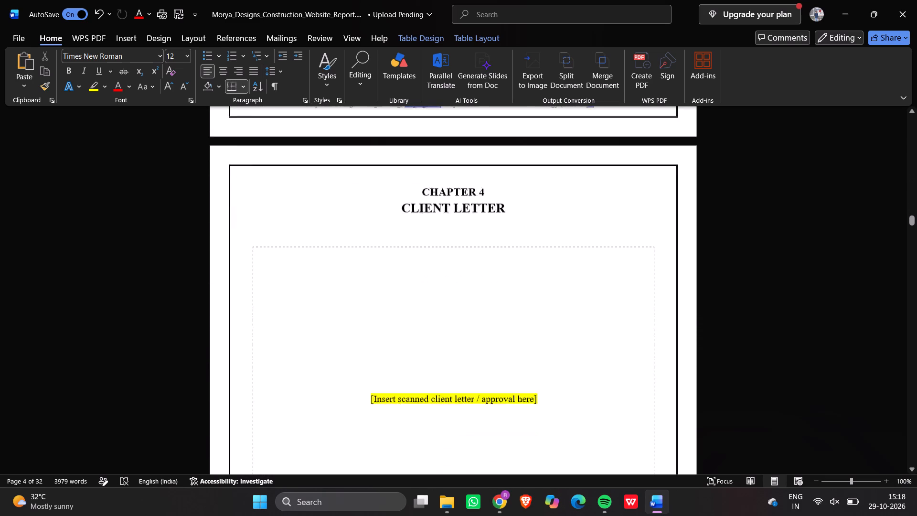
scroll(476, 272, right, 1)
scroll(476, 272, down, 10)
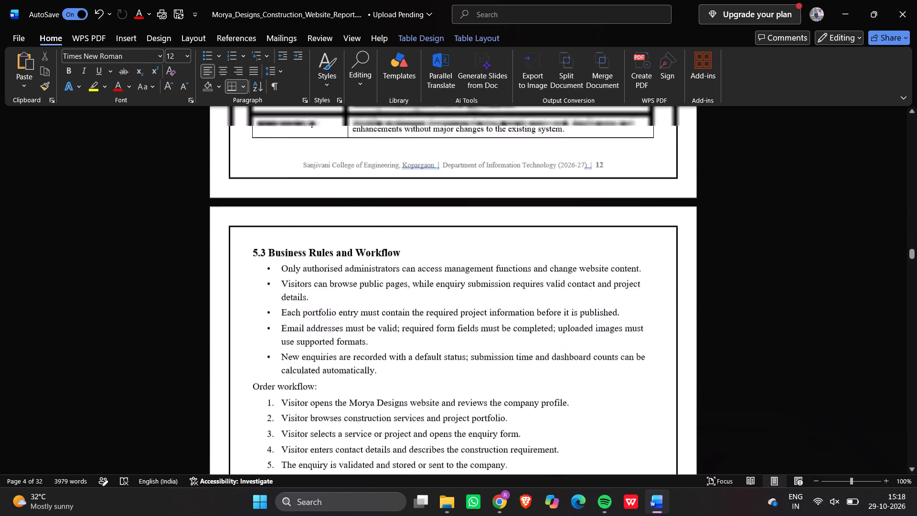
scroll(476, 272, down, 2)
Copy the 6.5 System Models and Diagrams heading together with its introductory paragraph.
scroll(476, 272, up, 1)
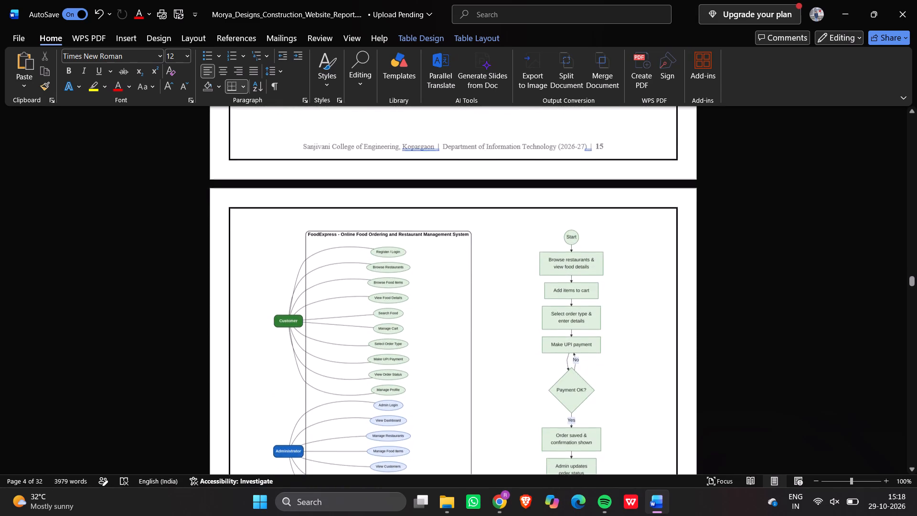
scroll(476, 272, up, 1)
scroll(476, 272, down, 1)
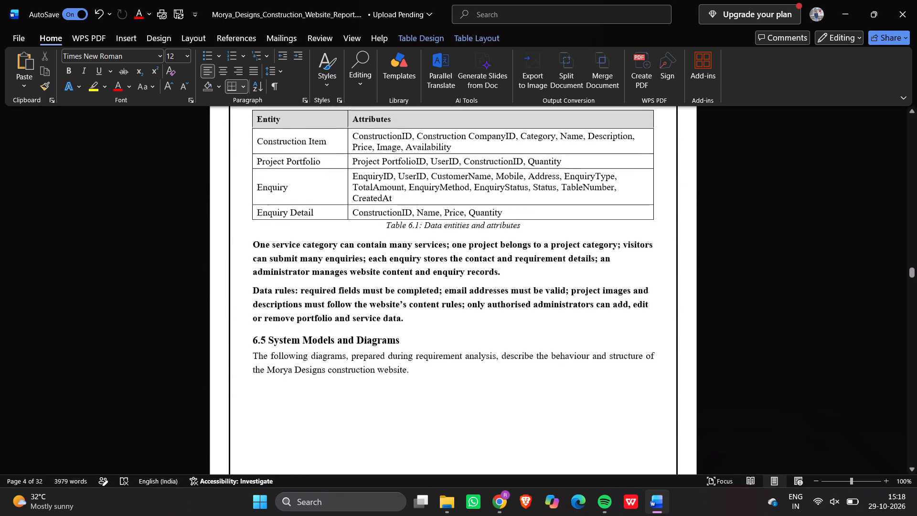
scroll(476, 272, down, 1)
drag(248, 193, 427, 237)
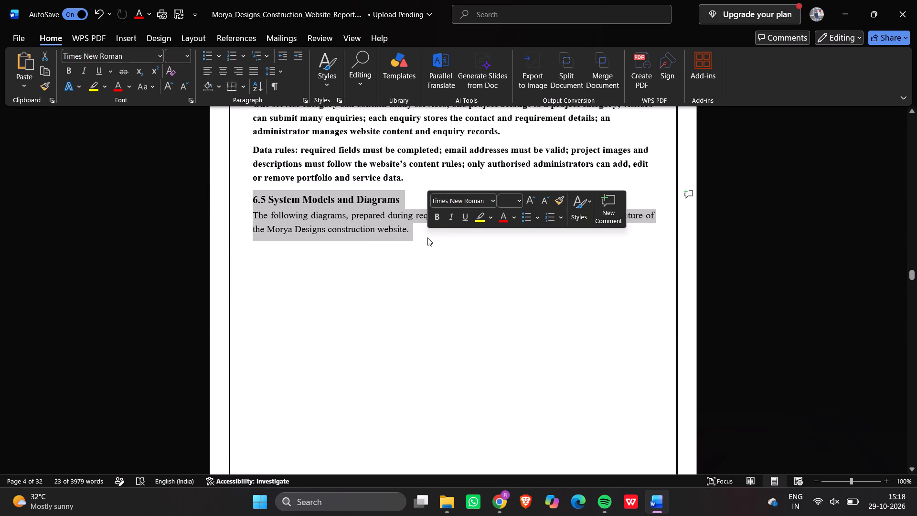
key(ctrl+c)
Examine the section 6.5 diagrams, from the Use Case Diagram through the Architecture Diagram.
scroll(427, 237, down, 7)
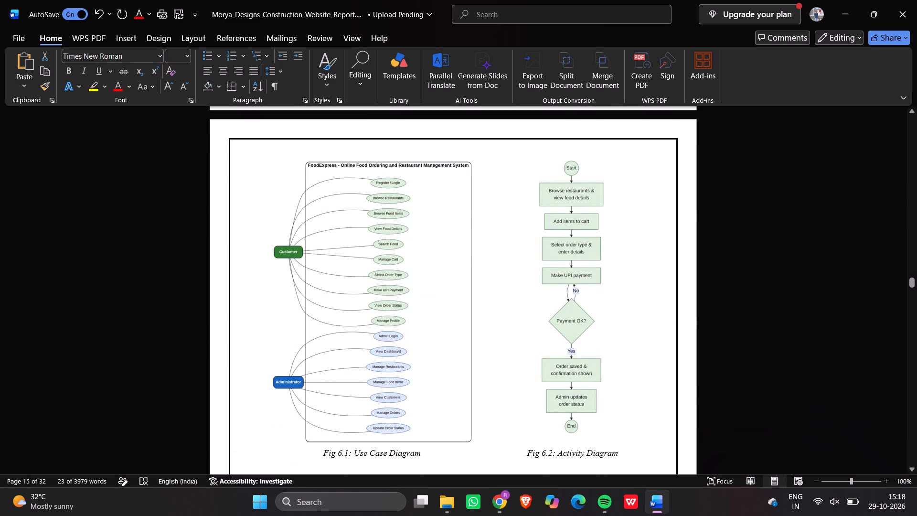
scroll(427, 237, down, 7)
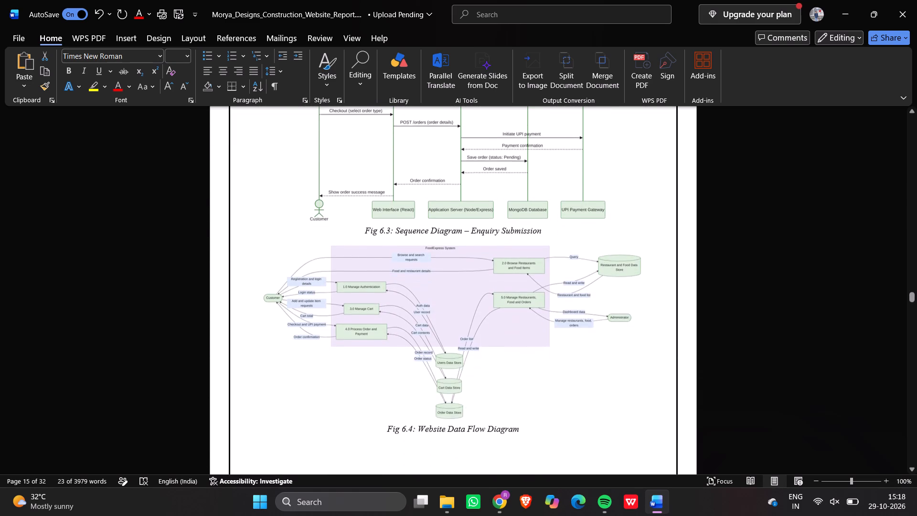
scroll(427, 237, down, 5)
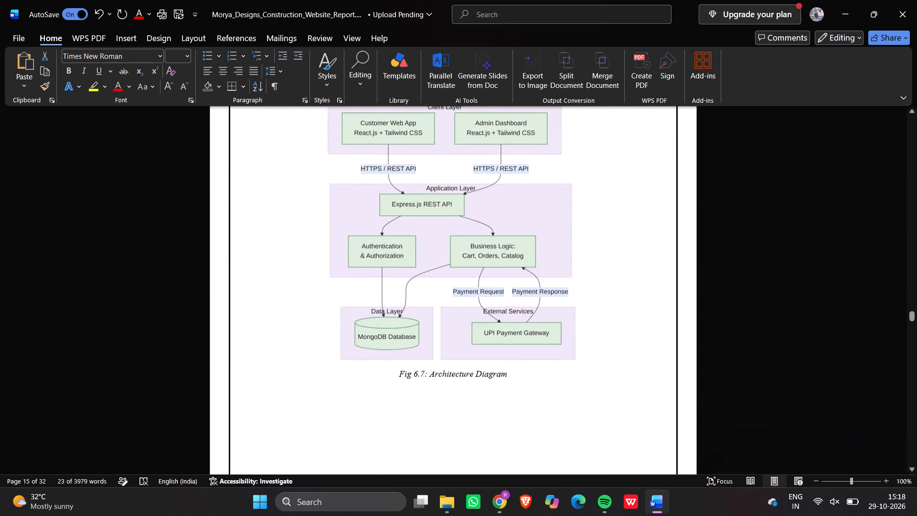
scroll(427, 237, down, 4)
scroll(427, 237, up, 20)
scroll(427, 237, up, 2)
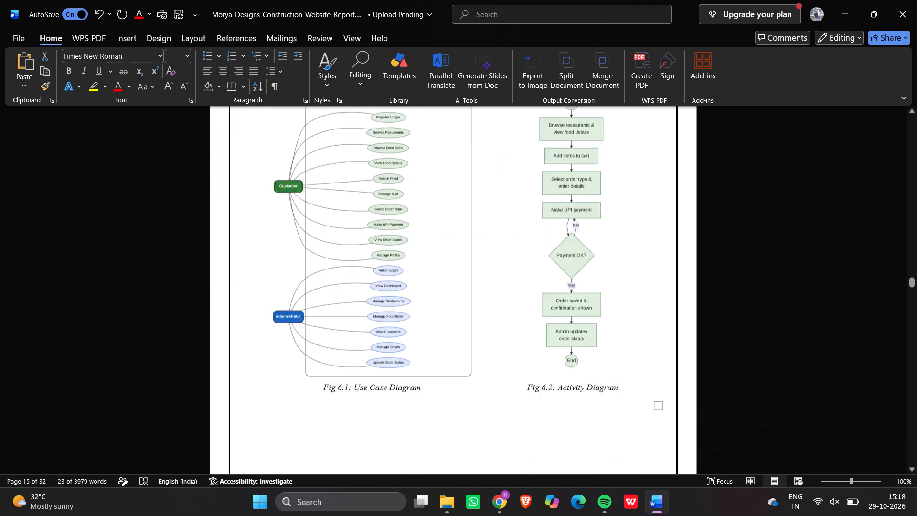
scroll(427, 237, up, 2)
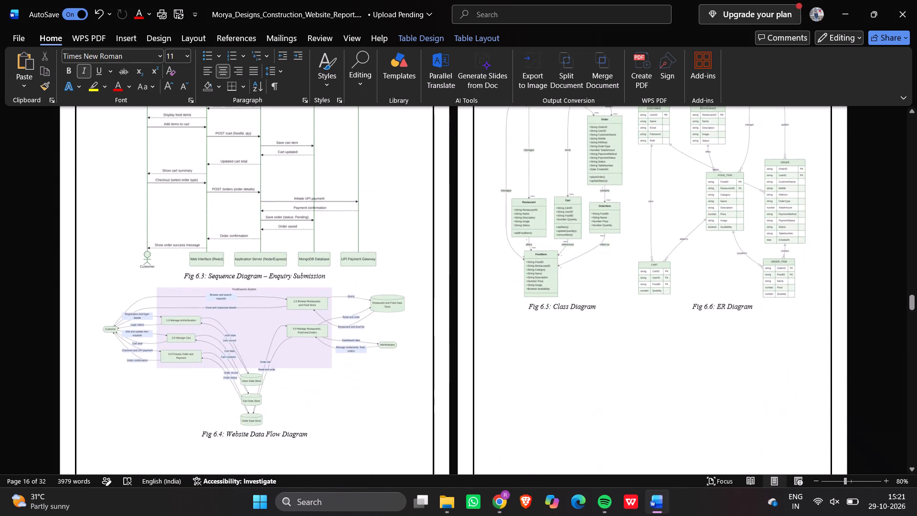
scroll(358, 396, down, 5)
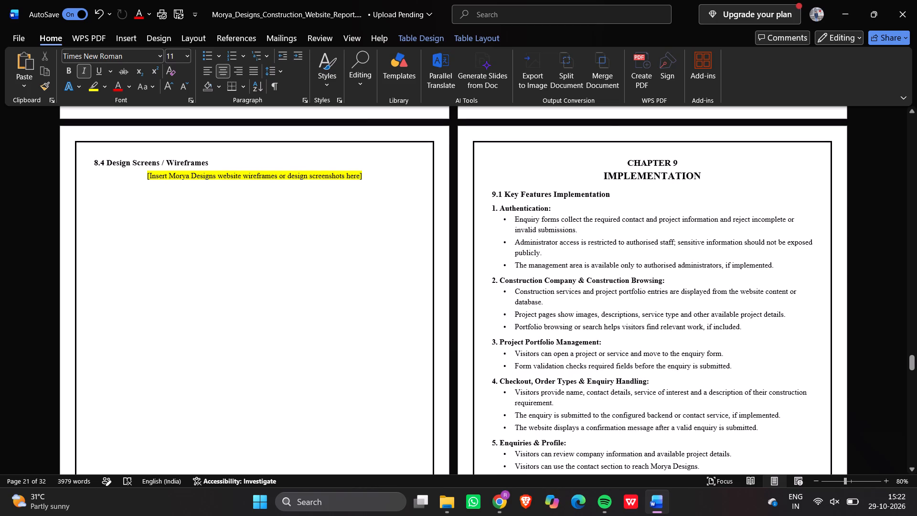
scroll(358, 396, down, 2)
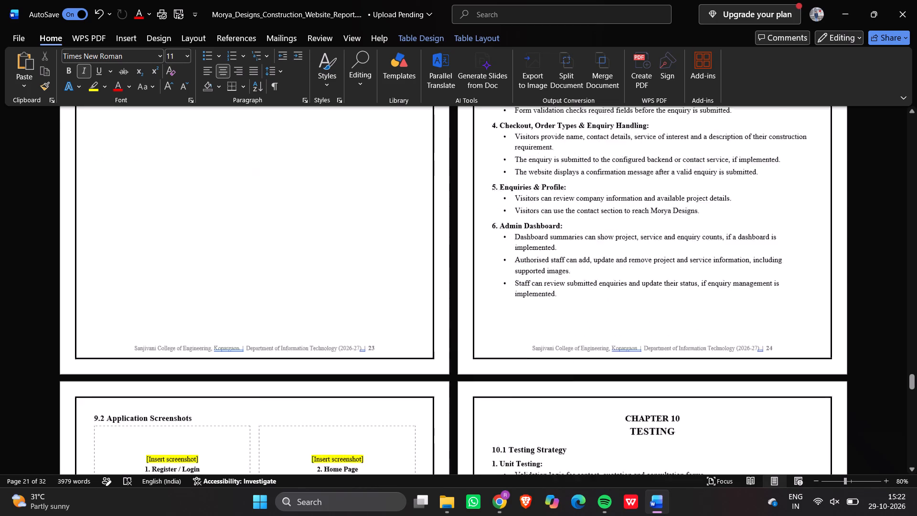
scroll(358, 396, down, 6)
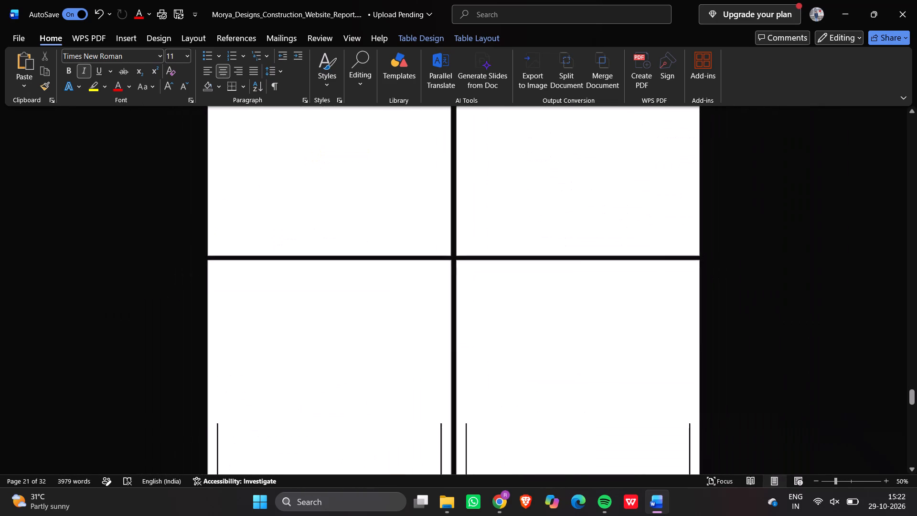
ctrl+scroll(358, 396, up, 3)
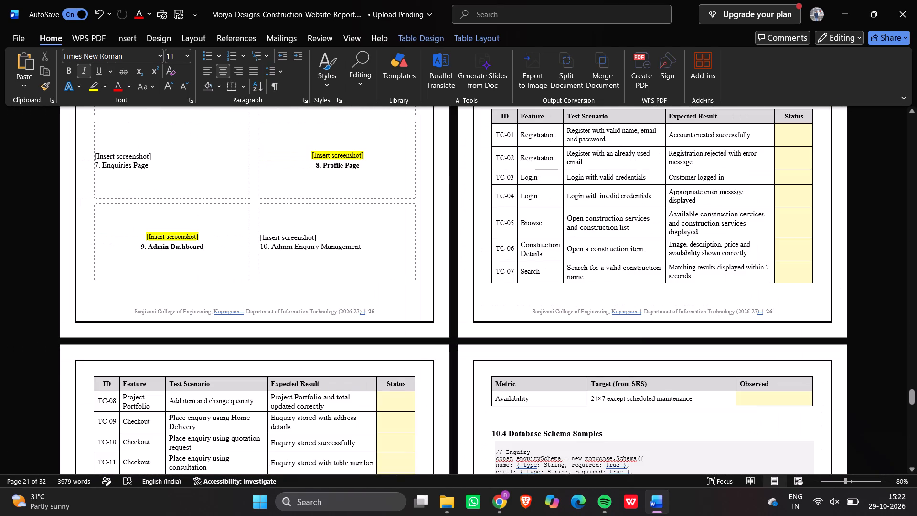
ctrl+scroll(358, 408, up, 2)
scroll(358, 408, up, 3)
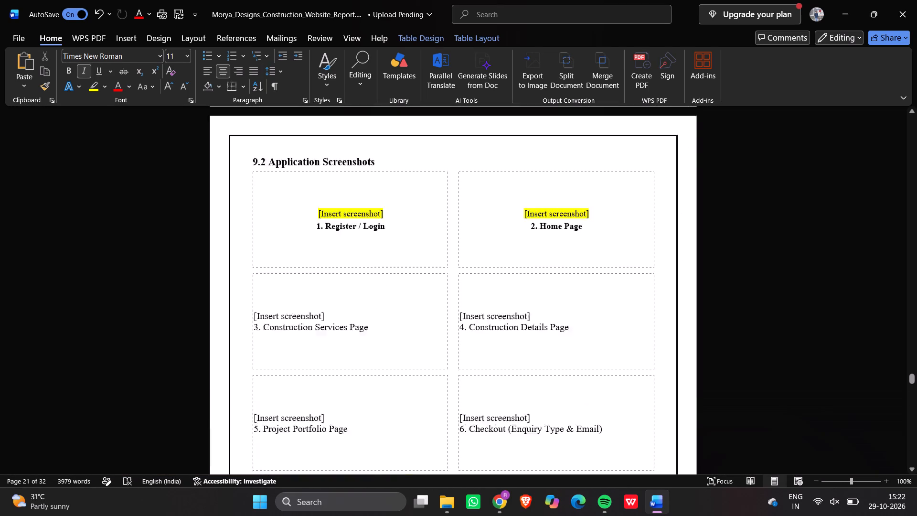
scroll(358, 408, up, 1)
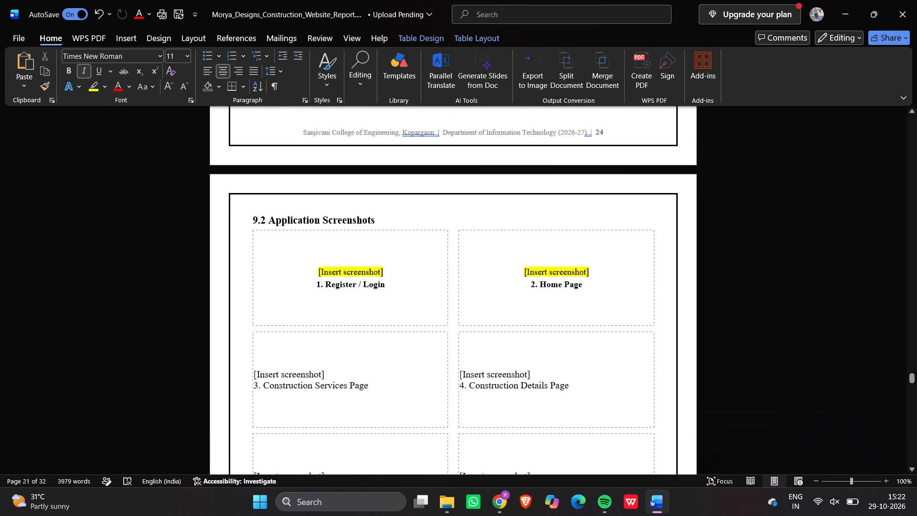
scroll(358, 408, up, 7)
scroll(358, 408, right, 1)
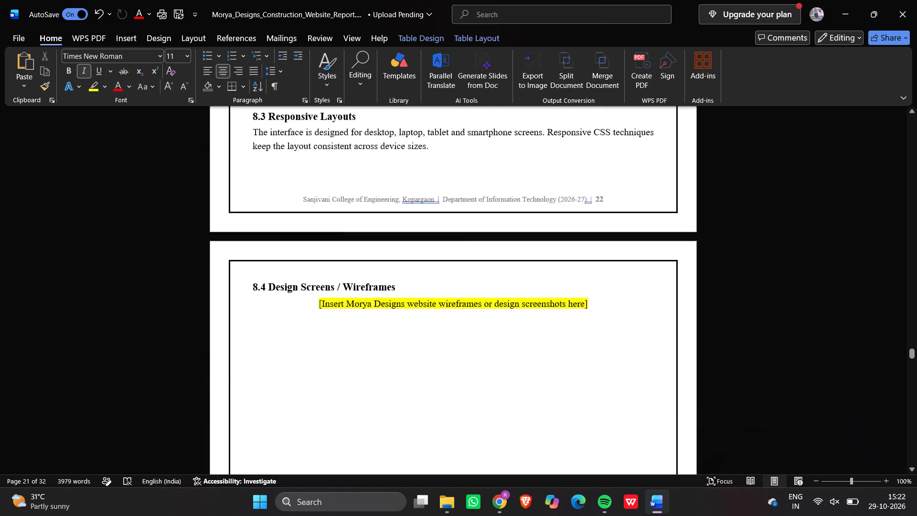
scroll(358, 408, right, 1)
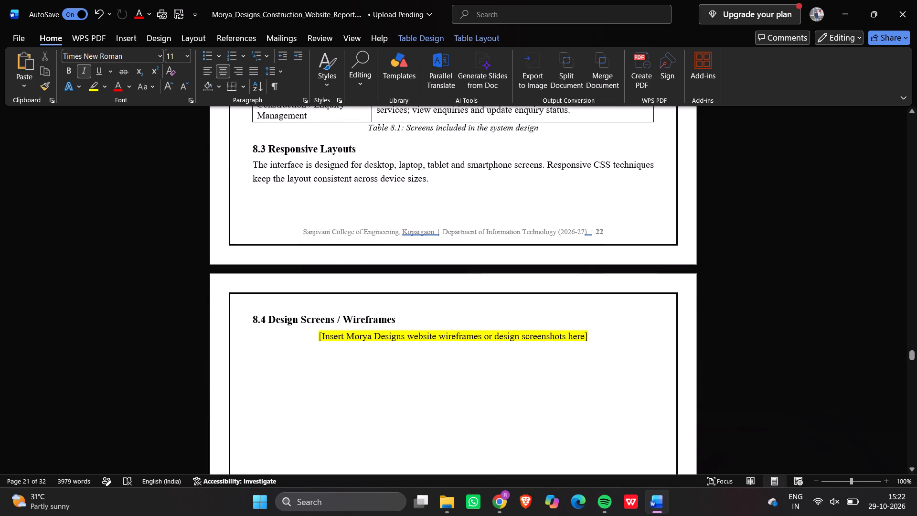
Review the report from section 8.4 Design Screens through the chapter 11 Conclusion for content still needing to be filled in.
scroll(358, 408, down, 2)
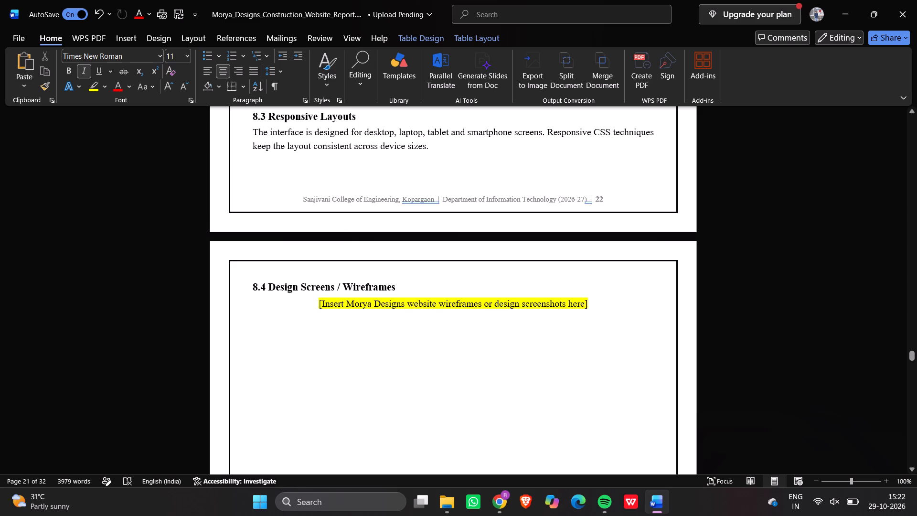
scroll(358, 408, down, 11)
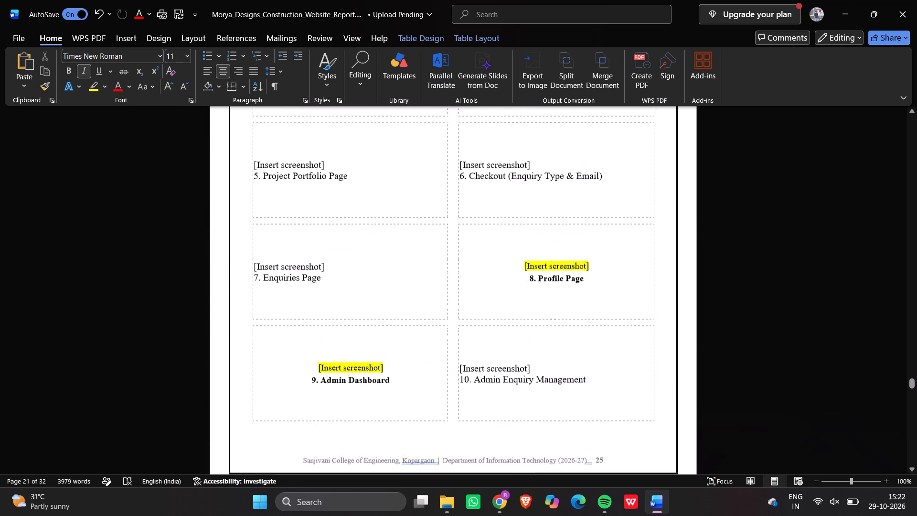
scroll(358, 408, down, 4)
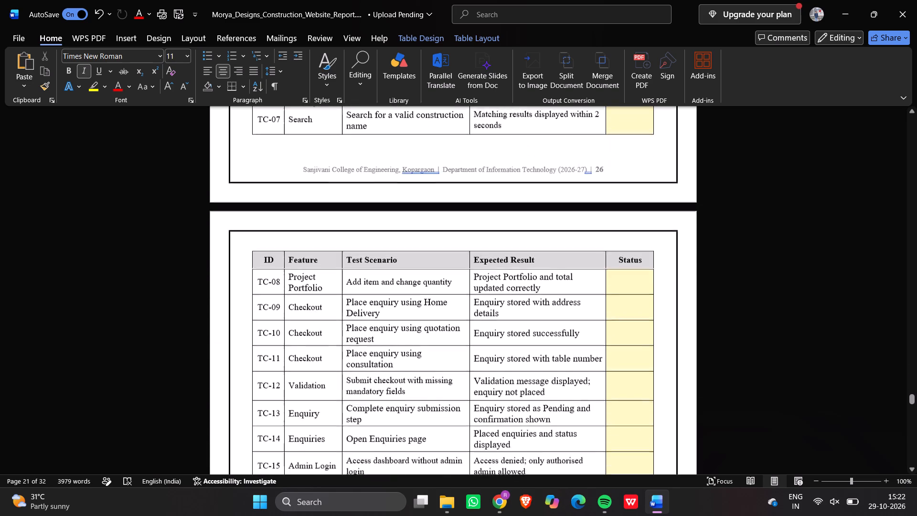
scroll(358, 408, down, 3)
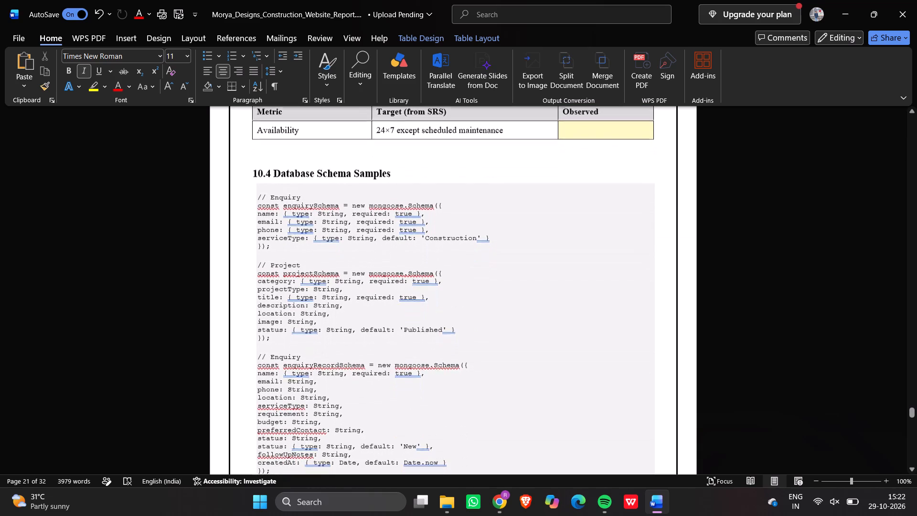
scroll(358, 408, down, 1)
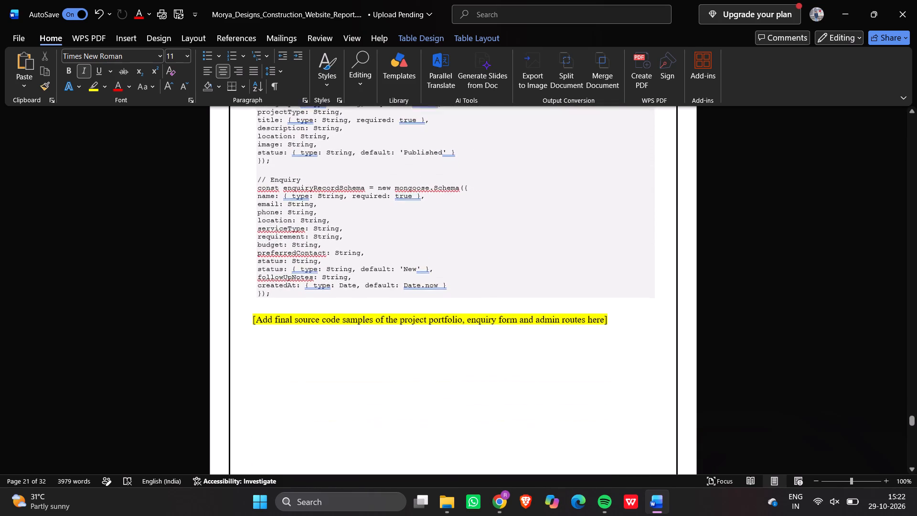
scroll(358, 408, down, 1)
scroll(358, 408, up, 8)
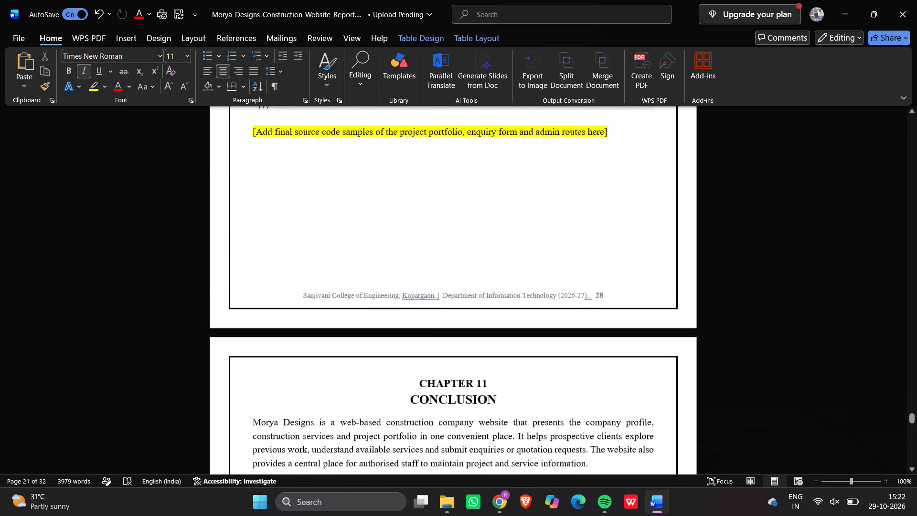
scroll(358, 408, right, 2)
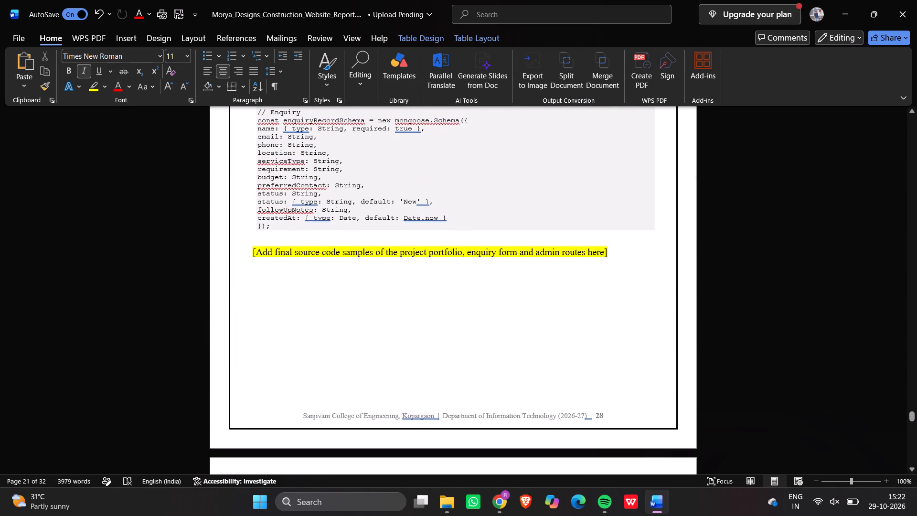
scroll(358, 408, right, 1)
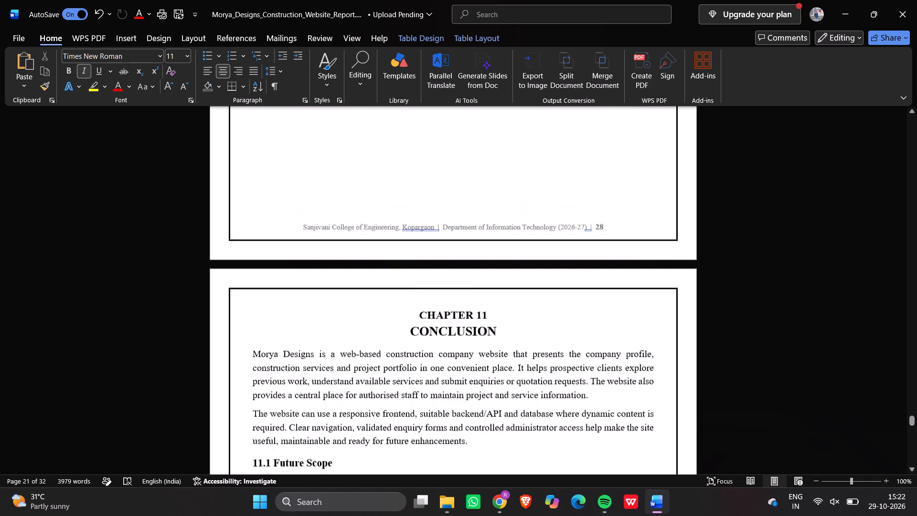
Replace the [Lab Name] placeholder under 13.1 Project Development Location with IBSL in bold, saving the report.
scroll(358, 408, down, 6)
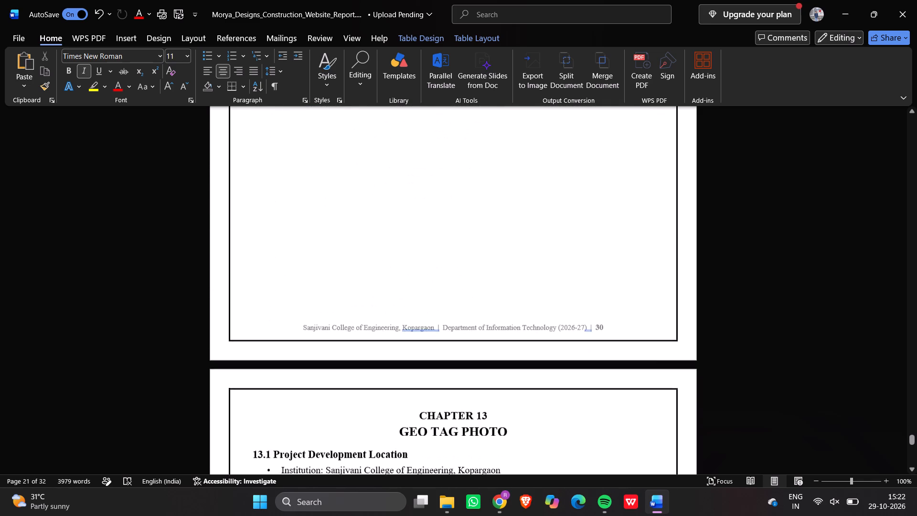
scroll(358, 408, down, 2)
scroll(358, 408, right, 1)
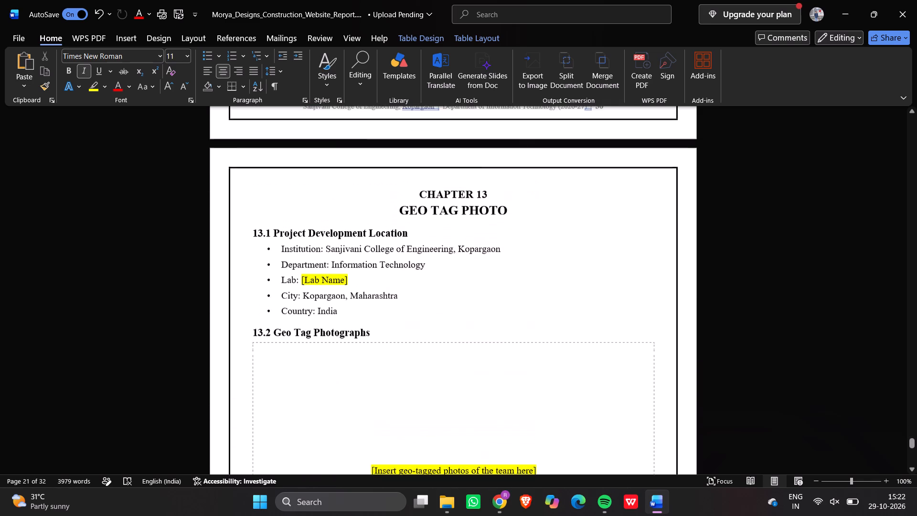
scroll(358, 408, right, 1)
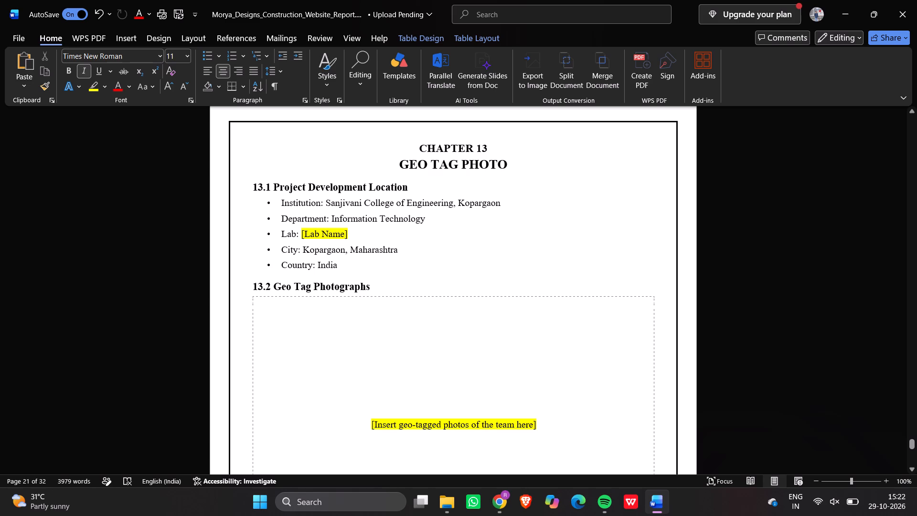
click(342, 234)
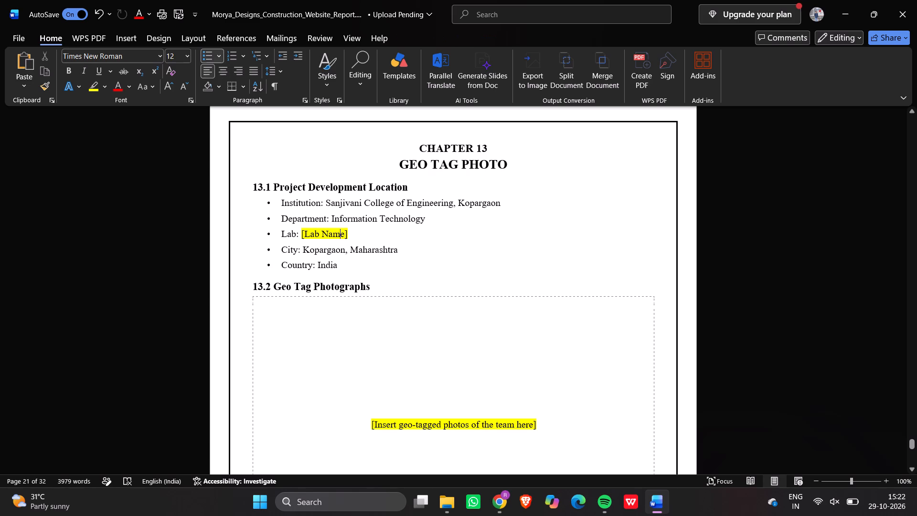
click(344, 234)
key(BackSpace)
key(BackSpace)
key(BackSpace)
key(BackSpace)
key(BackSpace)
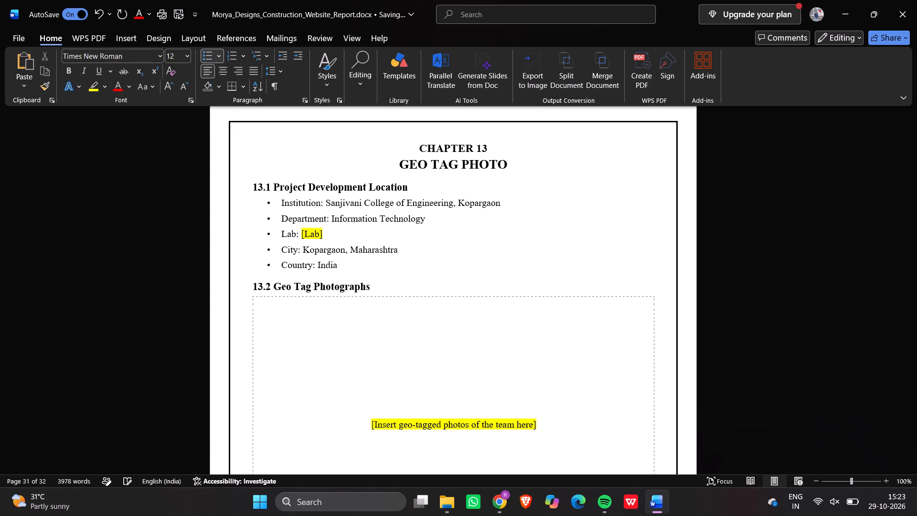
key(Right)
key(BackSpace)
key(BackSpace)
key(BackSpace)
key(BackSpace)
key(BackSpace)
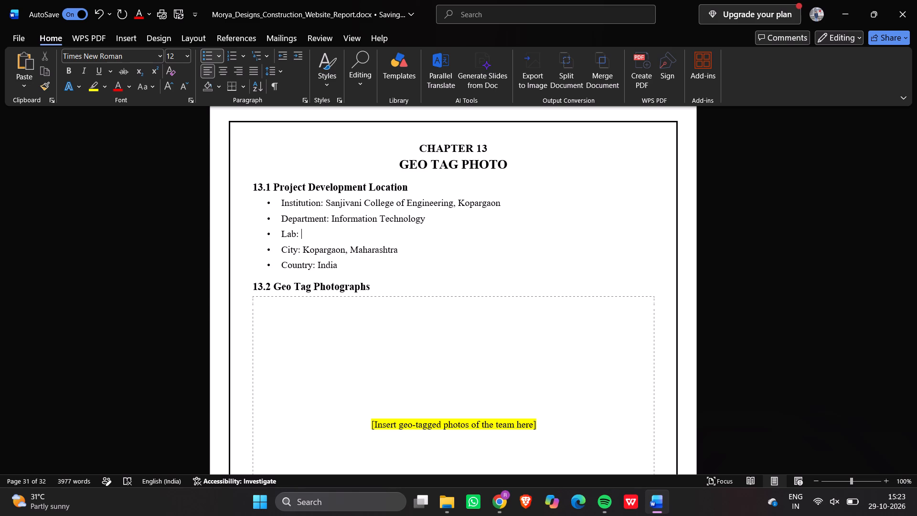
key(ctrl+i)
key(ctrl+b)
key(ctrl+s)
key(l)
key(BackSpace)
key(ctrl+i)
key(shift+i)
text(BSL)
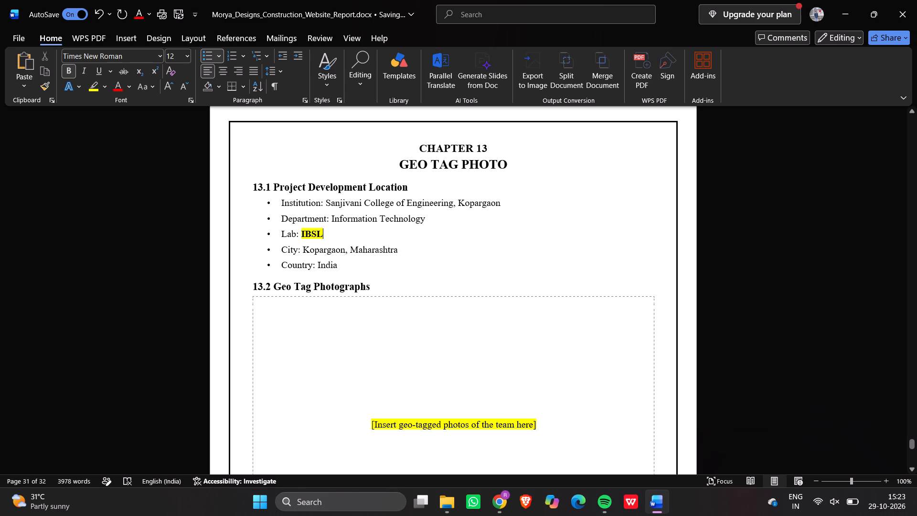
Remove the bold formatting from the lab name IBSL in section 13.1.
click(308, 233)
drag(308, 233, 336, 233)
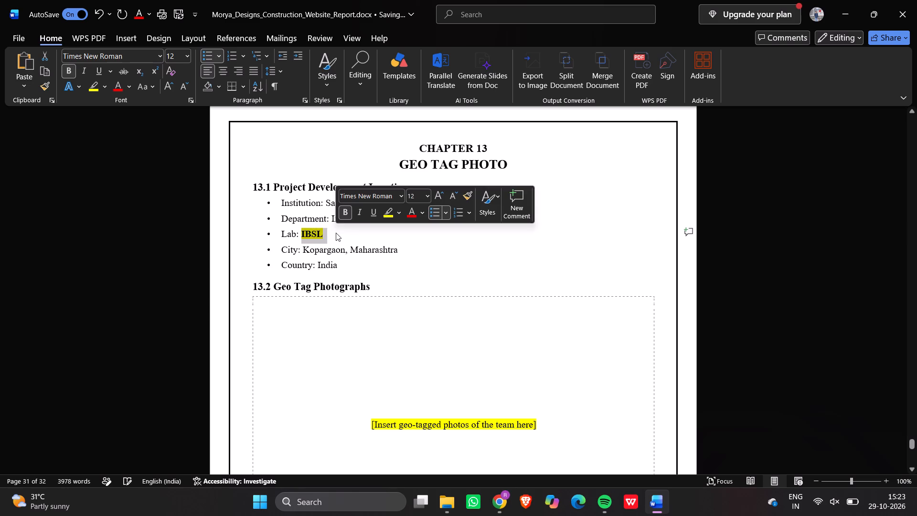
click(344, 211)
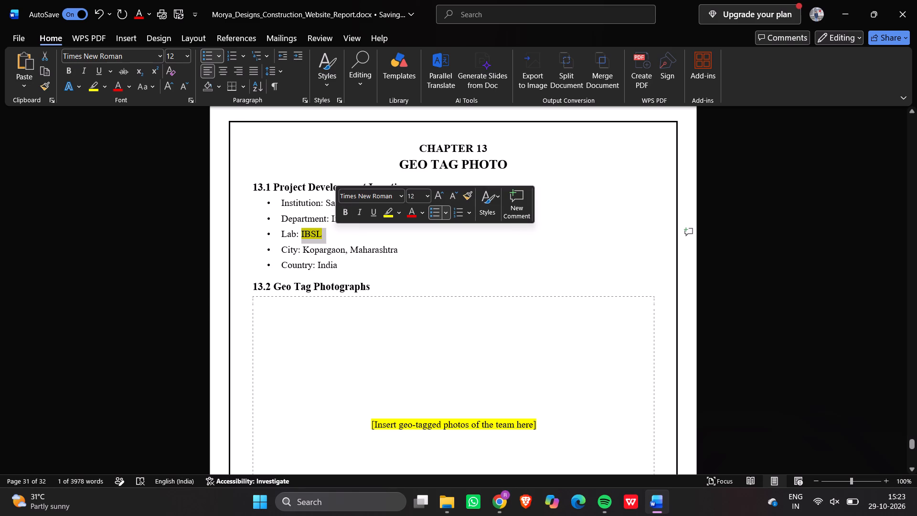
click(342, 238)
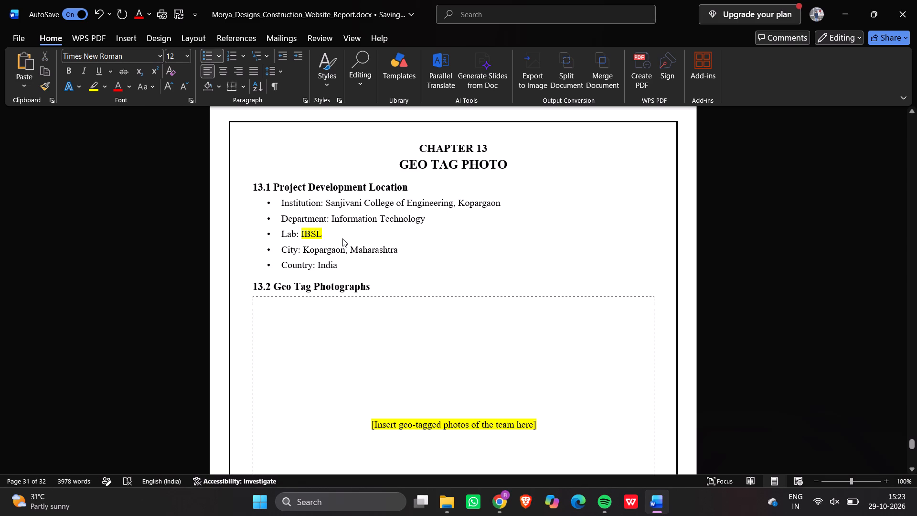
Examine the rest of chapter 13 and the chapter 14 GitHub Repositories page for remaining placeholders.
scroll(342, 238, down, 6)
scroll(342, 238, up, 6)
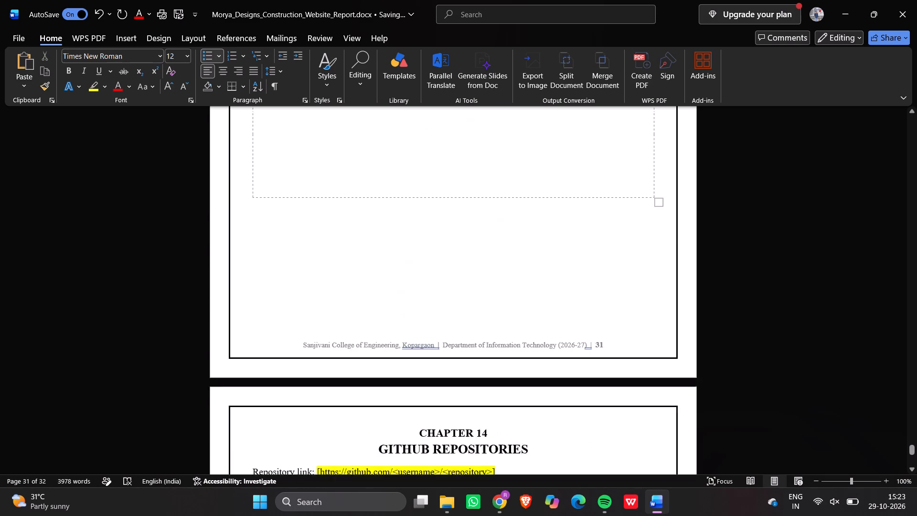
scroll(342, 238, down, 4)
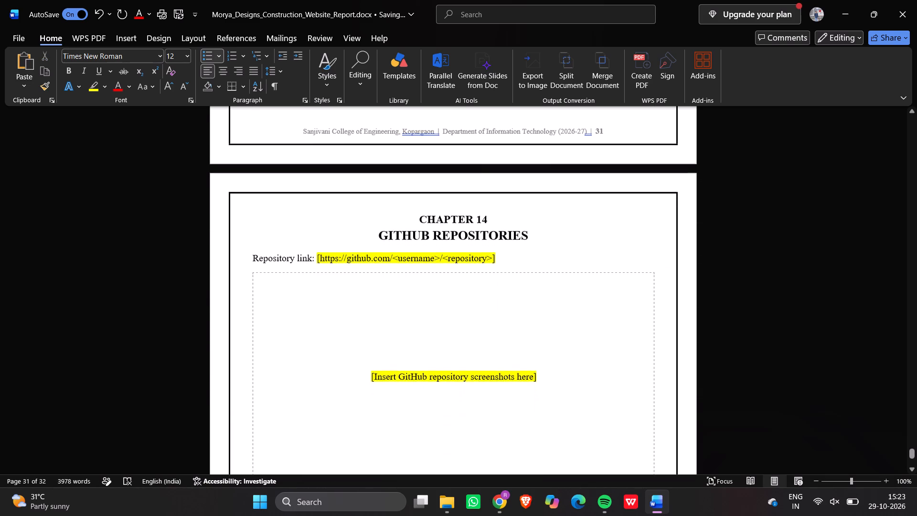
scroll(342, 238, down, 5)
scroll(342, 238, right, 1)
scroll(342, 238, up, 1)
scroll(342, 238, right, 1)
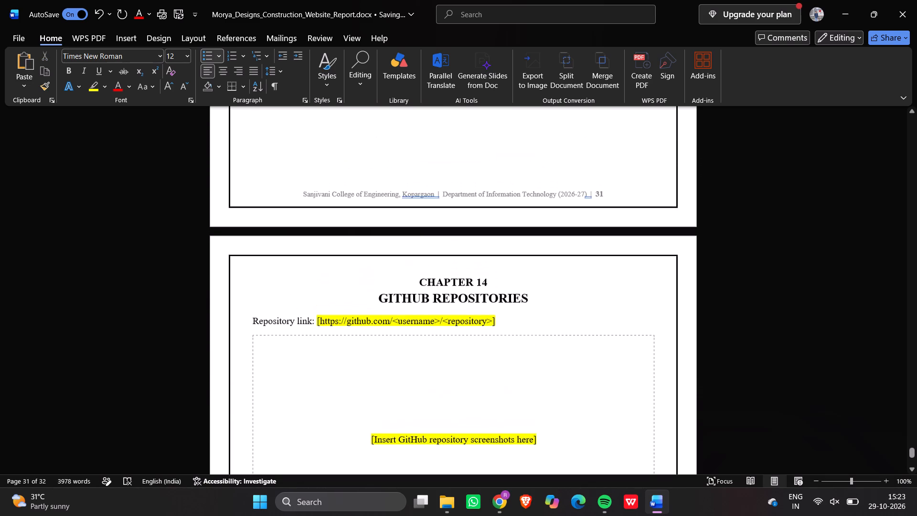
Switch from the report's chapter 14 GitHub Repositories page to WhatsApp.
scroll(342, 238, right, 1)
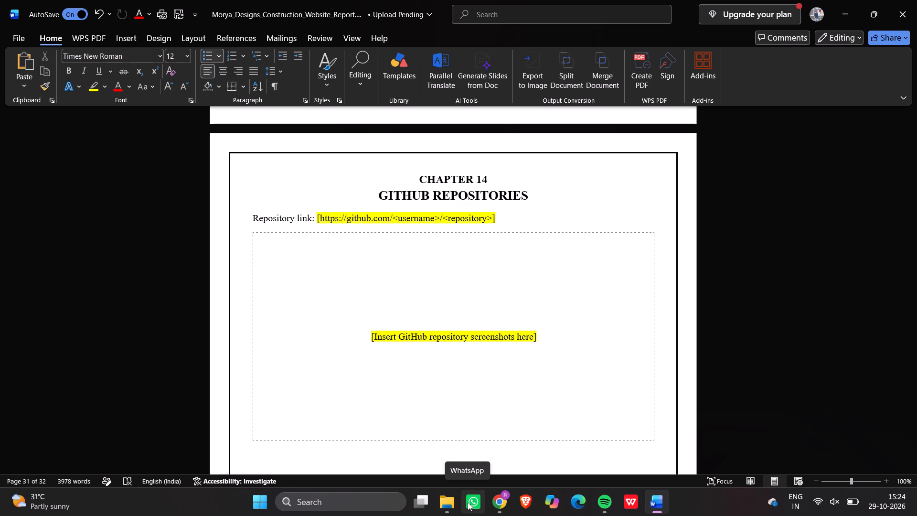
click(472, 502)
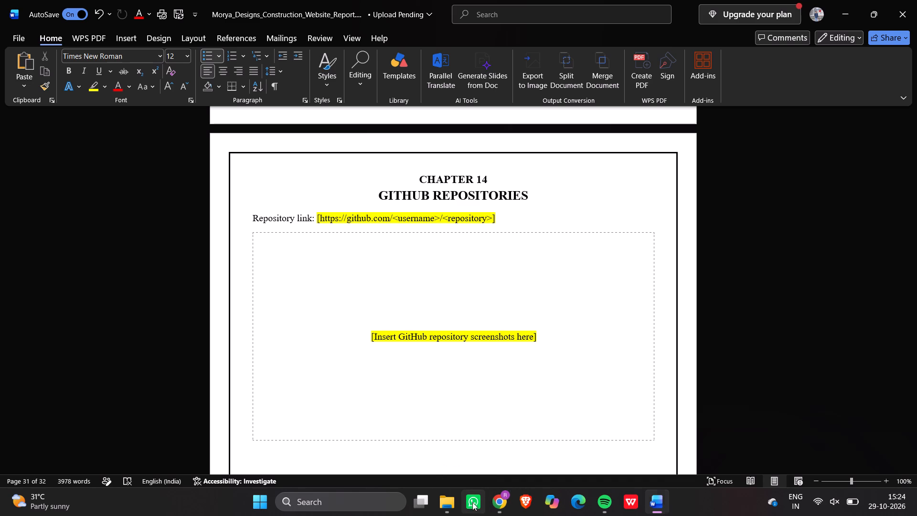
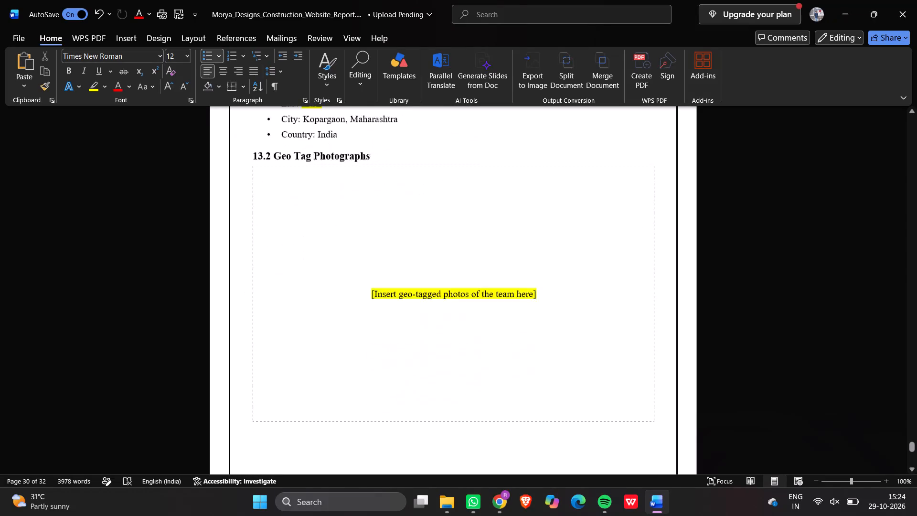
Review the report from the chapter 14 GitHub Repositories page back to section 10.4 Database Schema Samples for remaining unfilled content.
scroll(421, 247, down, 2)
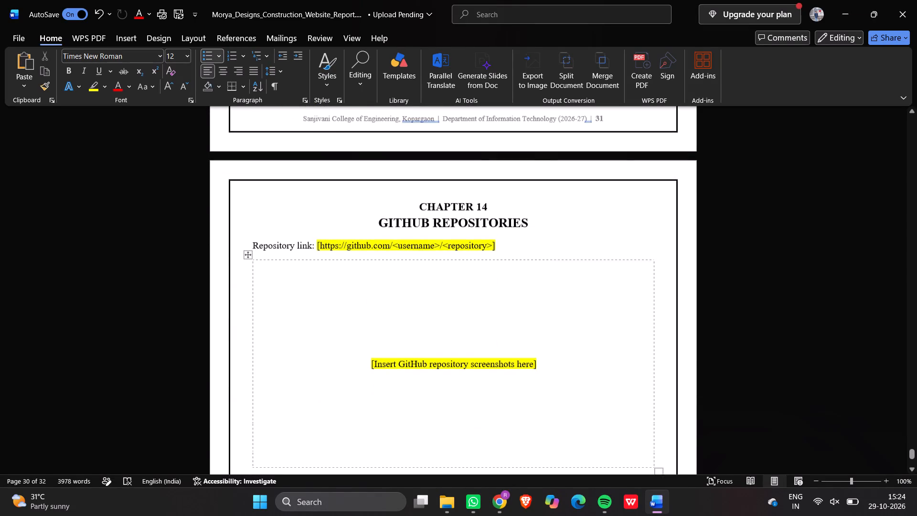
scroll(421, 247, down, 3)
scroll(421, 247, up, 9)
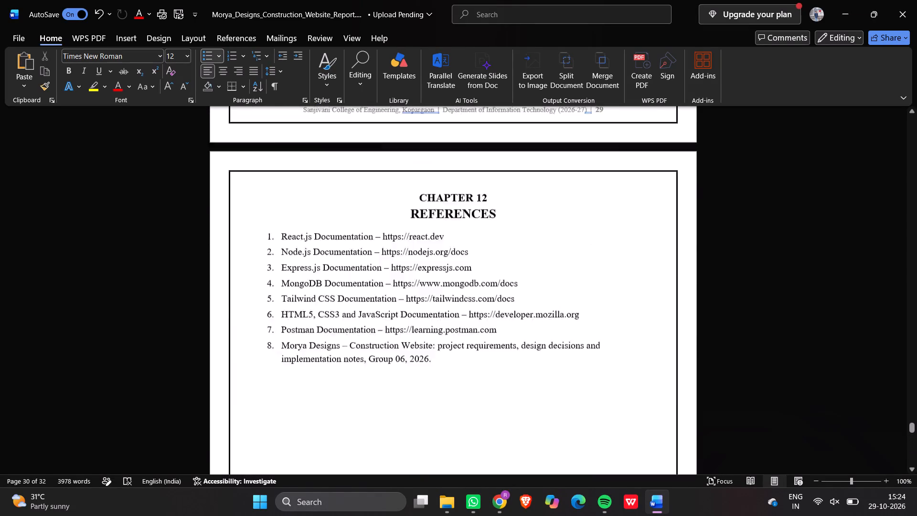
scroll(421, 247, up, 4)
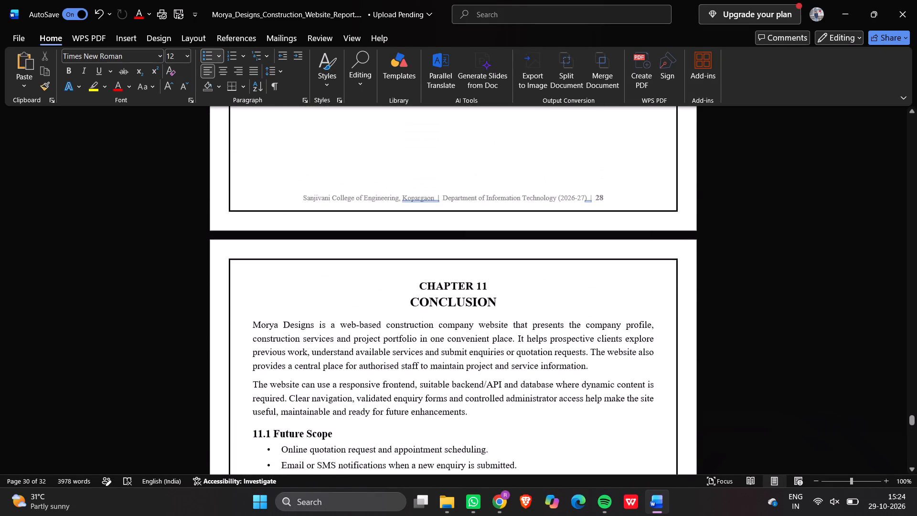
scroll(421, 247, up, 3)
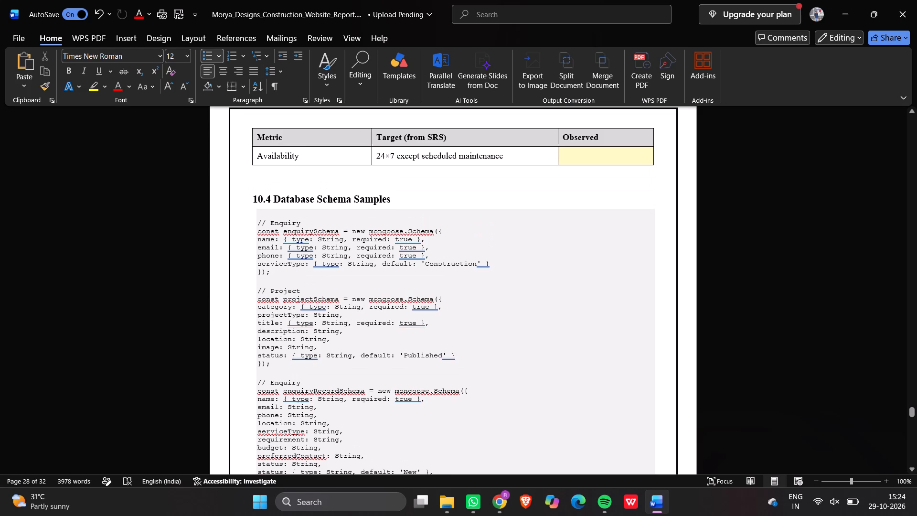
Review chapter 10 backwards from 10.4 Database Schema Samples through the performance targets and test cases for cells still needing entries.
scroll(421, 247, up, 2)
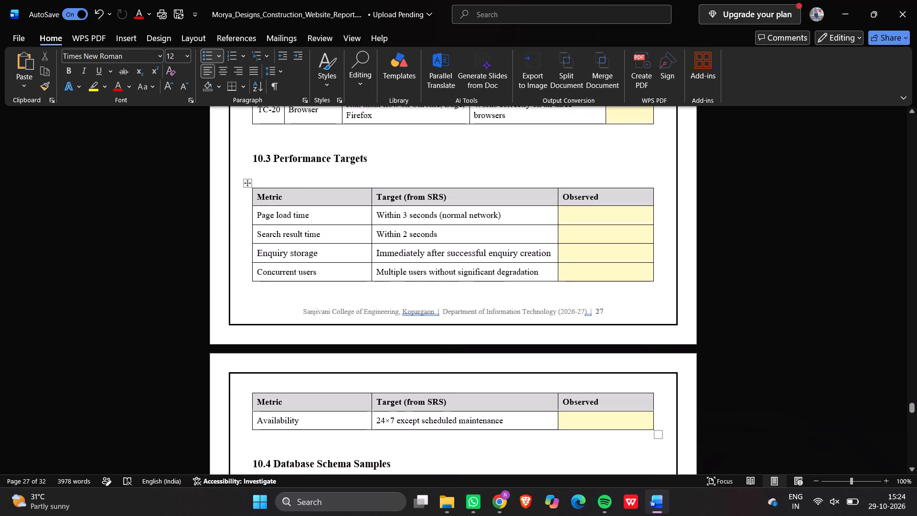
scroll(421, 247, up, 6)
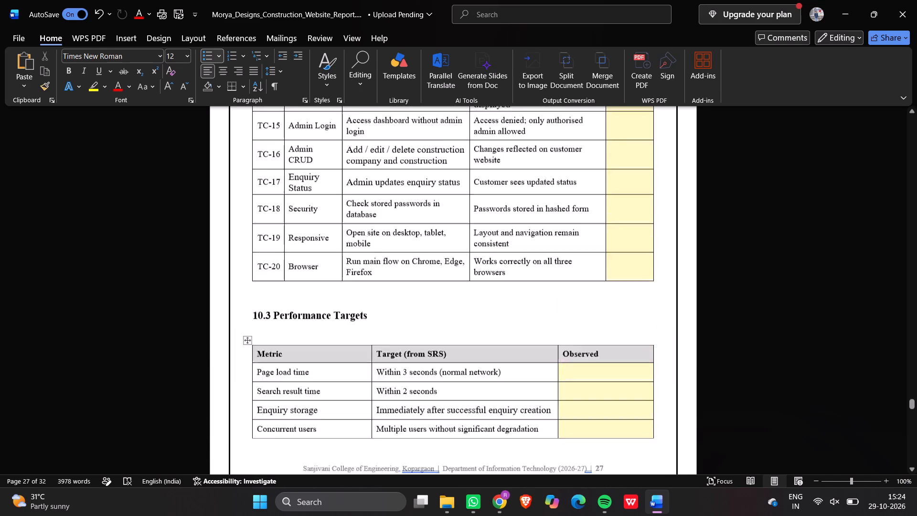
scroll(421, 247, up, 3)
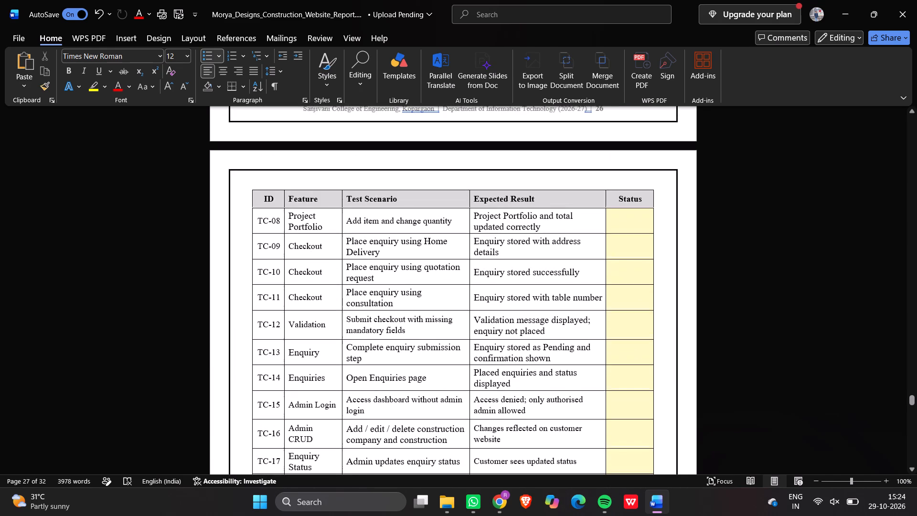
scroll(421, 247, up, 5)
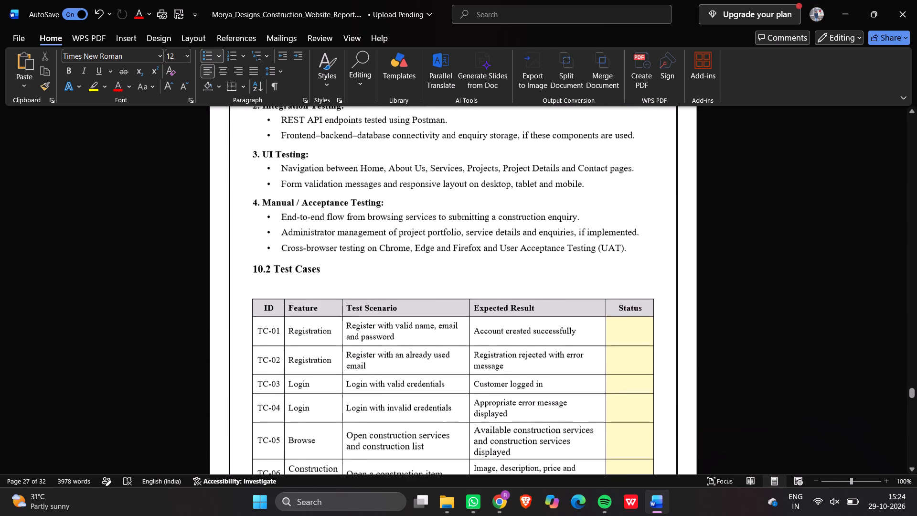
Check the 9.2 Application Screenshots grid and the 8.4 Design Screens / Wireframes page for images still needing to be inserted.
scroll(421, 247, up, 5)
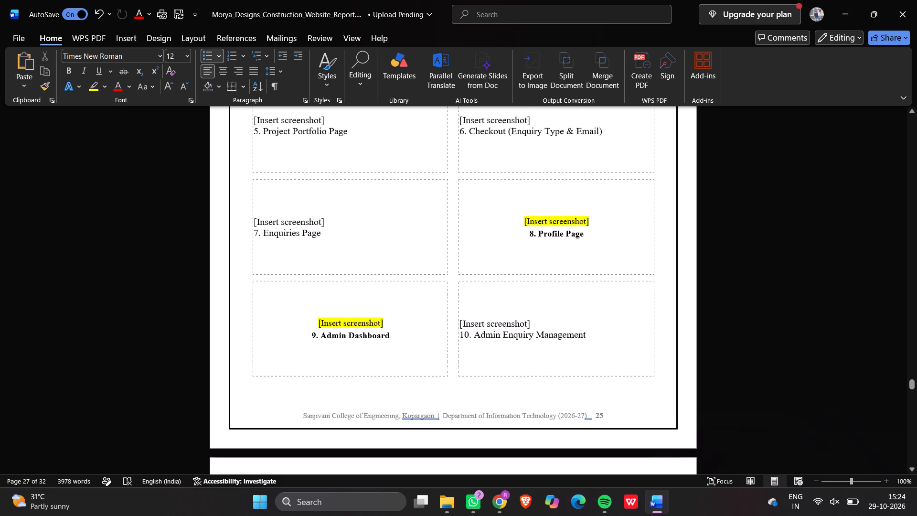
scroll(421, 247, up, 3)
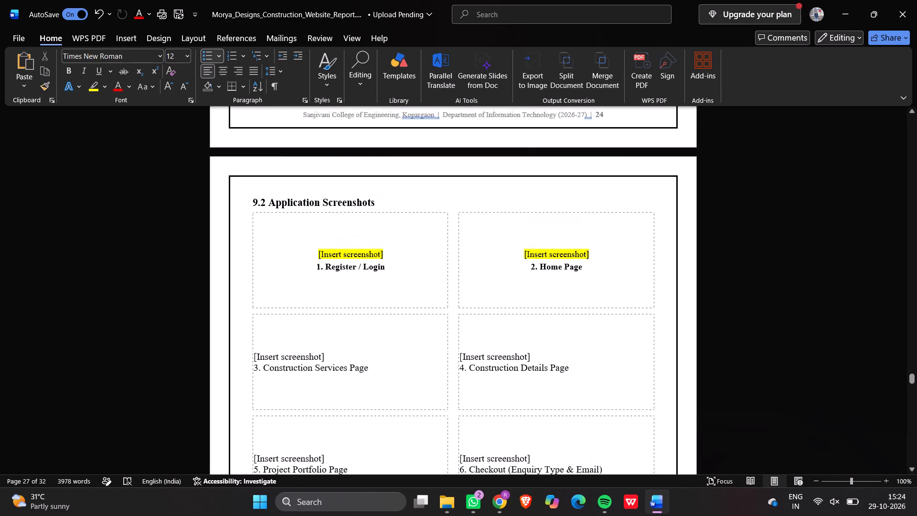
scroll(421, 247, up, 2)
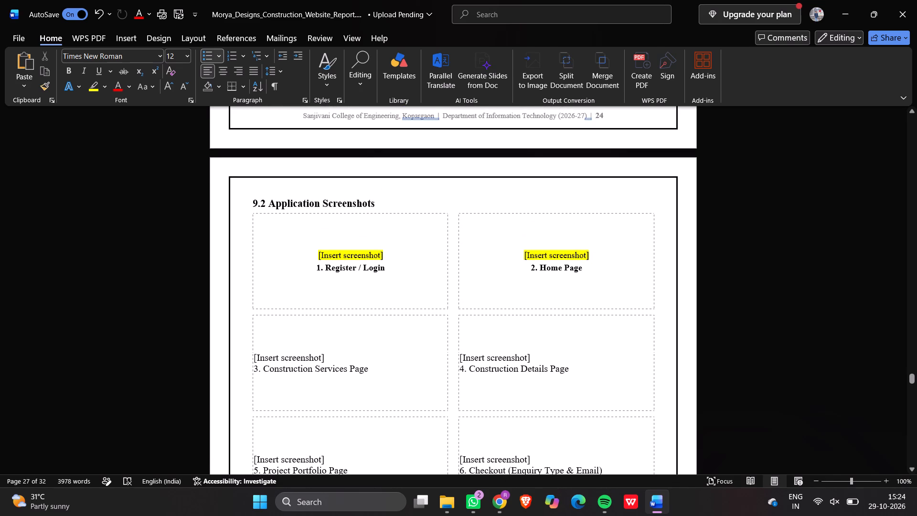
scroll(421, 247, up, 7)
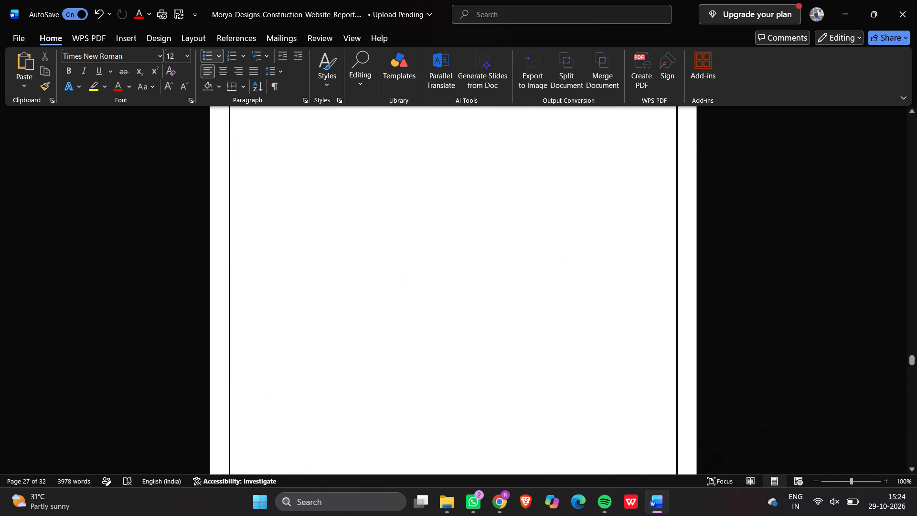
scroll(421, 247, up, 2)
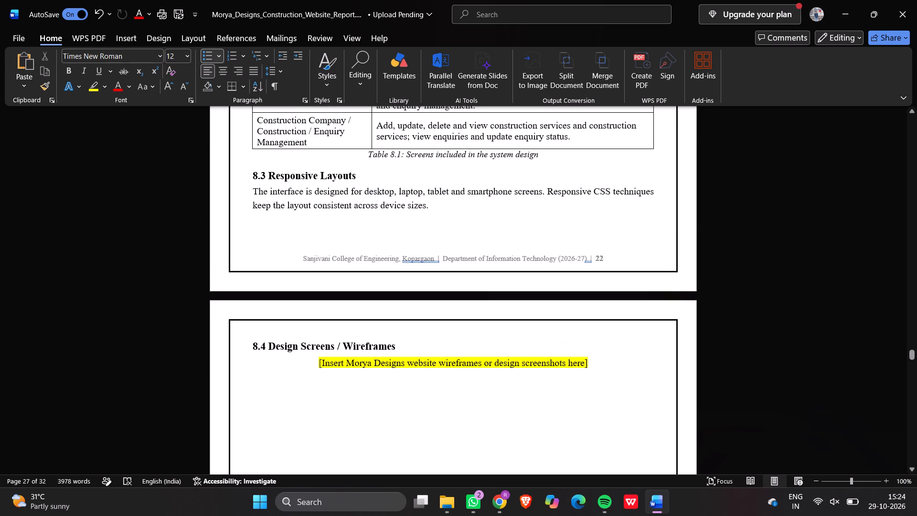
scroll(421, 247, down, 1)
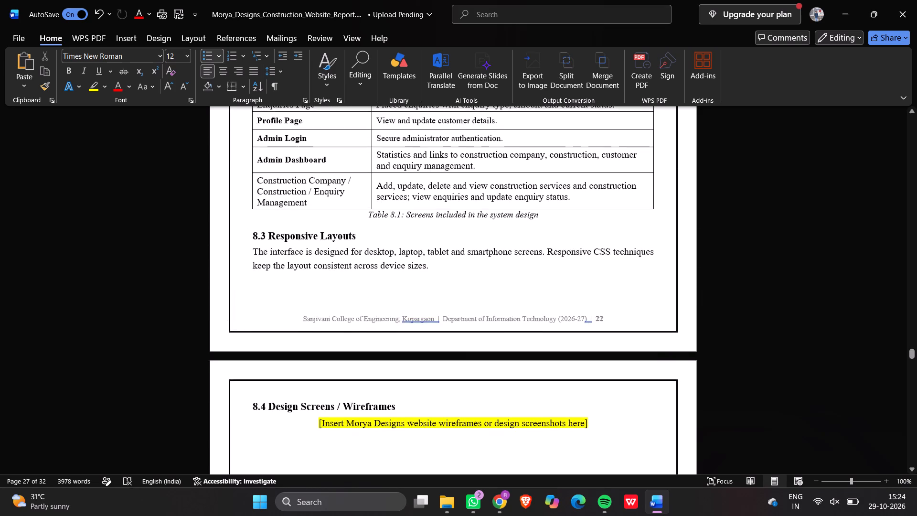
Review the report backwards from the 10.2 Test Cases table through the chapter 6 diagrams, data design and architecture sections for unfinished content.
scroll(421, 247, down, 1)
scroll(421, 247, up, 2)
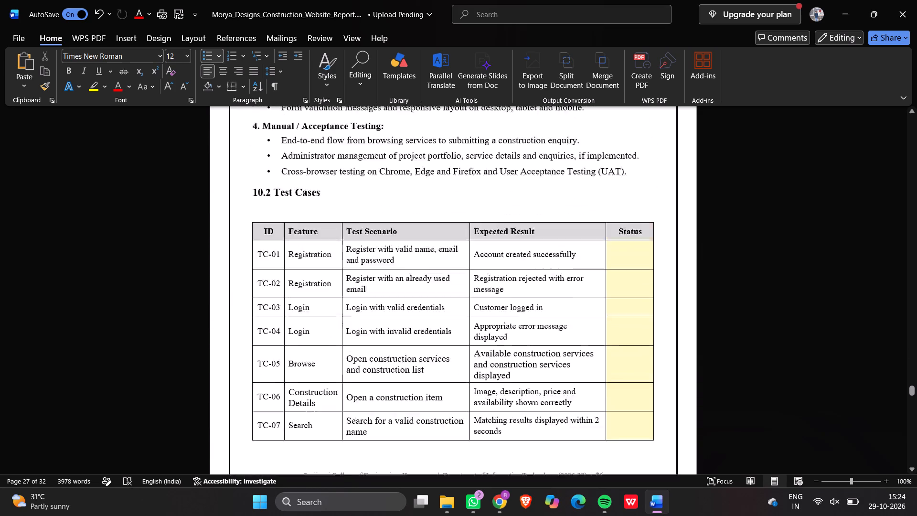
scroll(421, 247, up, 11)
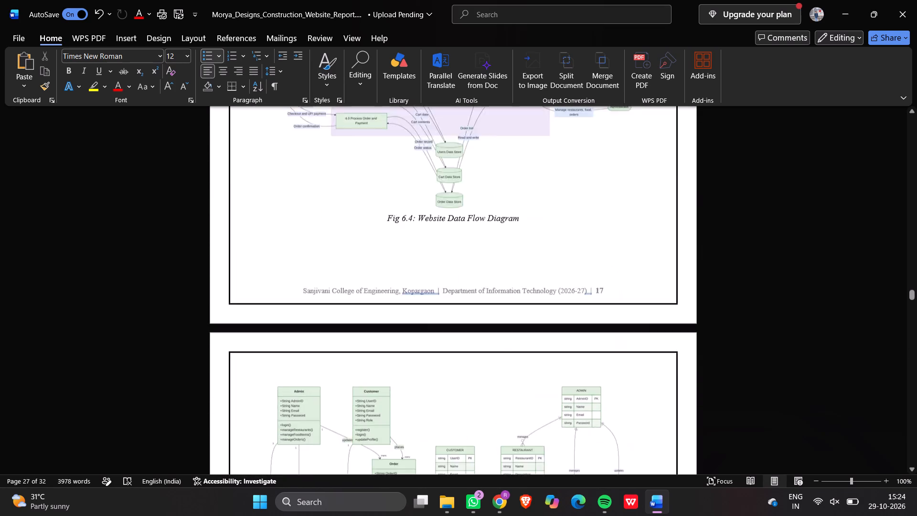
scroll(421, 247, up, 6)
scroll(421, 247, right, 1)
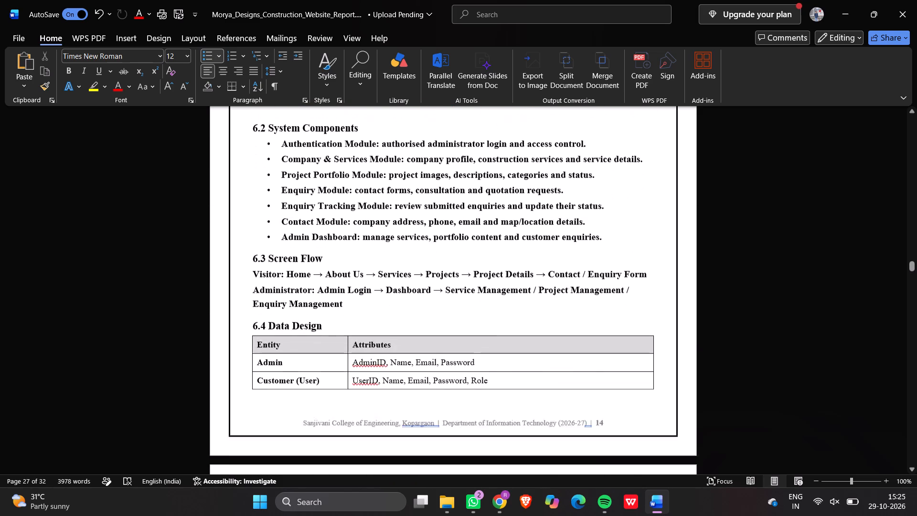
scroll(421, 247, right, 1)
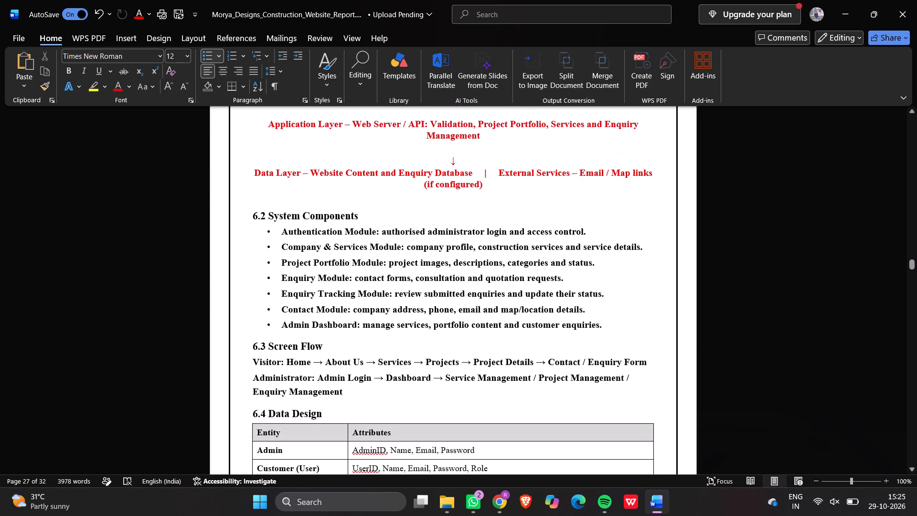
scroll(421, 247, right, 1)
scroll(421, 247, up, 1)
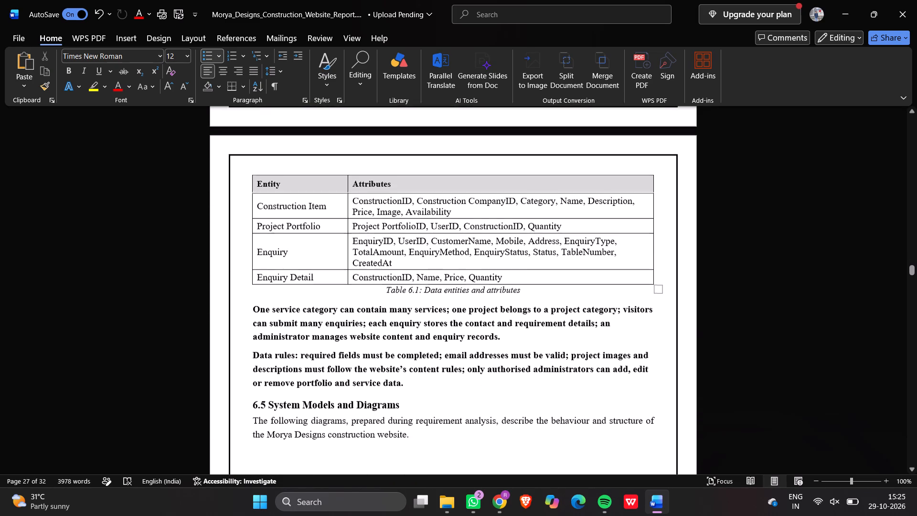
scroll(421, 247, up, 4)
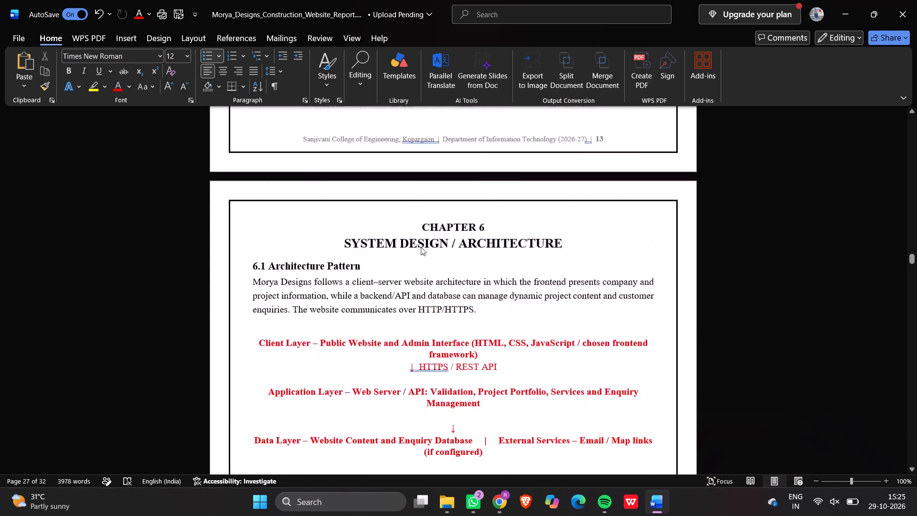
Check chapter 5, the Acknowledgements and the declaration's student table for remaining gaps, then return forward to the chapter 7 tools and operating environment.
scroll(421, 247, up, 5)
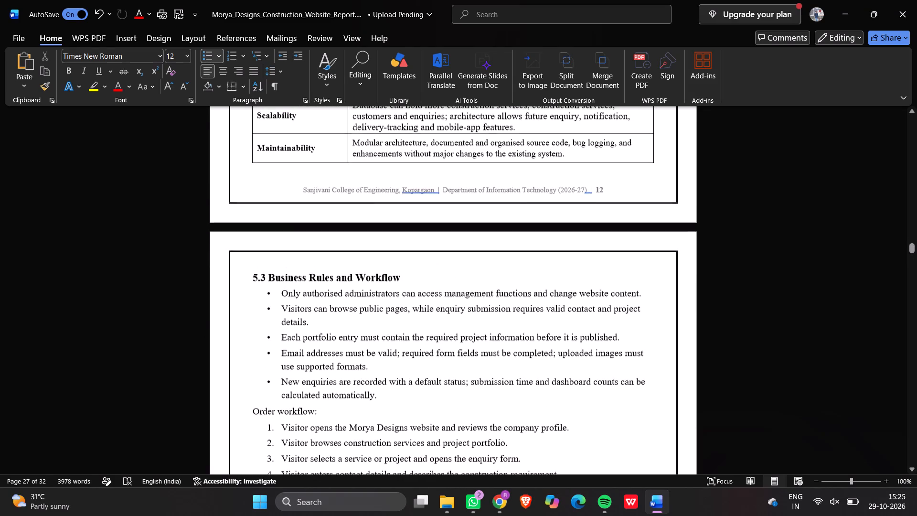
scroll(421, 247, up, 8)
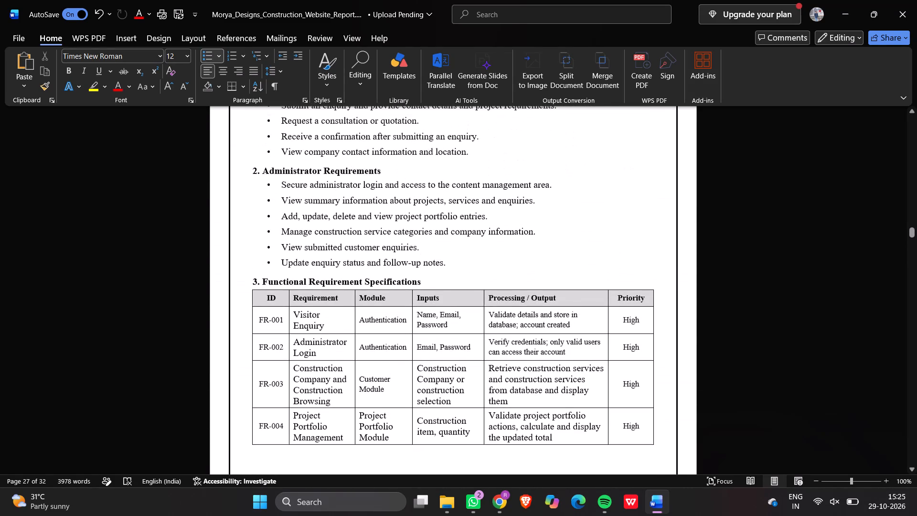
scroll(421, 247, up, 3)
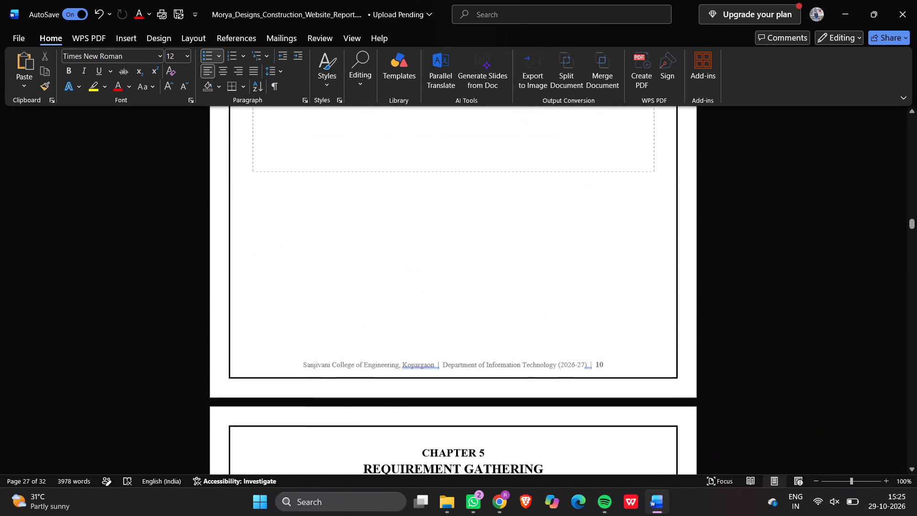
scroll(421, 247, up, 12)
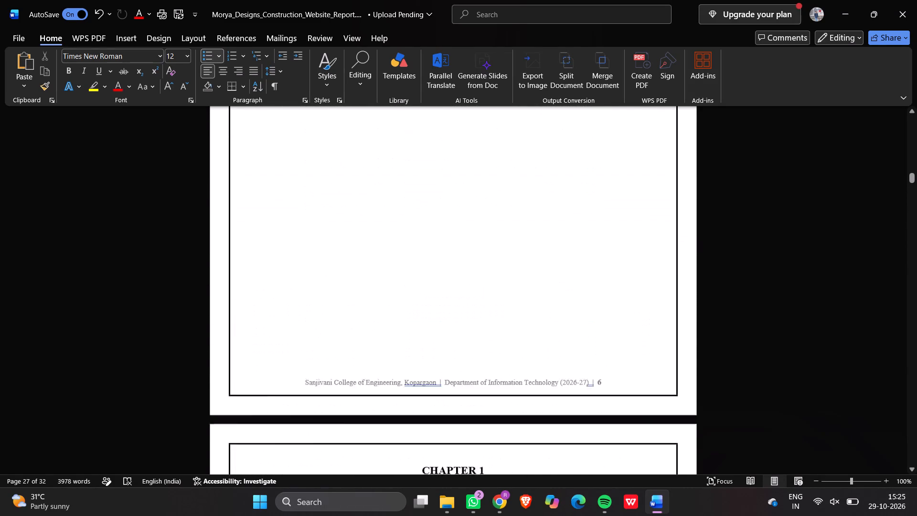
scroll(421, 247, up, 7)
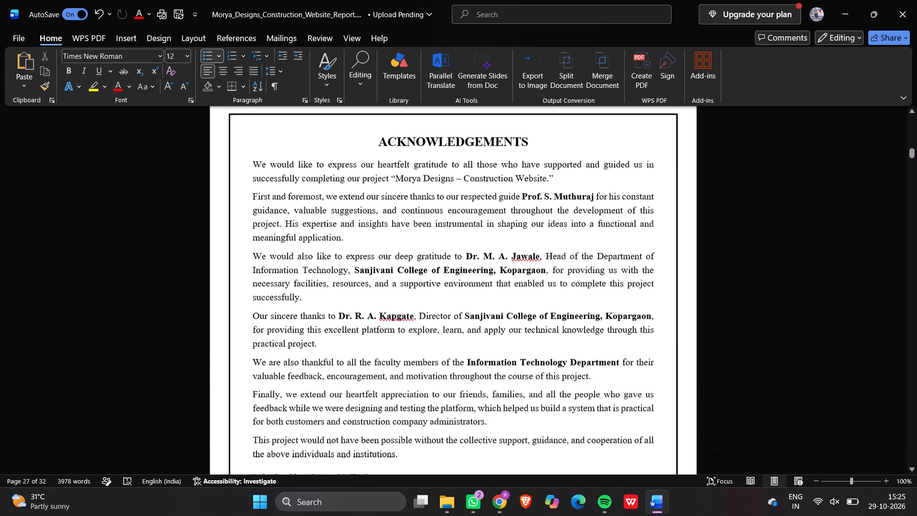
scroll(421, 247, up, 4)
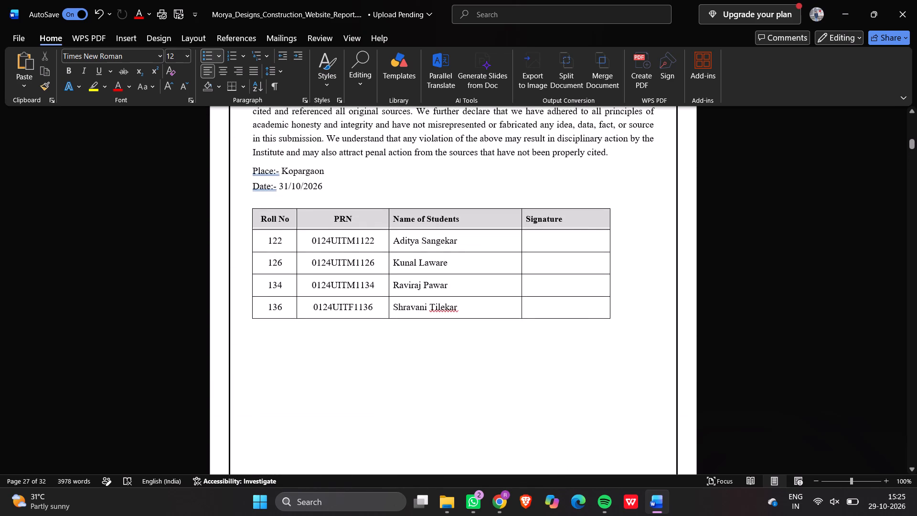
scroll(421, 247, down, 6)
scroll(421, 247, down, 20)
scroll(421, 247, down, 20)
scroll(421, 247, down, 3)
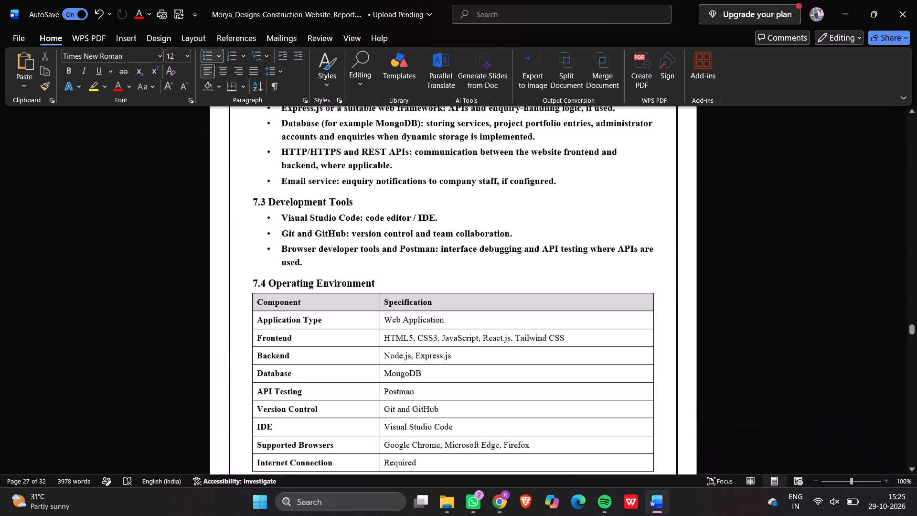
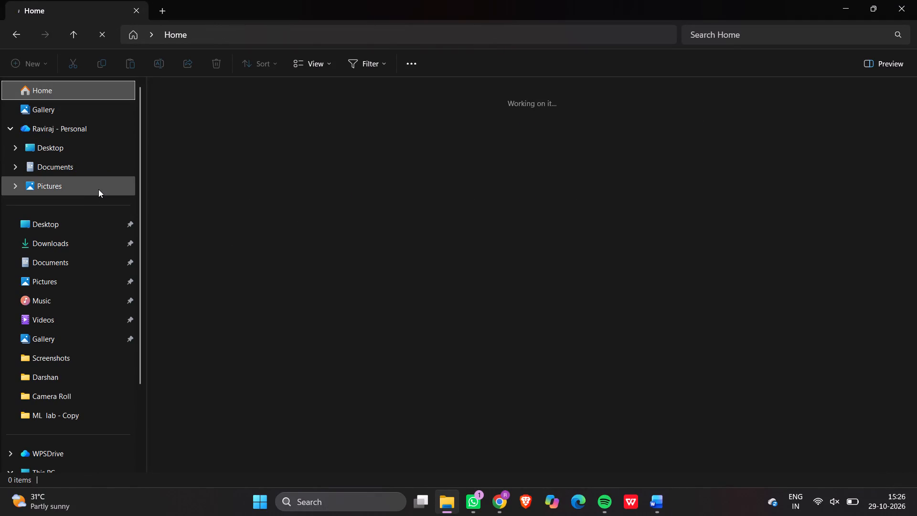
Open the Screenshots folder inside Pictures and locate the saved WhatsApp images dated 2026-10-29.
click(98, 189)
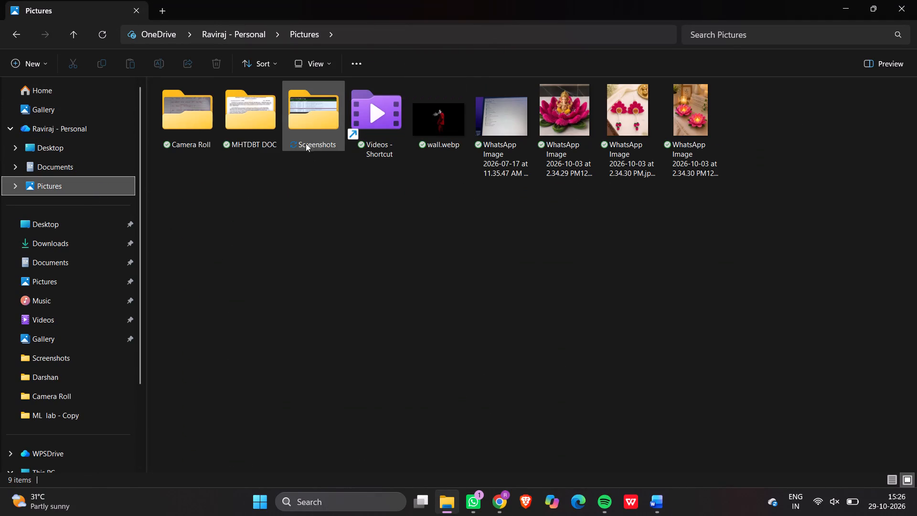
double_click(316, 143)
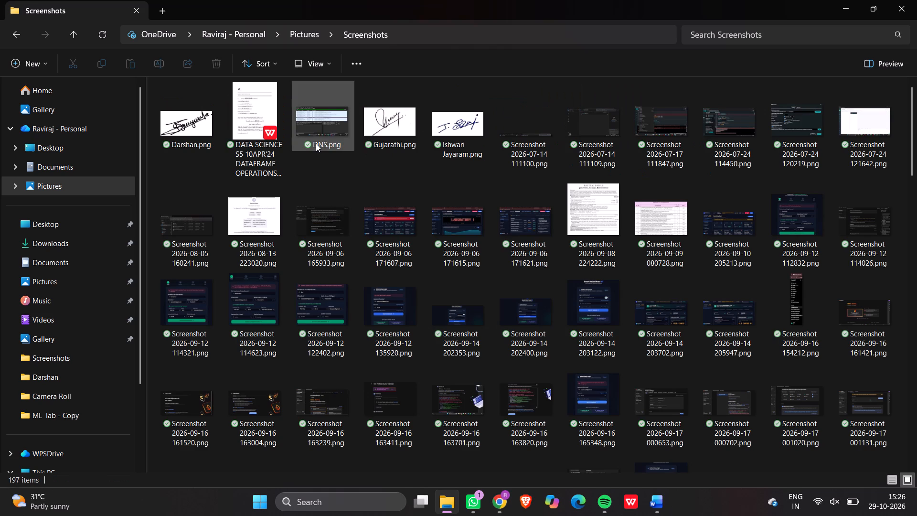
scroll(316, 143, up, 4)
scroll(316, 143, down, 11)
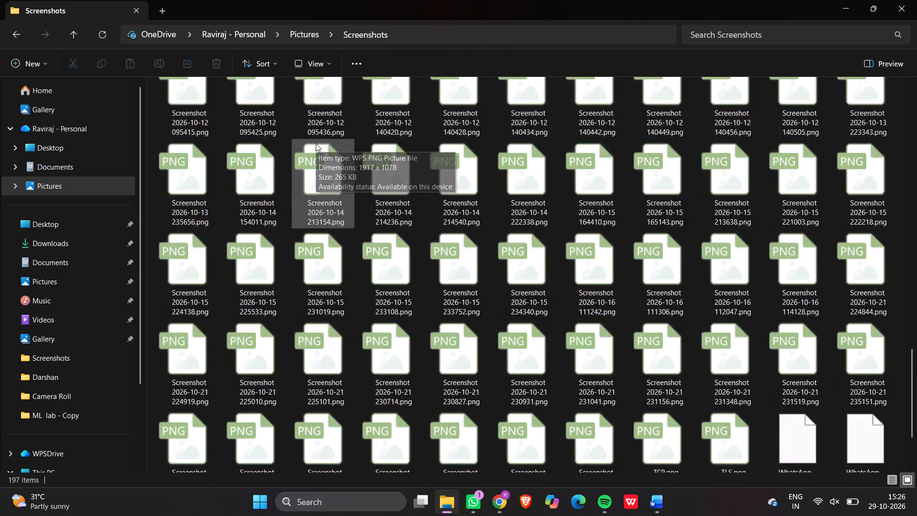
scroll(316, 143, down, 17)
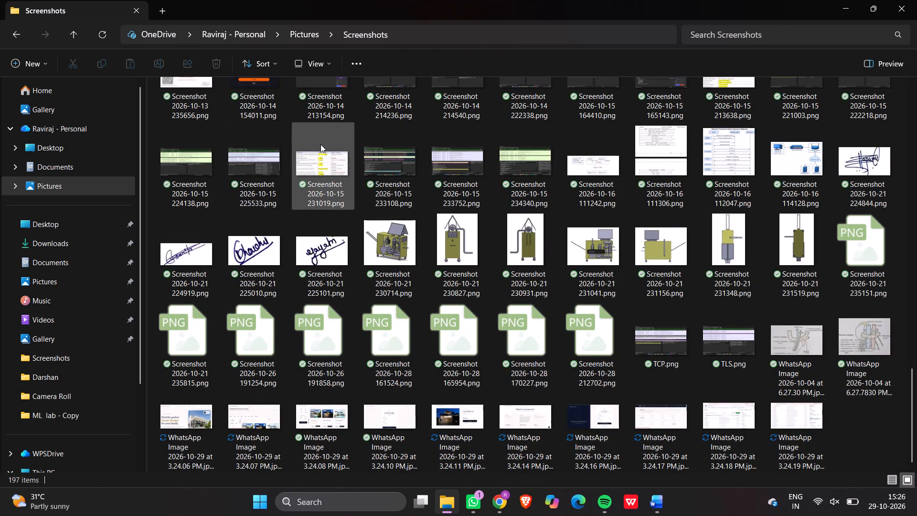
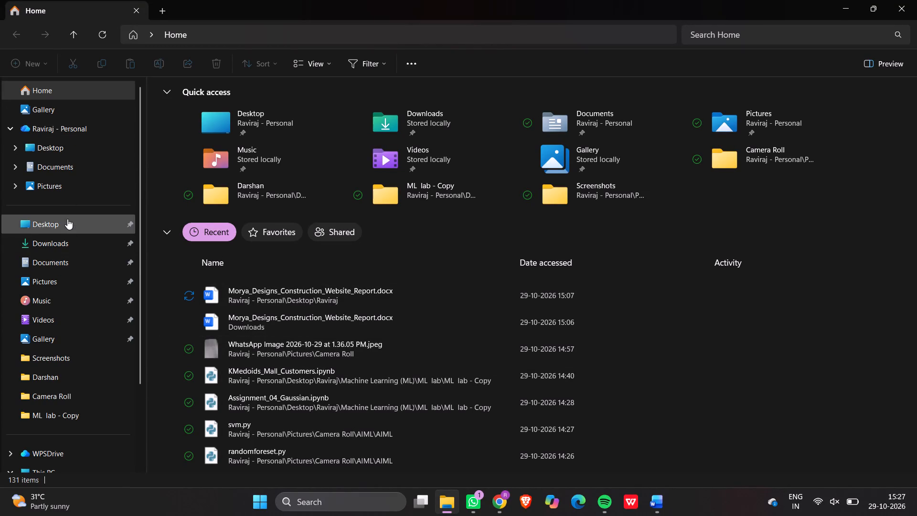
Open the Screenshots folder in Pictures and preview the WhatsApp image of 2026-10-29 at 3.24.18 PM to check its content.
click(75, 184)
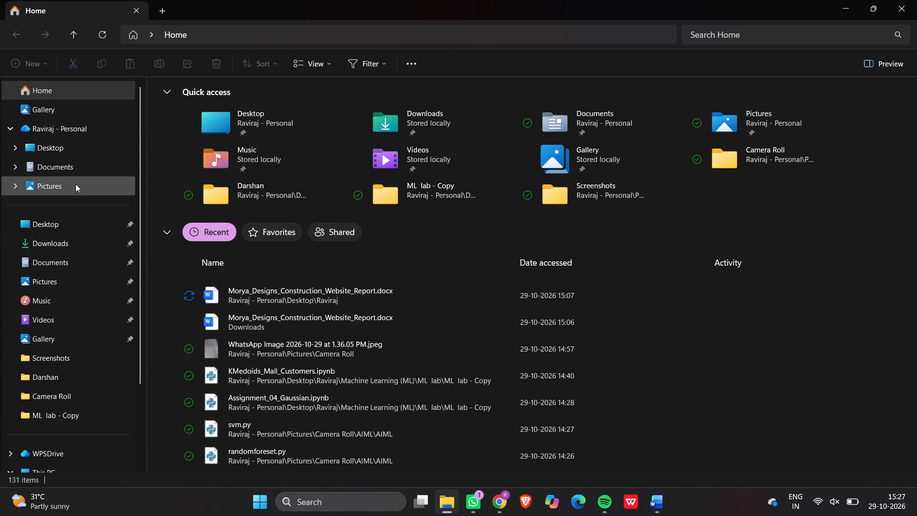
double_click(309, 120)
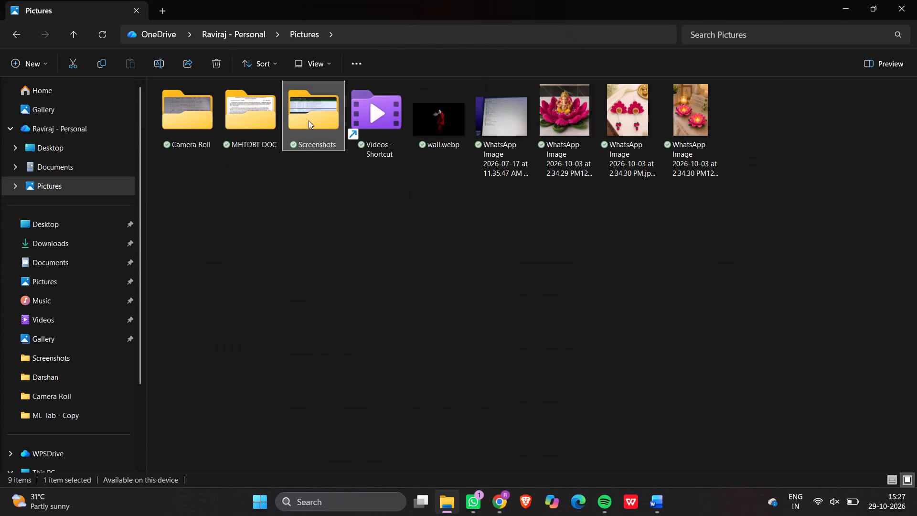
scroll(291, 316, down, 13)
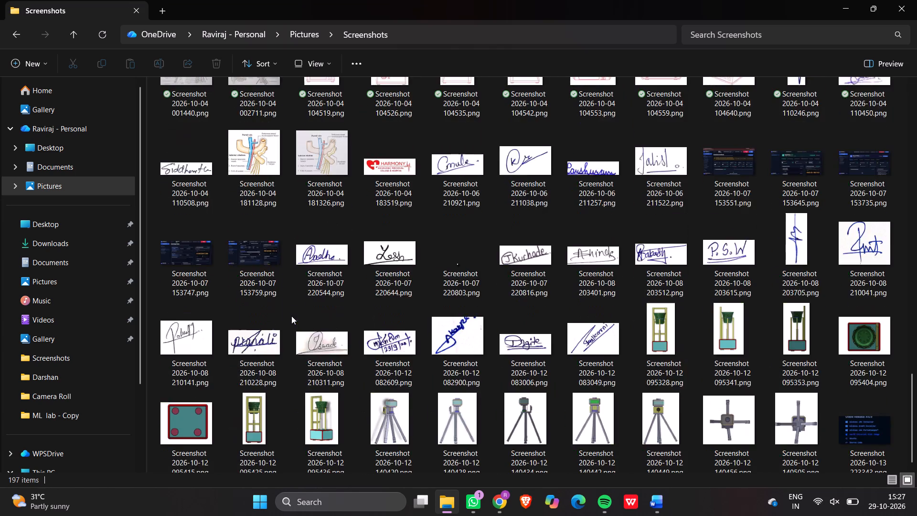
scroll(291, 316, down, 19)
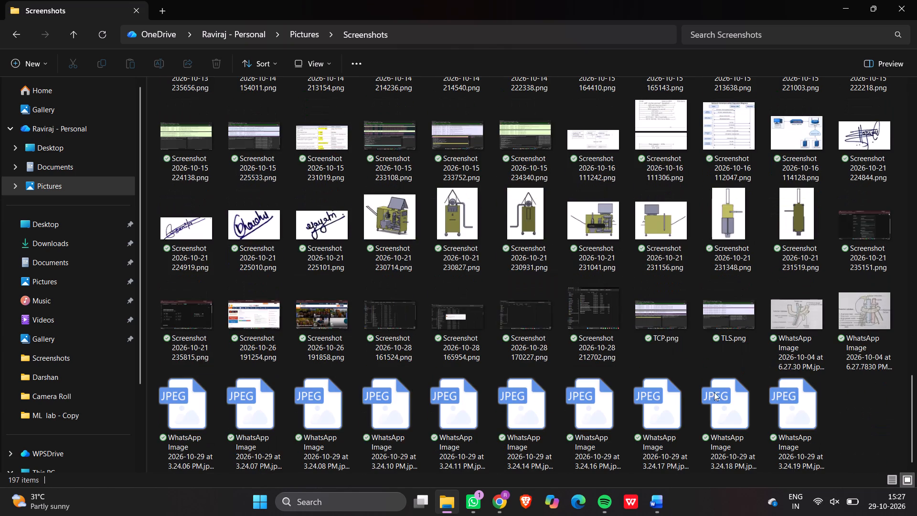
scroll(522, 387, down, 2)
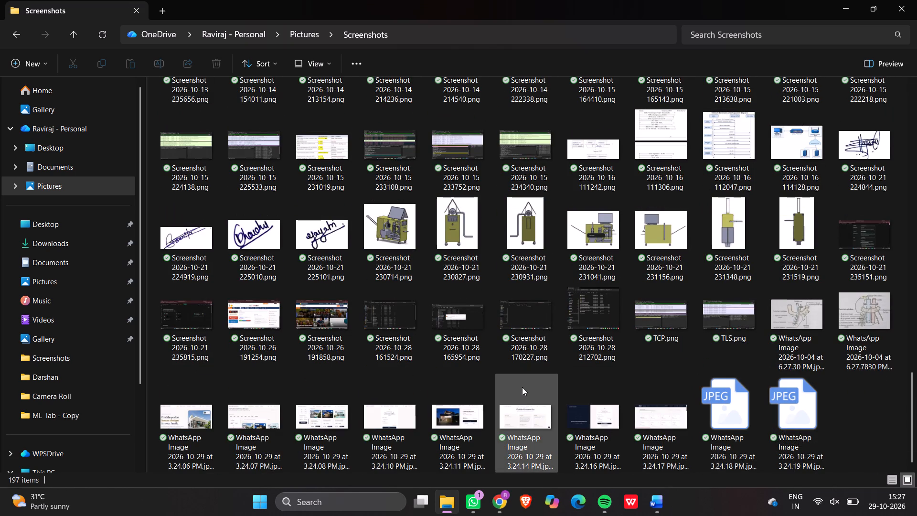
scroll(522, 387, down, 2)
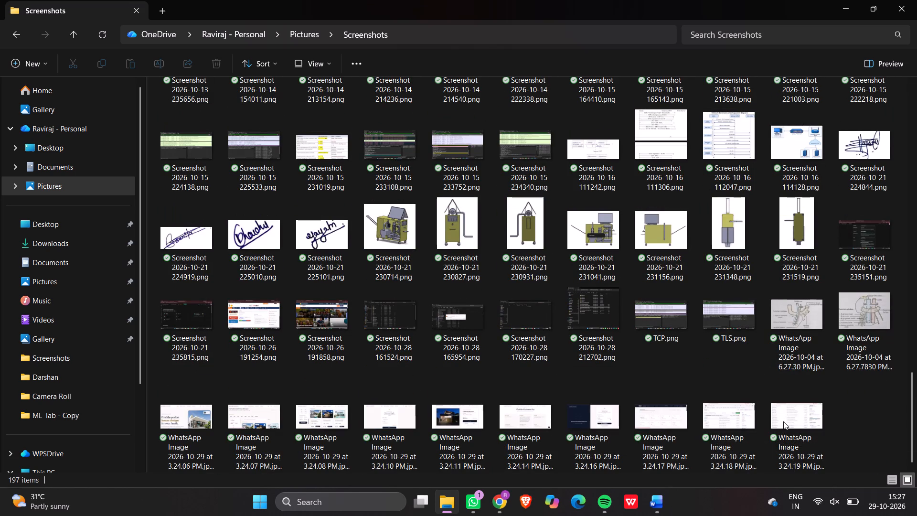
click(747, 425)
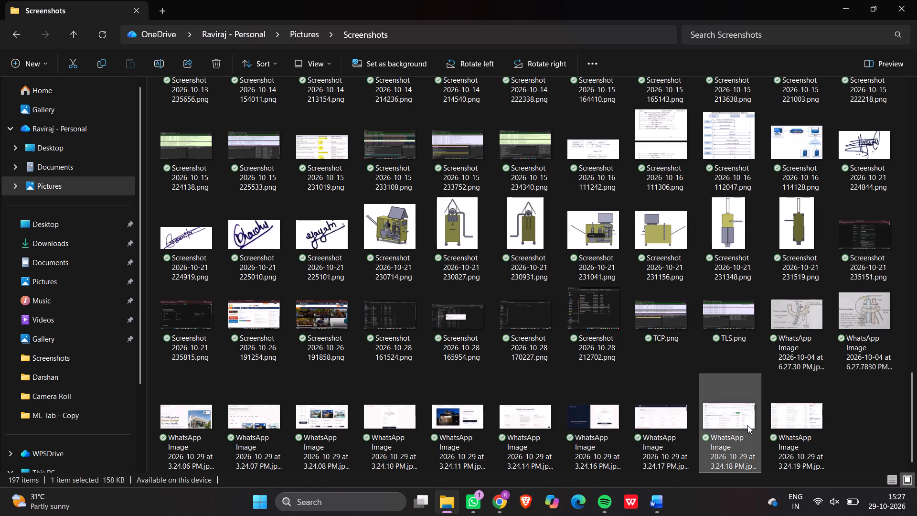
click(747, 425)
double_click(747, 425)
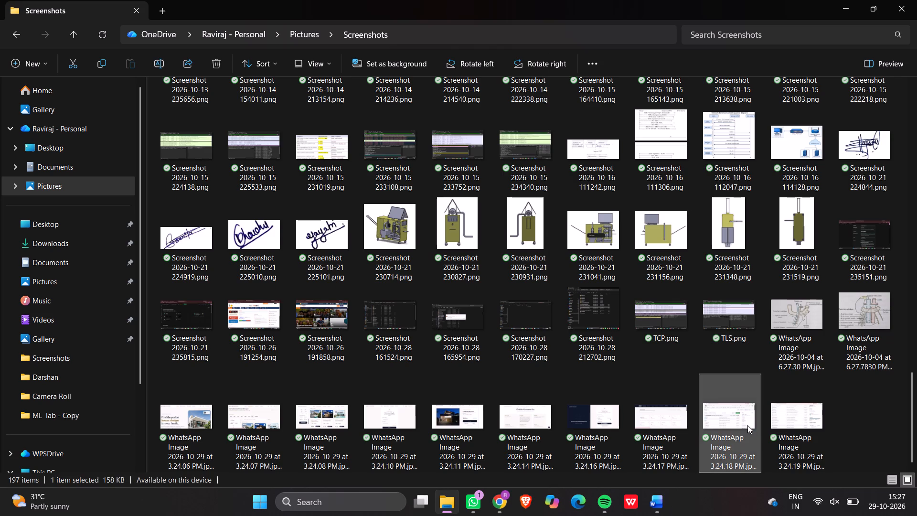
click(747, 425)
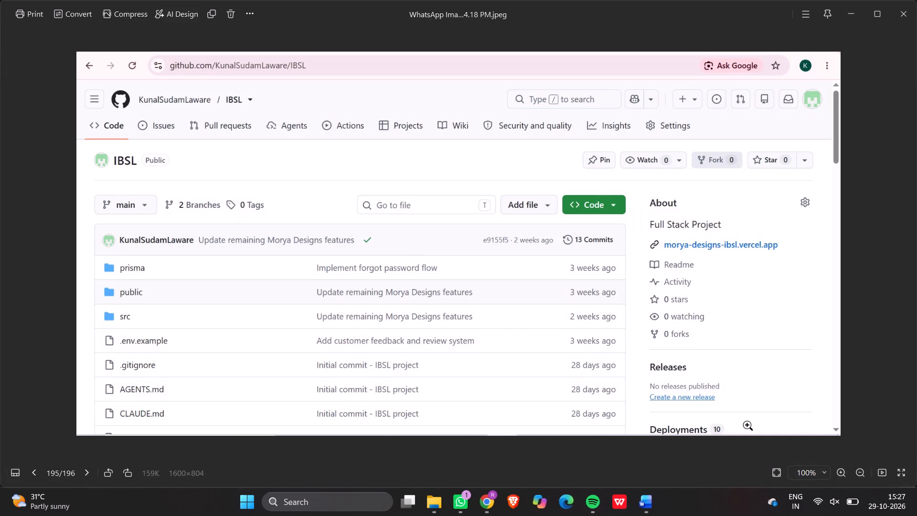
click(907, 19)
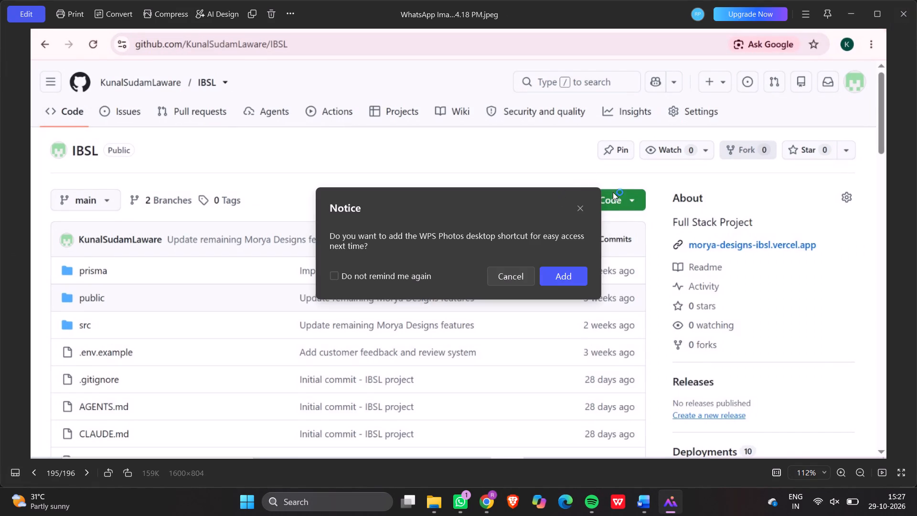
click(581, 206)
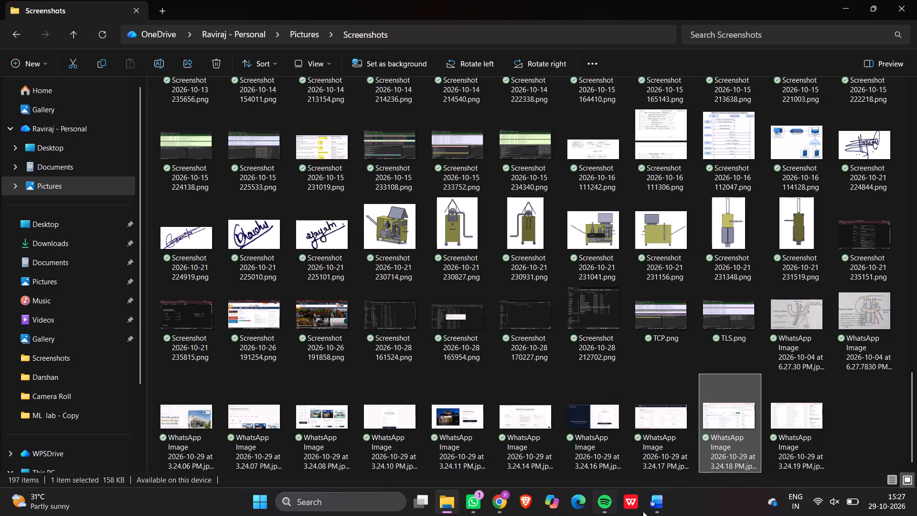
Copy the 3.24.18 PM WhatsApp image and paste it into the Word report over the chapter 14 placeholder "[Insert GitHub repository screenshots here]".
key(ctrl+v)
key(ctrl+c)
key(ctrl+c)
key(ctrl+c)
key(ctrl+c)
click(665, 505)
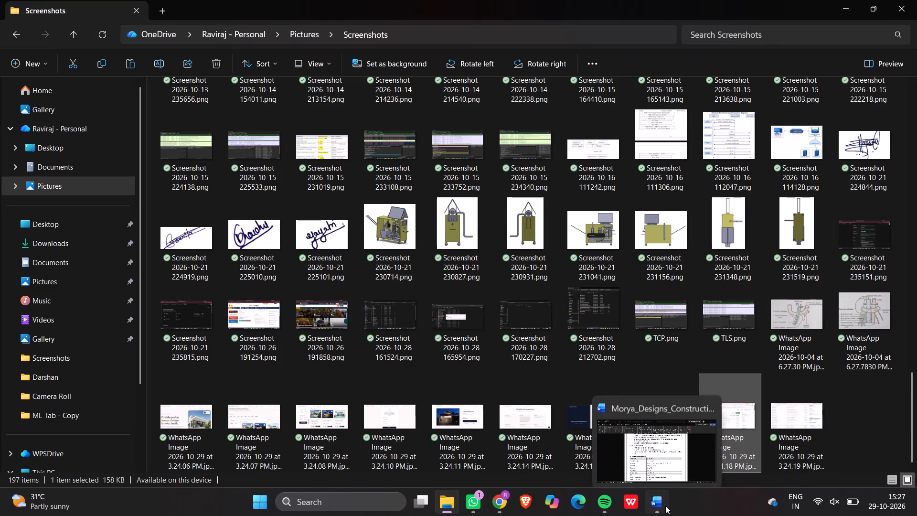
scroll(536, 404, down, 20)
scroll(536, 404, down, 15)
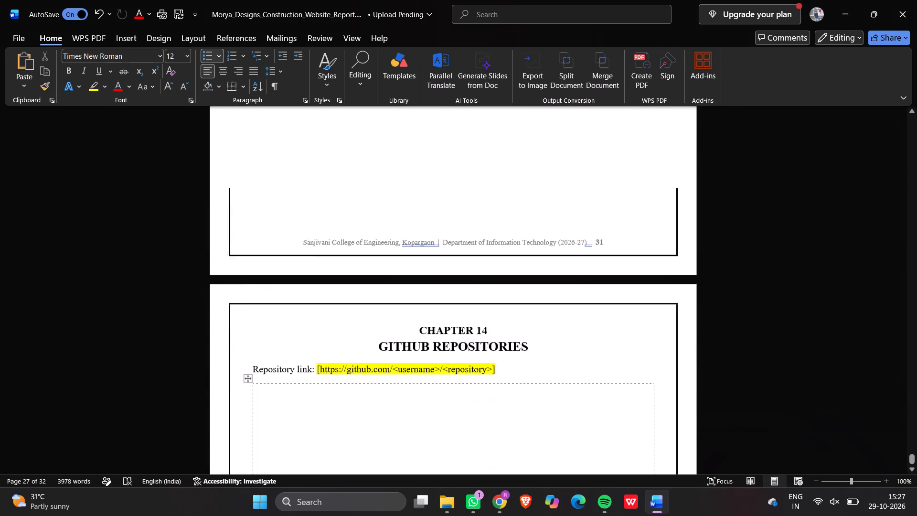
scroll(536, 404, down, 3)
scroll(536, 404, up, 2)
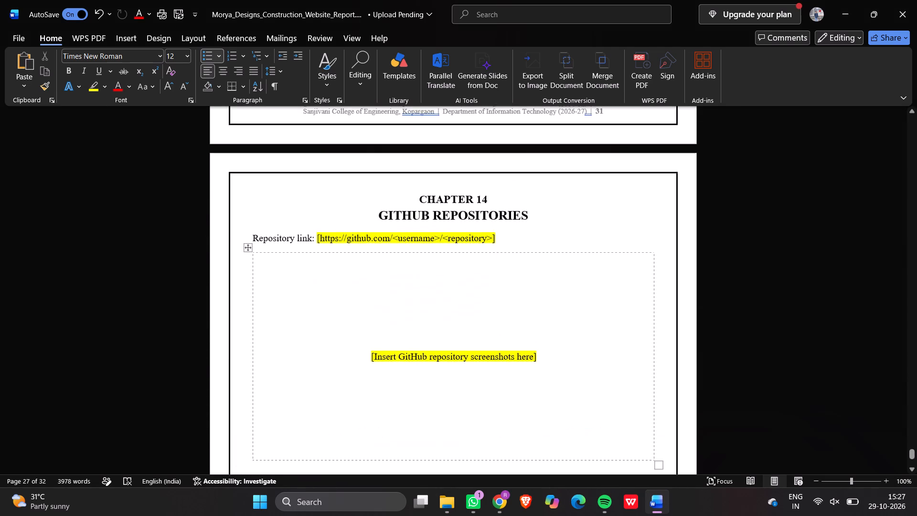
drag(539, 347, 389, 347)
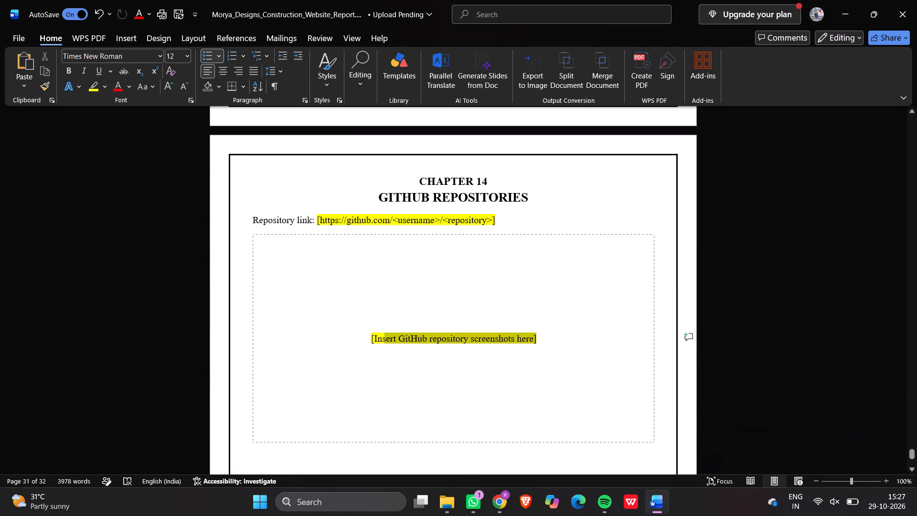
drag(389, 347, 371, 347)
key(BackSpace)
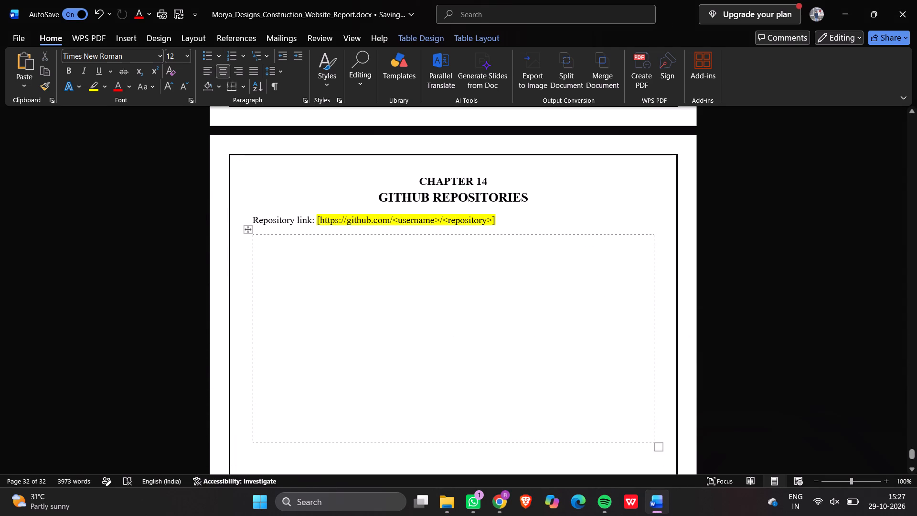
key(ctrl+v)
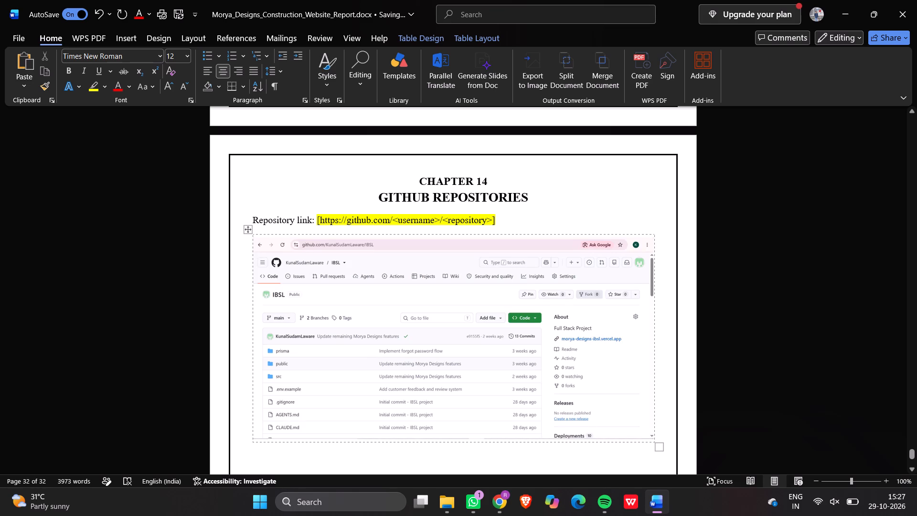
Place the insertion point below the GitHub repository screenshot in chapter 14 and switch to the Screenshots folder for another image.
click(583, 461)
scroll(583, 461, down, 1)
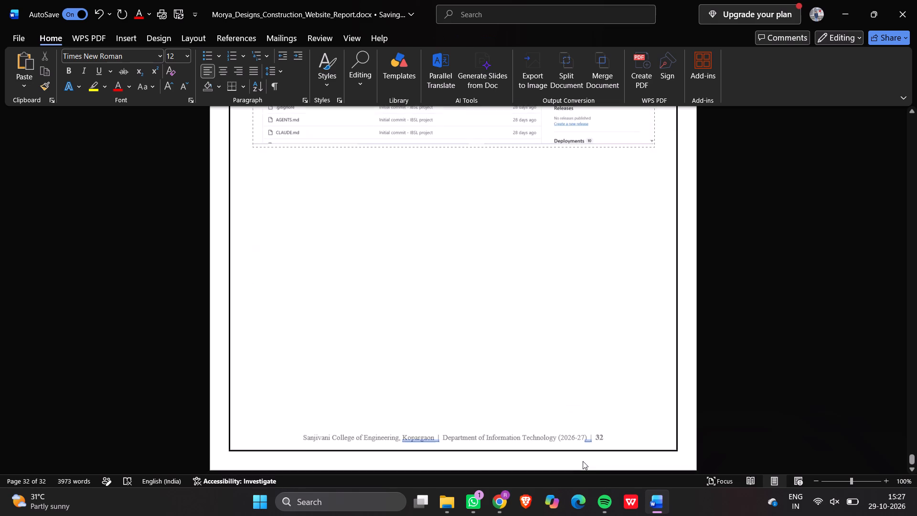
scroll(583, 461, down, 1)
click(463, 275)
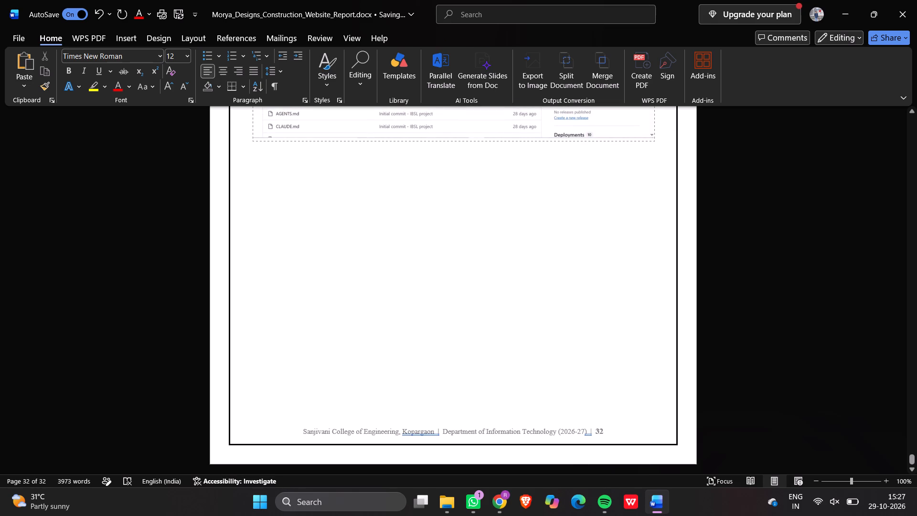
click(448, 503)
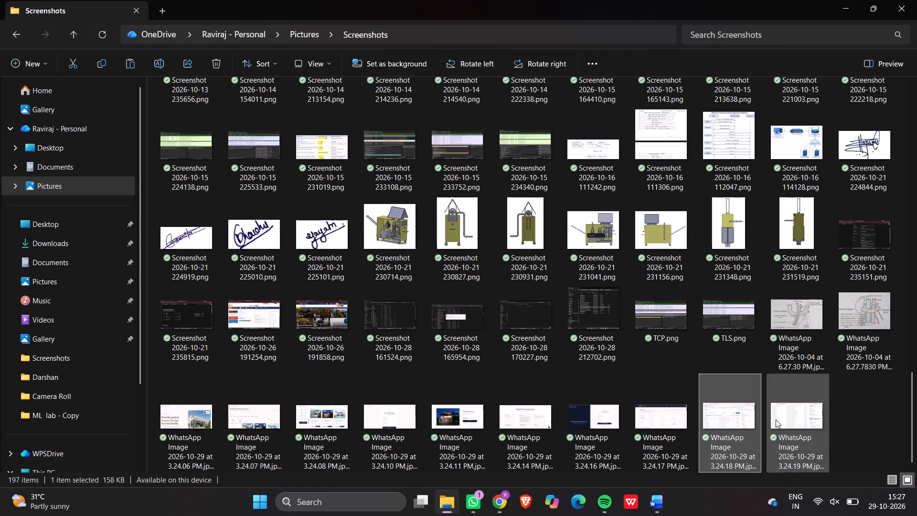
Copy the WhatsApp image timed 3.24.19 PM from the Screenshots folder and switch to the Word report.
click(777, 423)
key(ctrl+c)
click(659, 507)
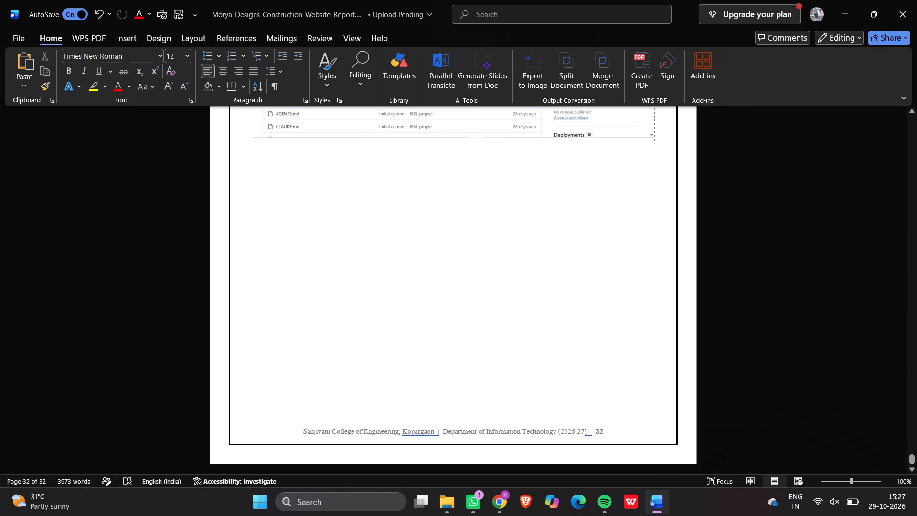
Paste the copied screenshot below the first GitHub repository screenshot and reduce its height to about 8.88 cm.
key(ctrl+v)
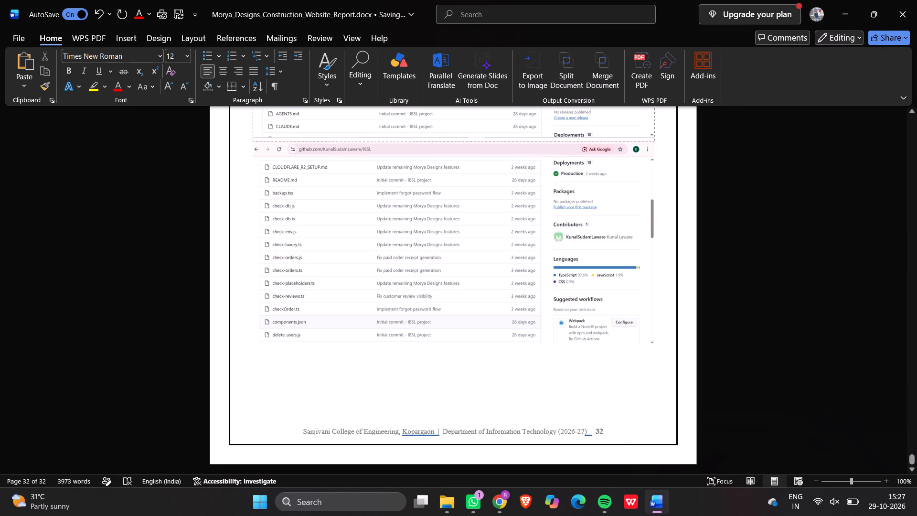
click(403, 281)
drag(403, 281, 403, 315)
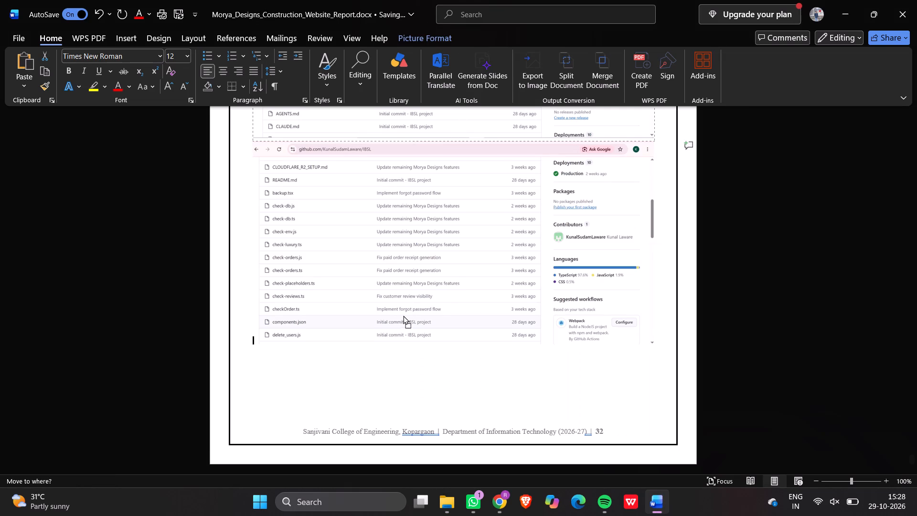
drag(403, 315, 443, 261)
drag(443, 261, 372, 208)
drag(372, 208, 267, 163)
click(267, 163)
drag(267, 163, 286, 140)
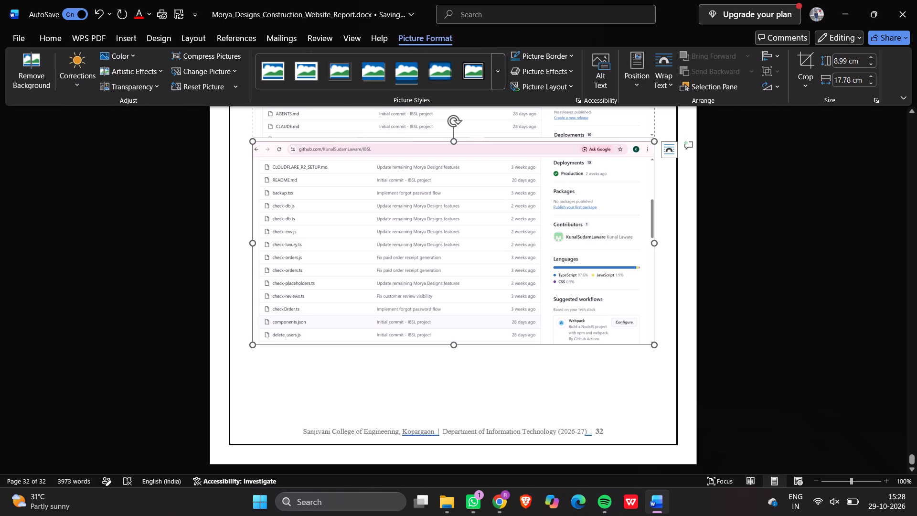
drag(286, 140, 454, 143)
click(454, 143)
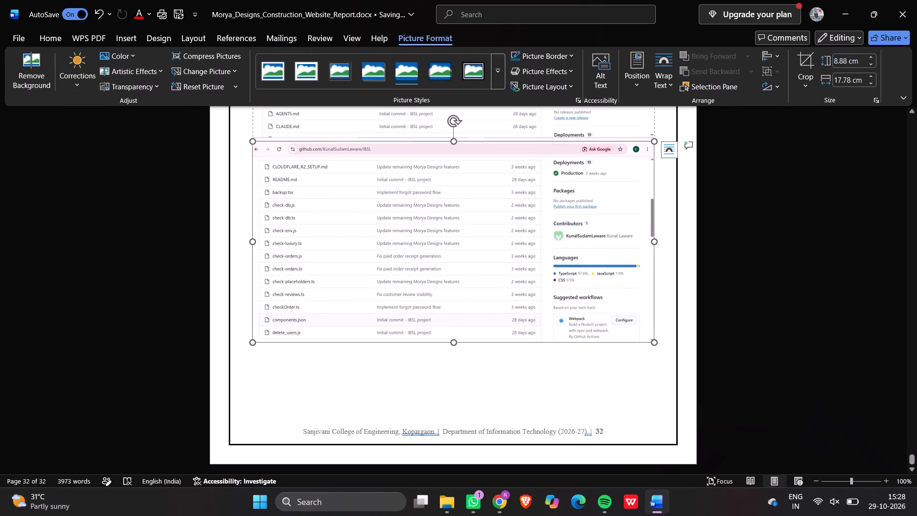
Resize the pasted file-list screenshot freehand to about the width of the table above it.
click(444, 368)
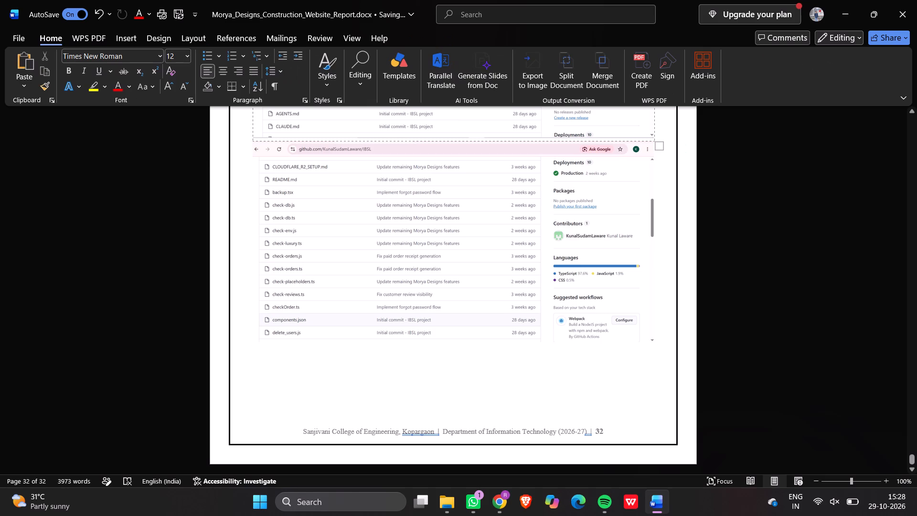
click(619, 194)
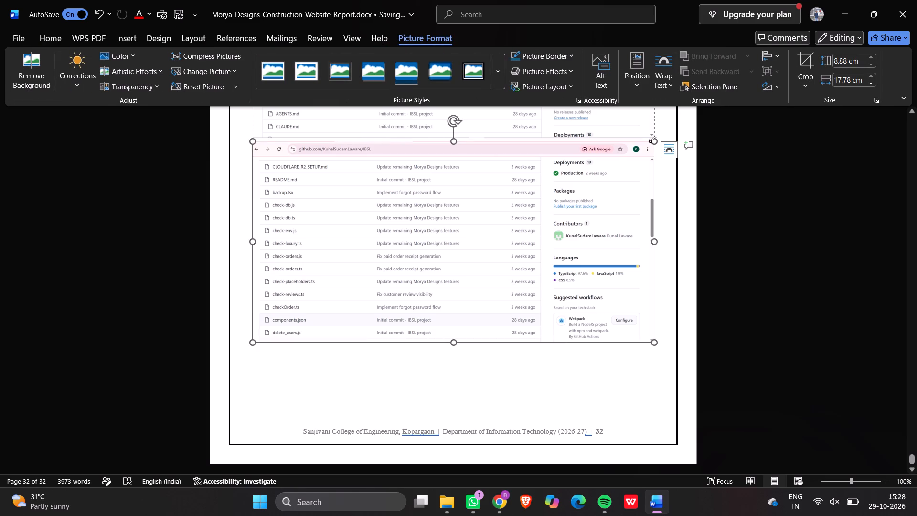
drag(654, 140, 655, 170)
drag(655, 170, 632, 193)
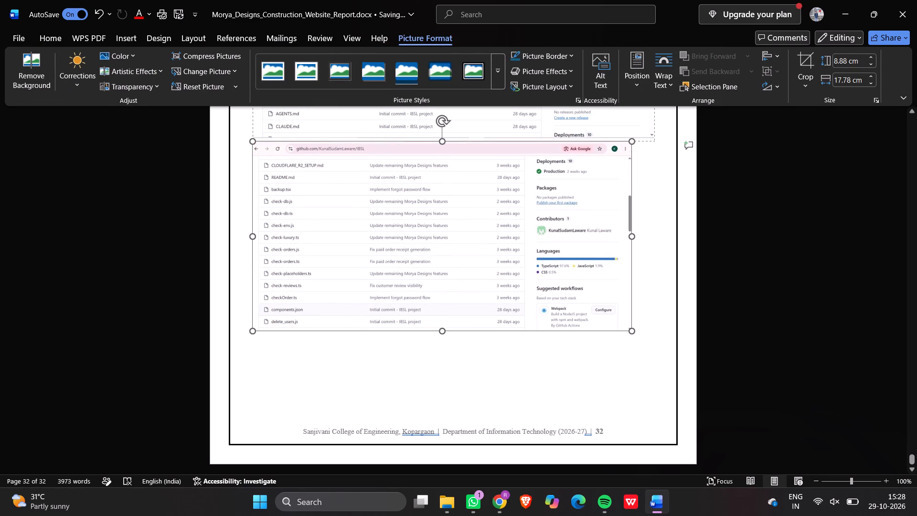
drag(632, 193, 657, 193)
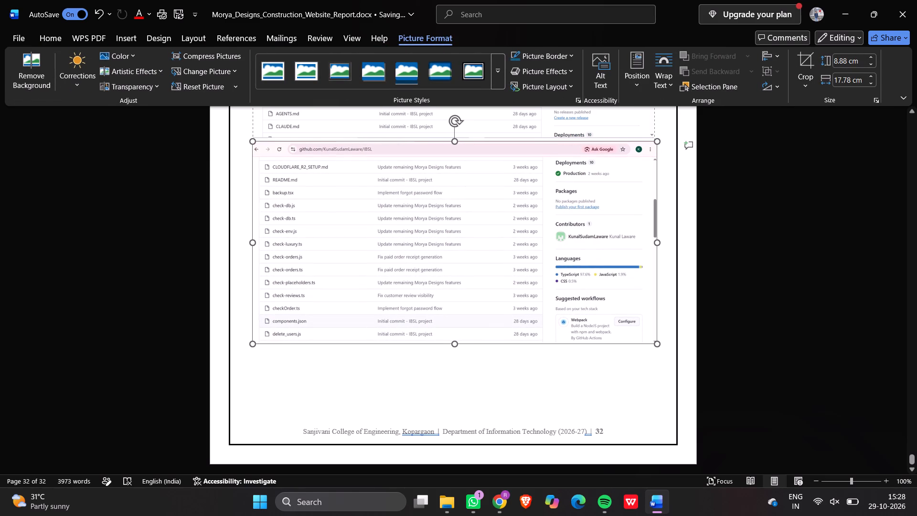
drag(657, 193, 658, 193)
Add a new row to the Chapter 14 table below the first repository screenshot.
click(659, 131)
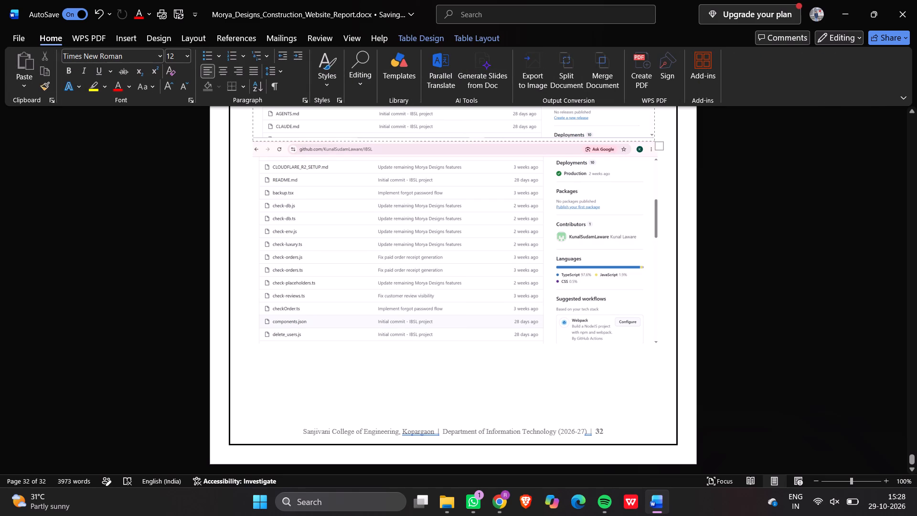
key(Return)
scroll(659, 131, right, 1)
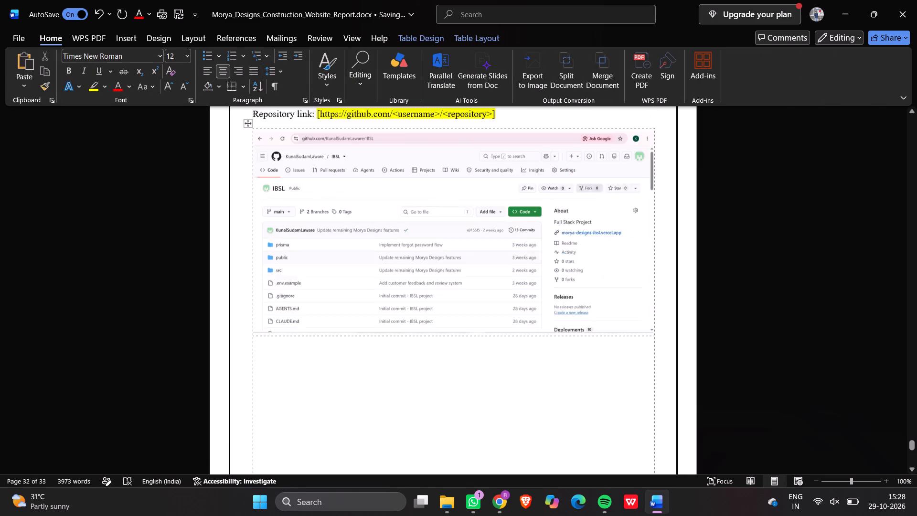
scroll(659, 131, right, 1)
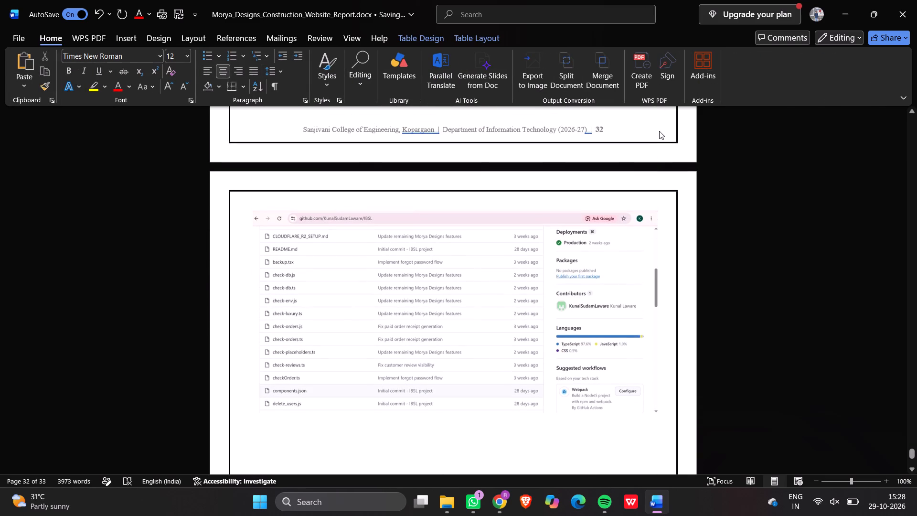
key(BackSpace)
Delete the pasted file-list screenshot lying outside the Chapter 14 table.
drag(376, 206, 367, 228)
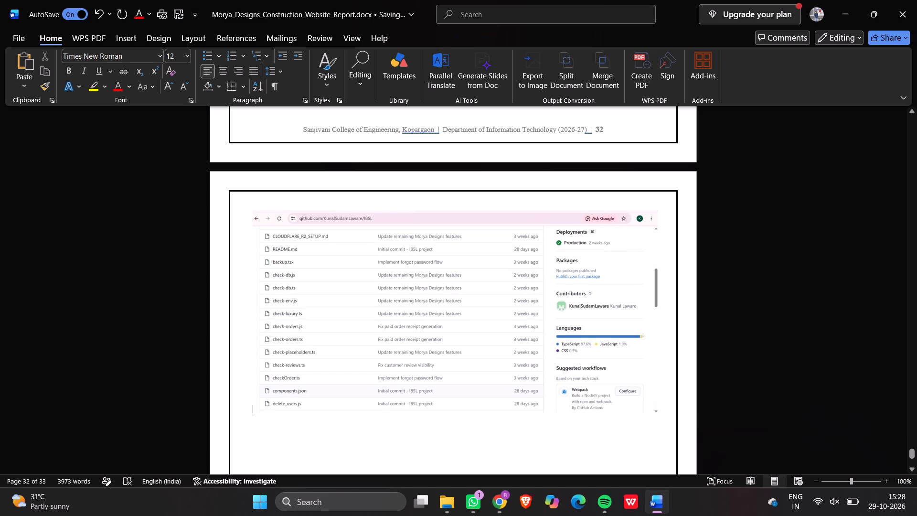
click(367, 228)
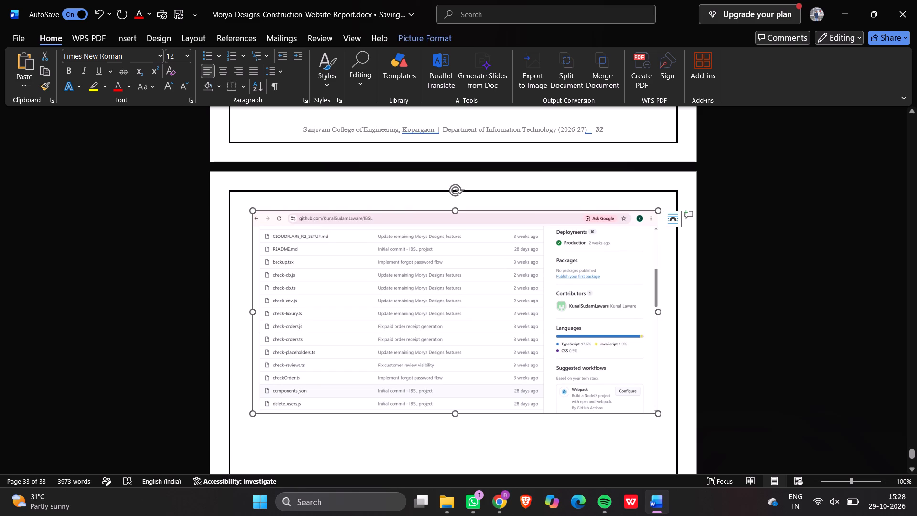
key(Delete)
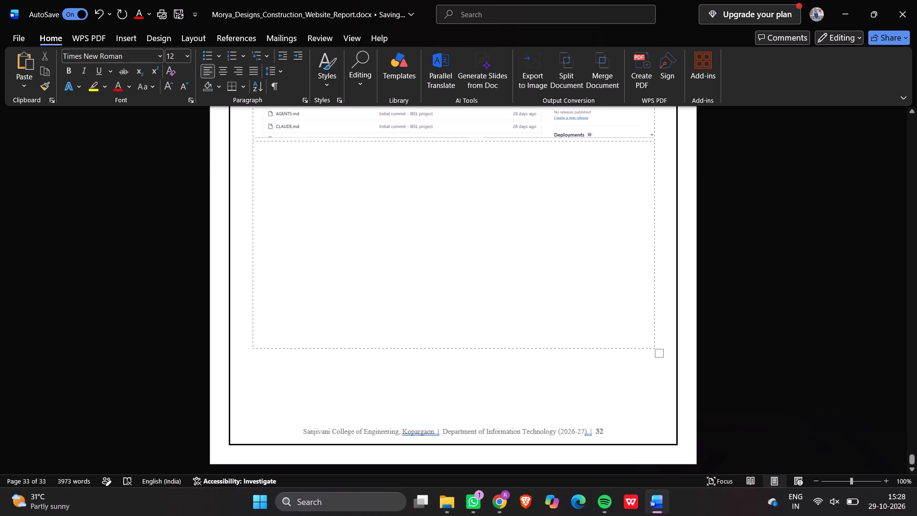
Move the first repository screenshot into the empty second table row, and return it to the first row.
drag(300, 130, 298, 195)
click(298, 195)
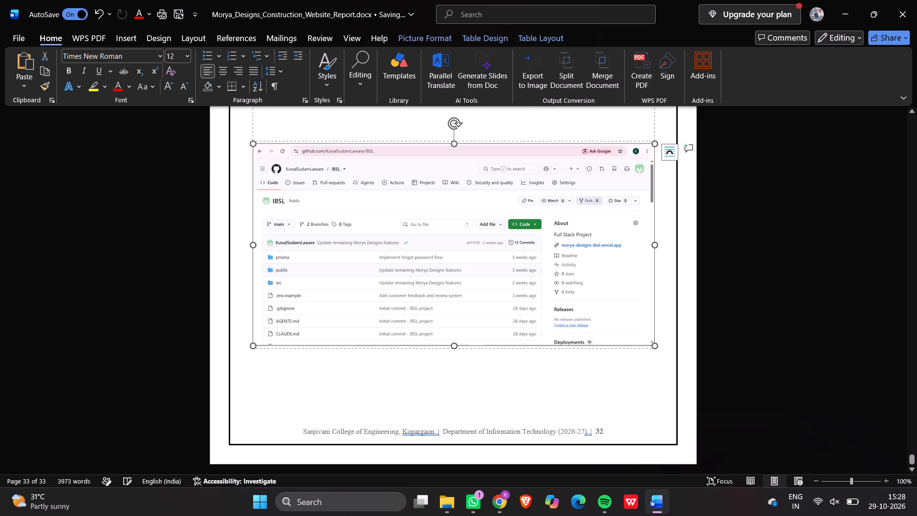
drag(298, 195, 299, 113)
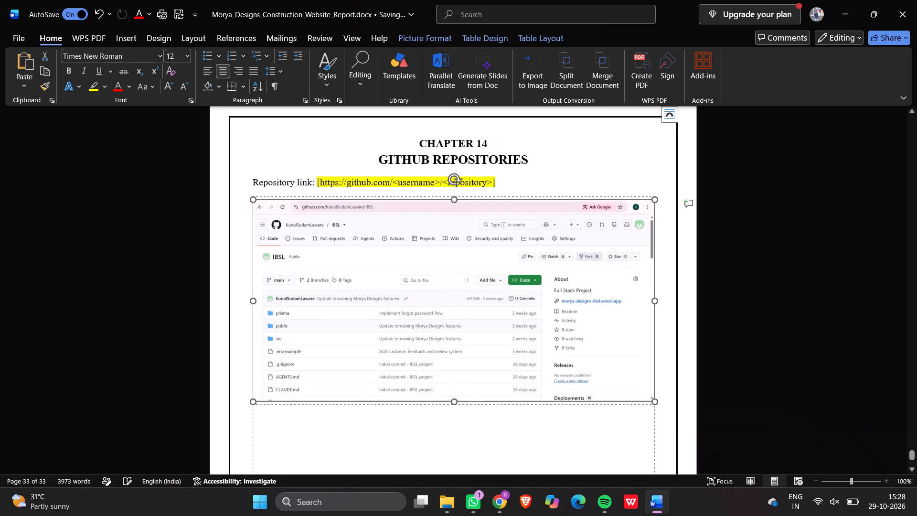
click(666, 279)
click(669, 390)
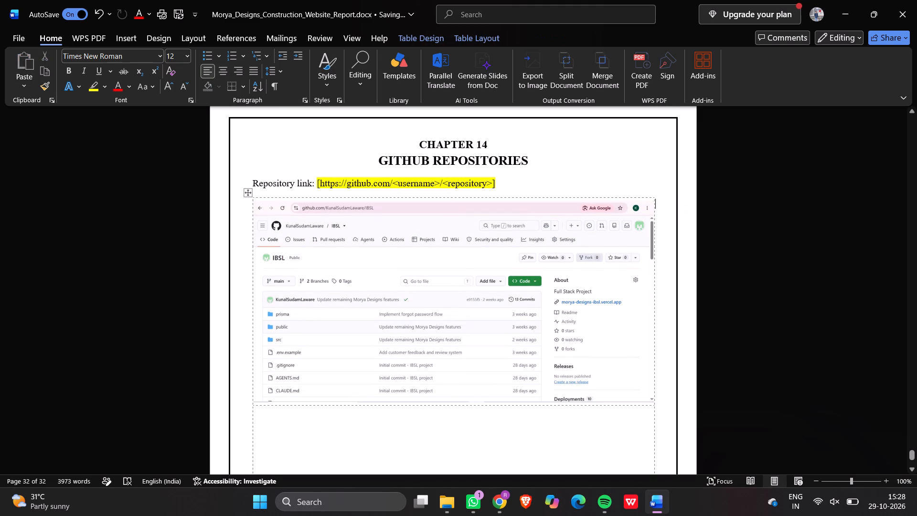
Paste the copied file-list screenshot into the empty second row of the Chapter 14 table.
scroll(593, 404, down, 2)
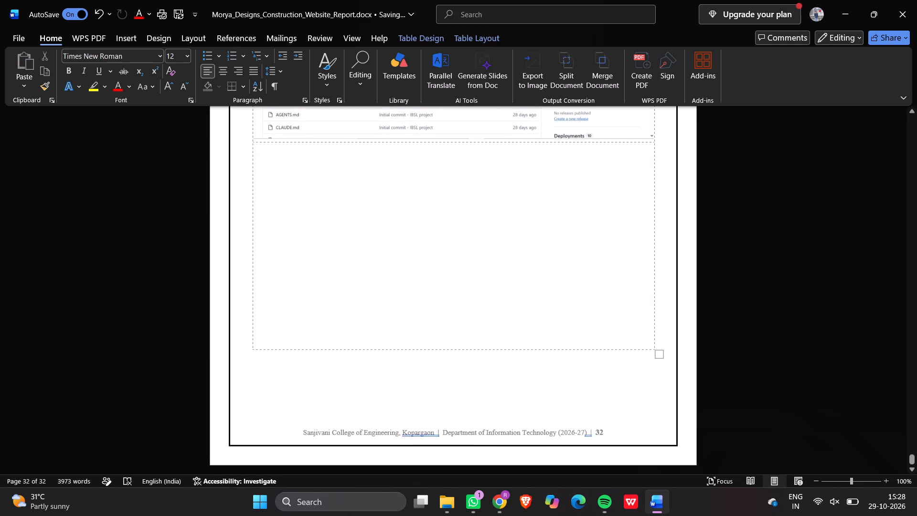
click(464, 265)
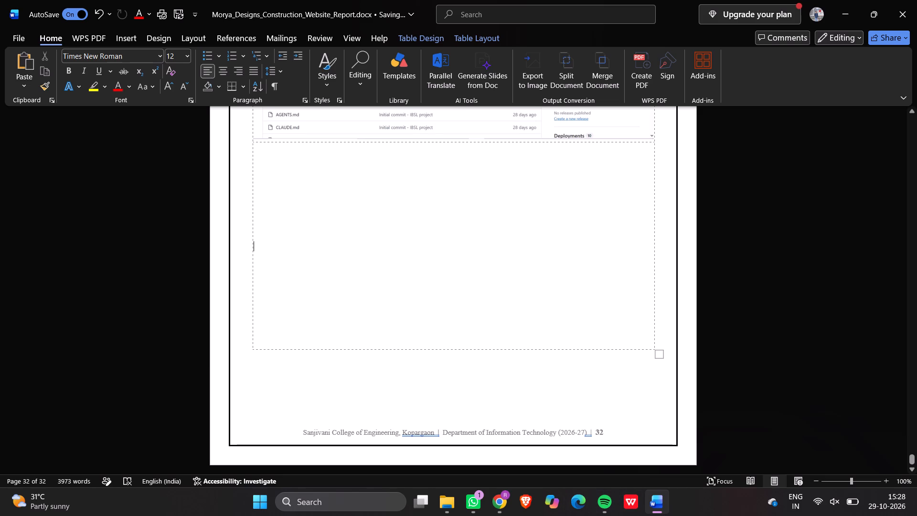
key(ctrl+v)
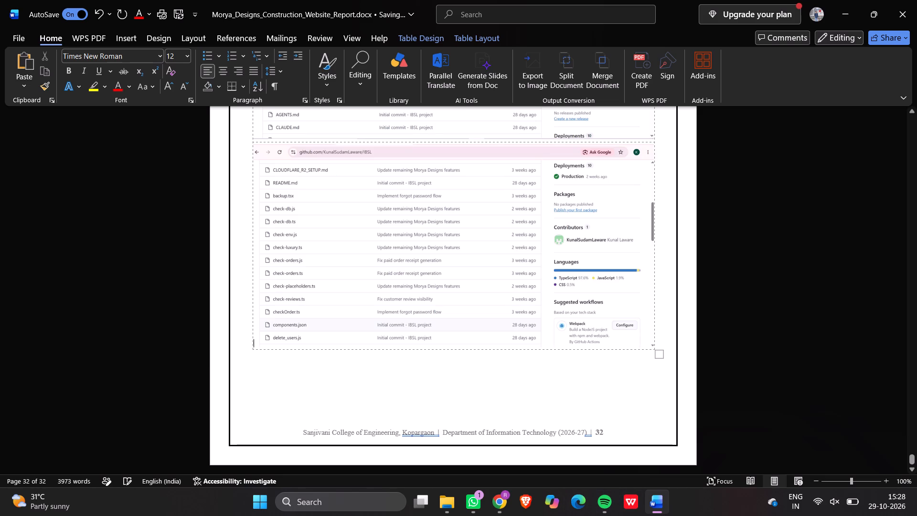
Review the report backwards from Chapter 14 to 9.2 Application Screenshots for placeholders still needing content.
scroll(332, 178, up, 5)
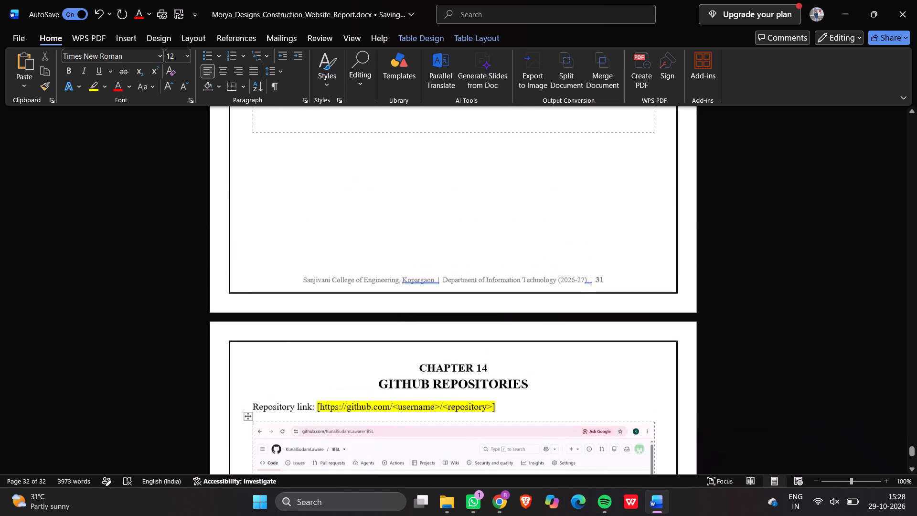
scroll(332, 178, down, 5)
scroll(332, 178, up, 6)
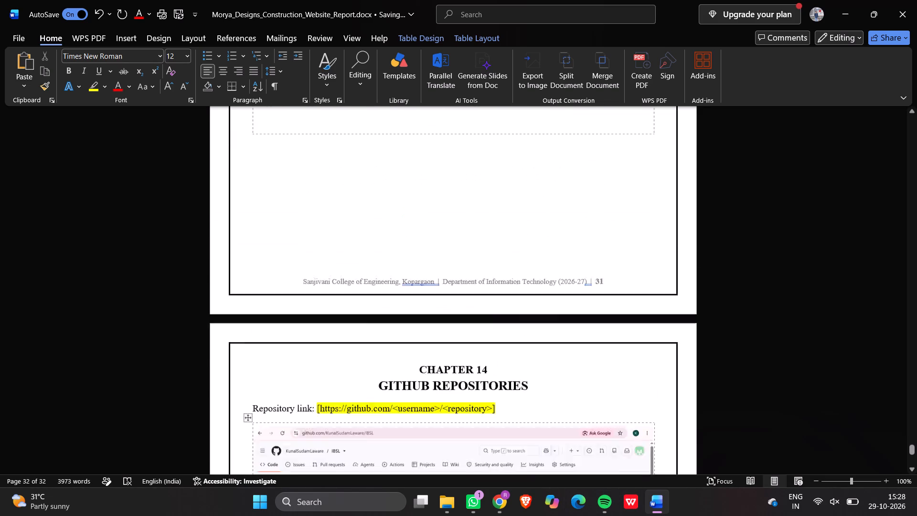
scroll(332, 178, up, 3)
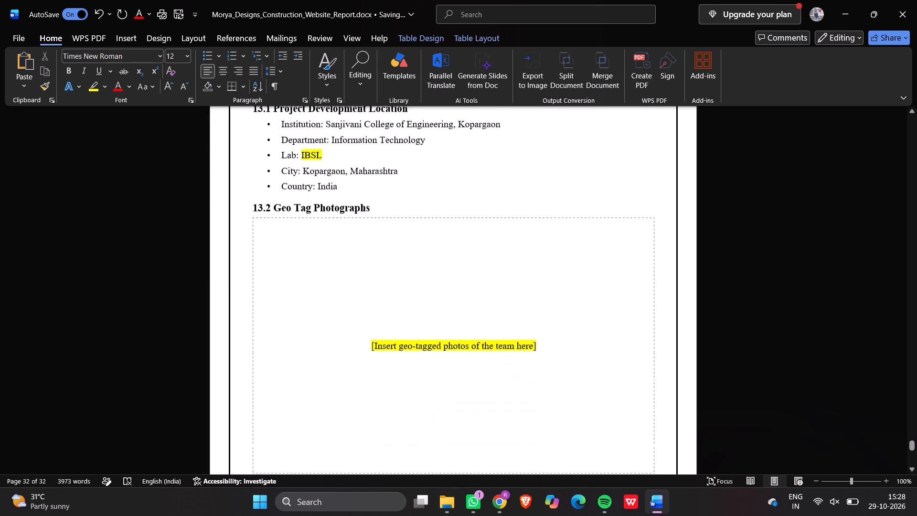
scroll(332, 178, up, 3)
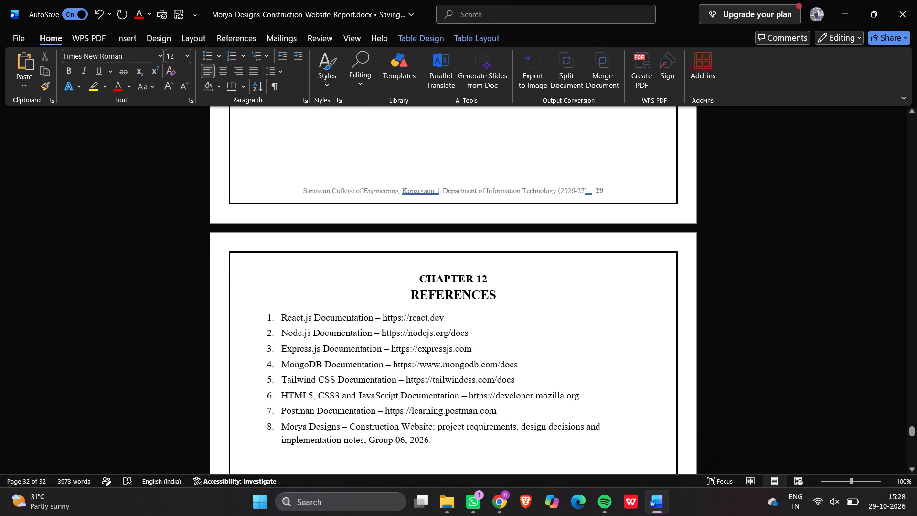
scroll(332, 178, up, 4)
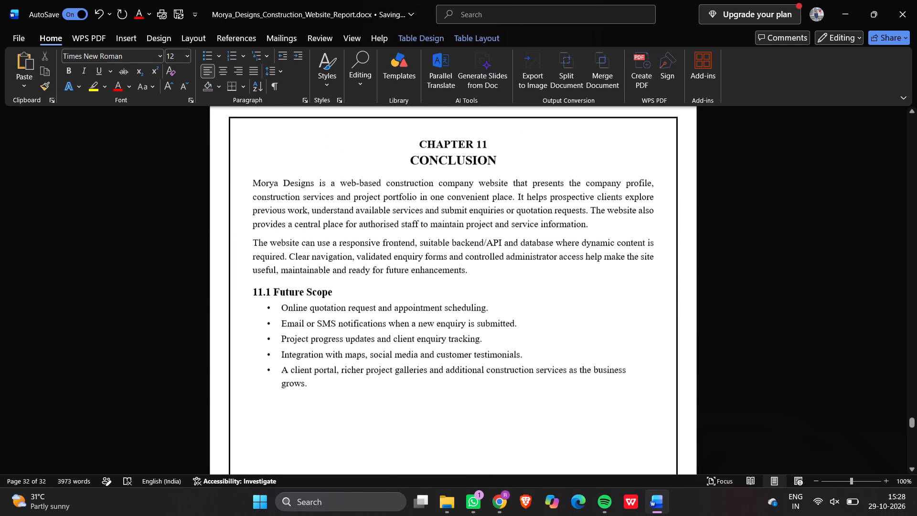
scroll(332, 178, up, 5)
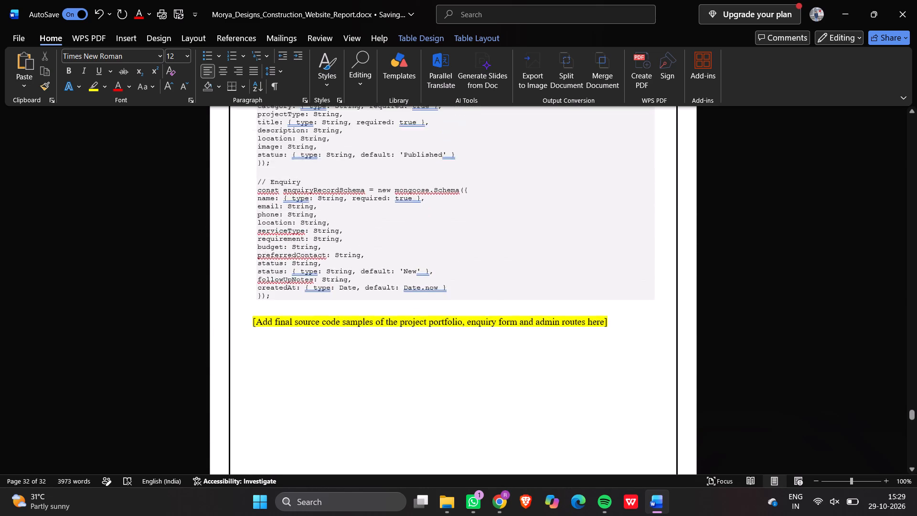
scroll(332, 178, up, 7)
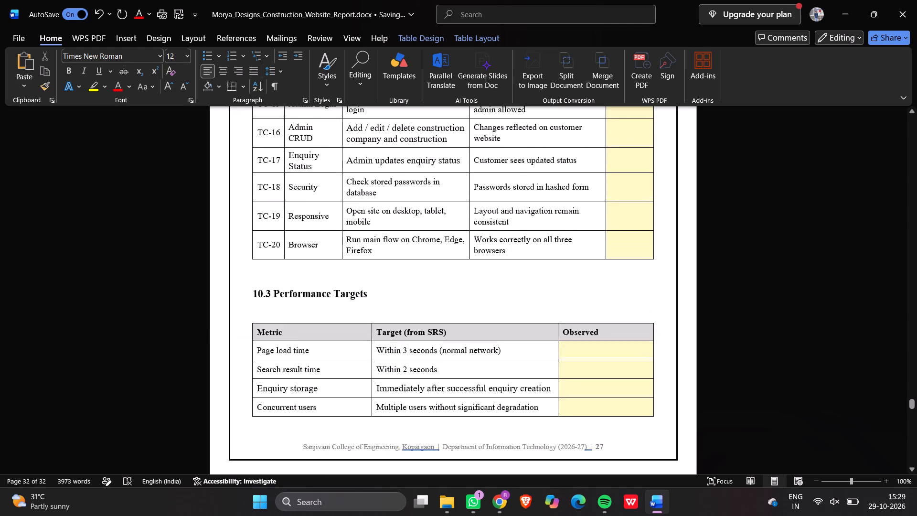
scroll(332, 178, up, 6)
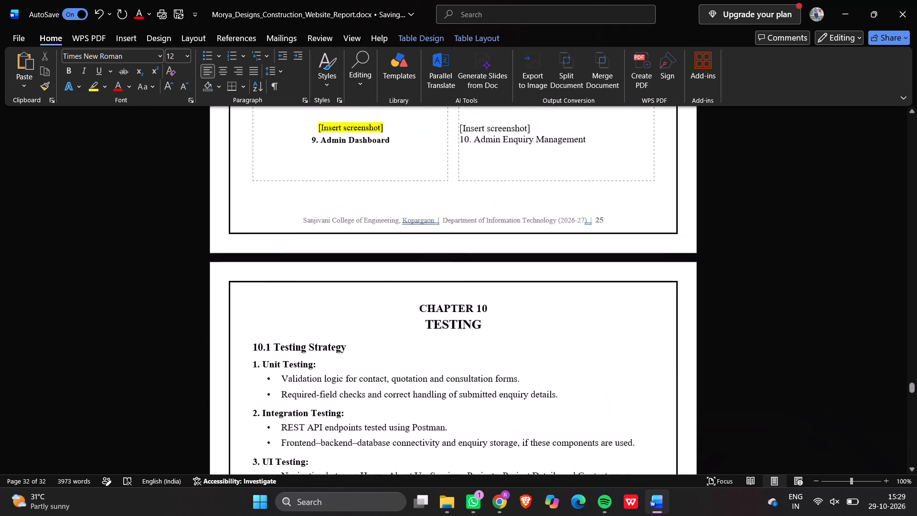
scroll(332, 178, up, 4)
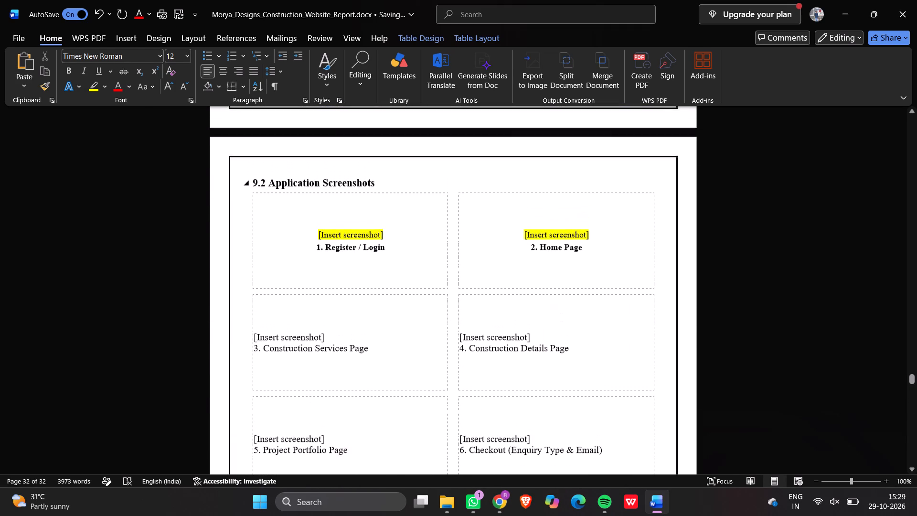
scroll(332, 178, up, 1)
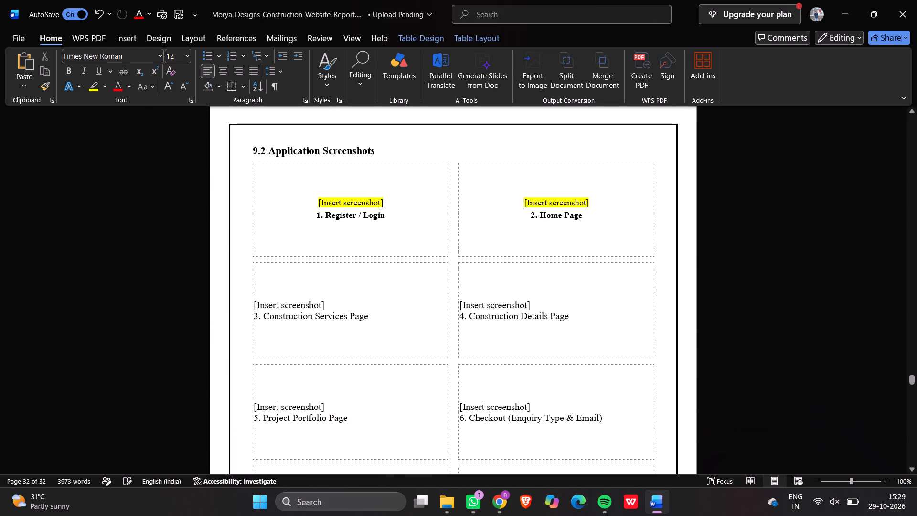
Check the WhatsApp image from 3.24.06 PM in the Screenshots folder against its neighbour, and copy that home-page image file.
click(452, 496)
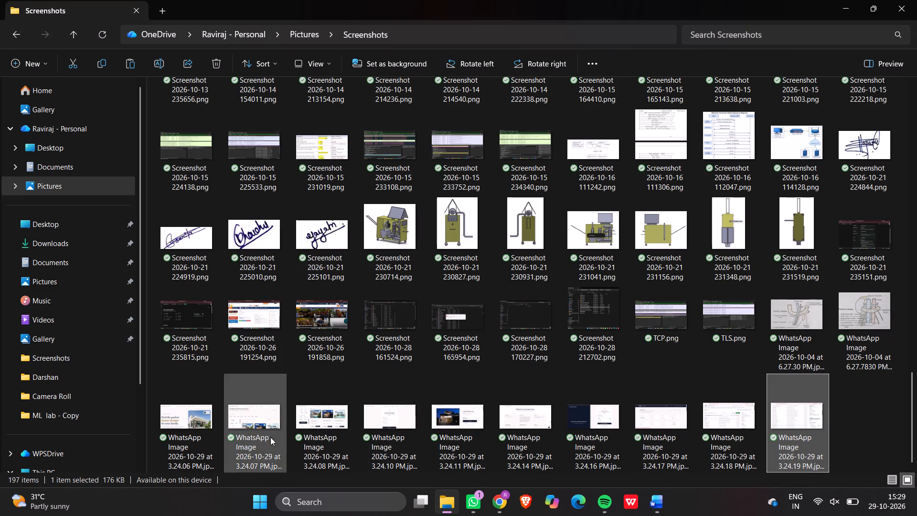
click(213, 436)
double_click(213, 436)
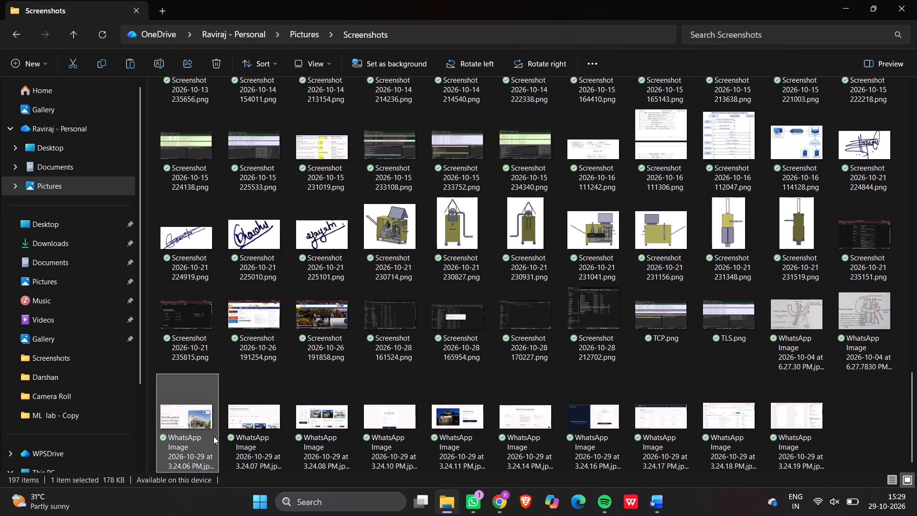
double_click(205, 436)
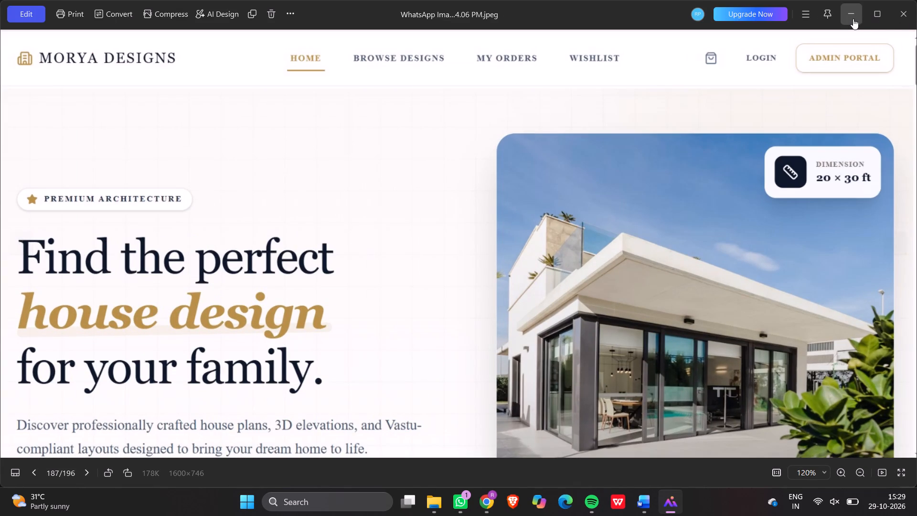
key(Right)
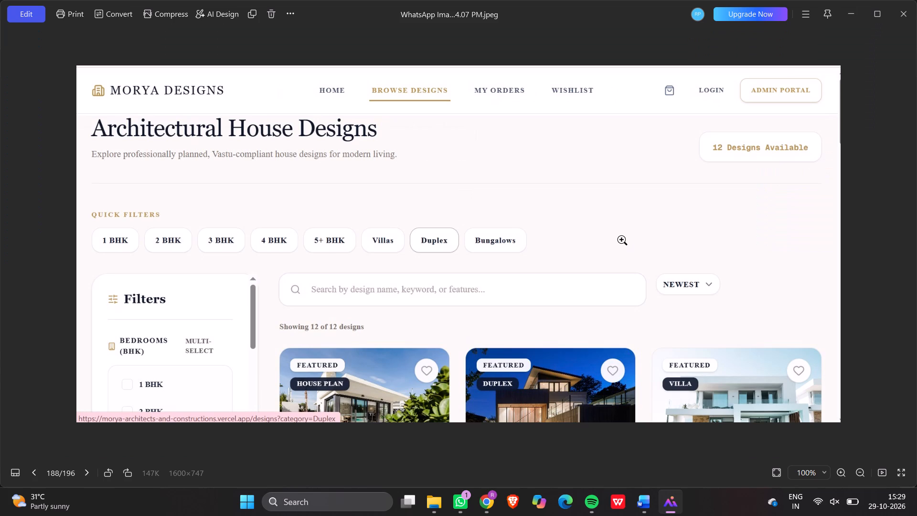
key(Left)
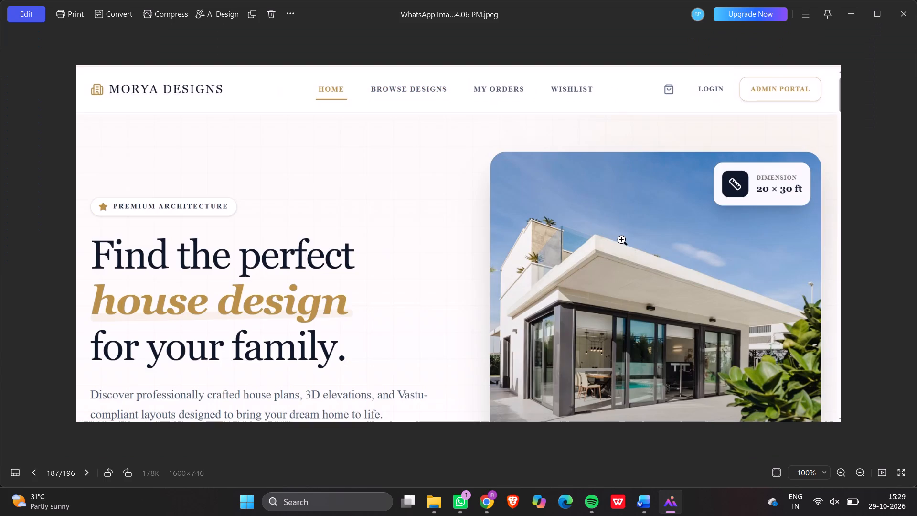
double_click(898, 9)
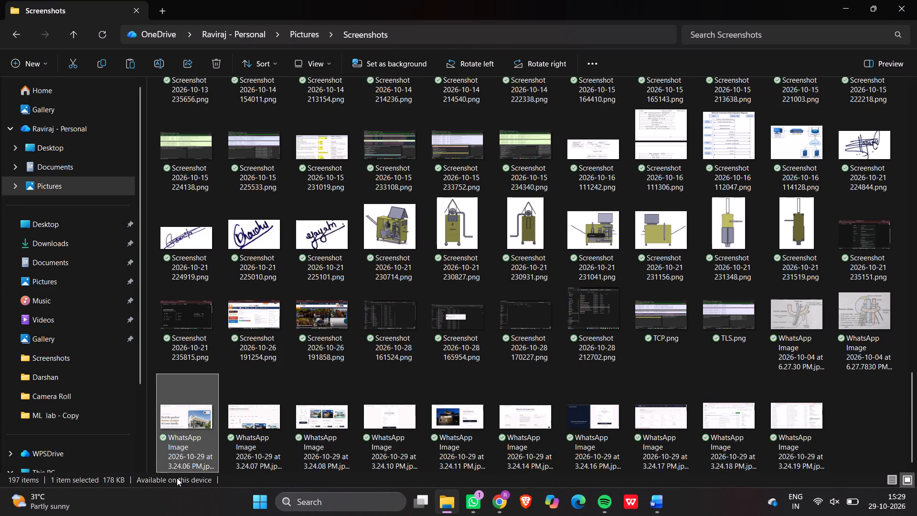
key(ctrl+c)
Back in Word, replace the "[Insert screenshot]" placeholder above "1. Register / Login" in section 9.2 with the copied image.
click(650, 506)
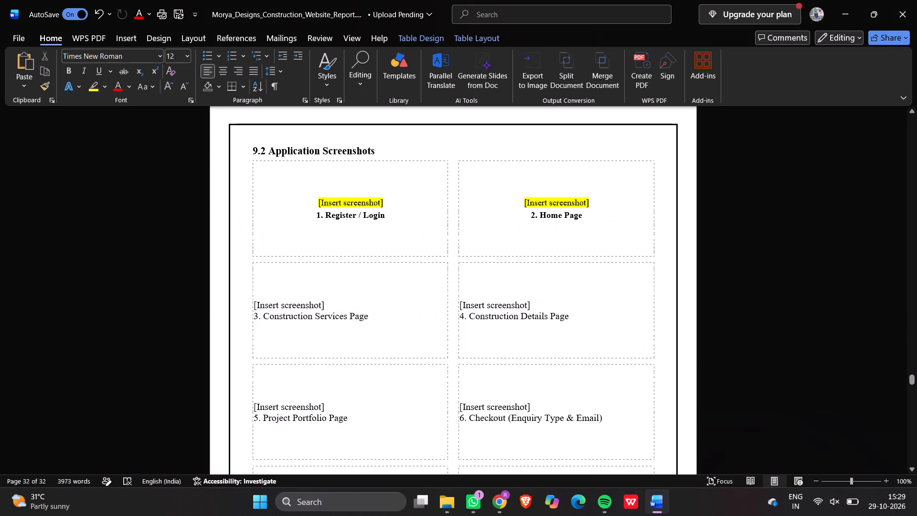
click(370, 202)
drag(406, 209, 331, 190)
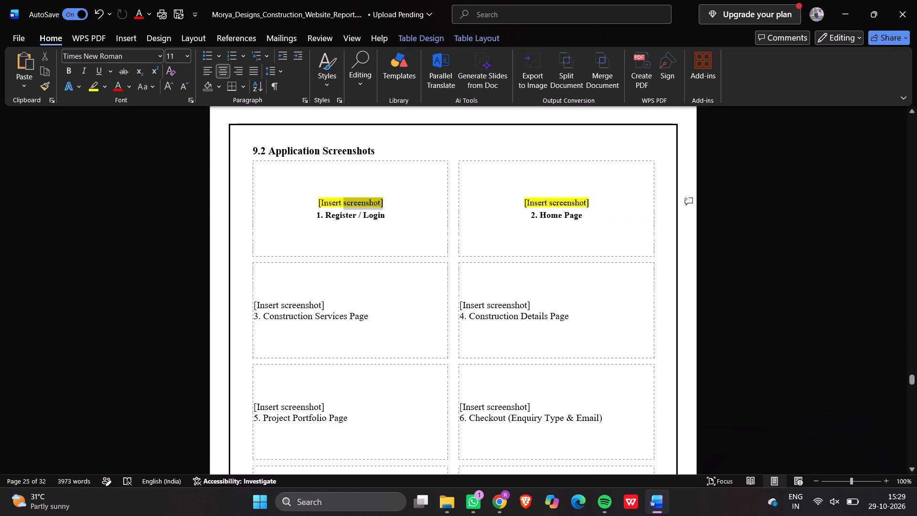
drag(331, 190, 311, 196)
key(BackSpace)
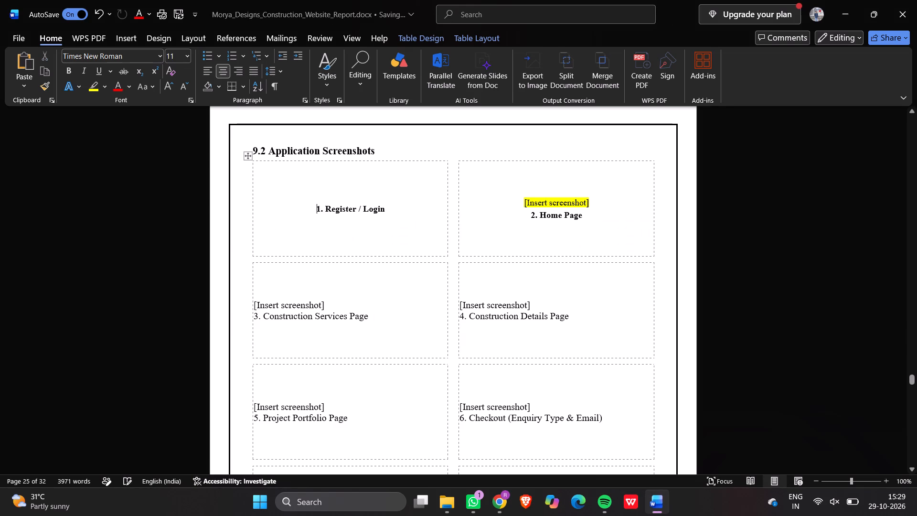
key(ctrl+v)
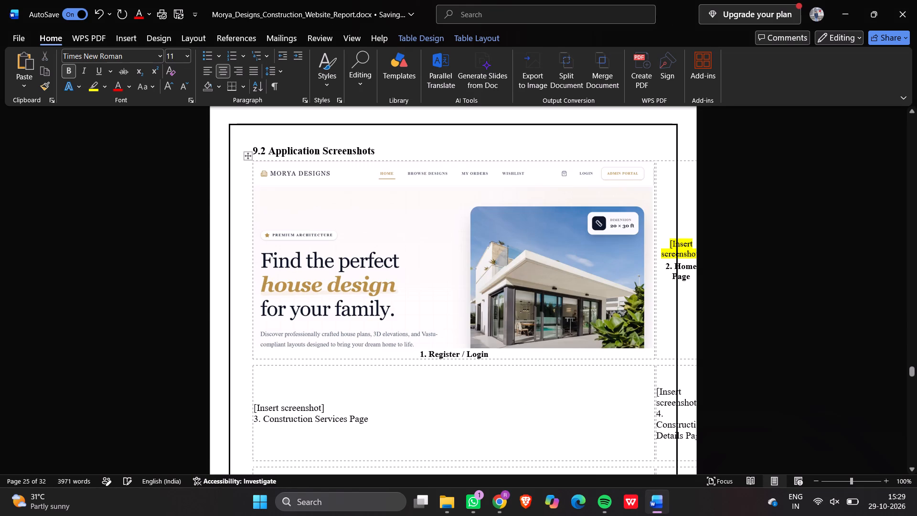
Shrink the inserted home-page picture proportionally within the "1. Register / Login" table cell.
click(618, 325)
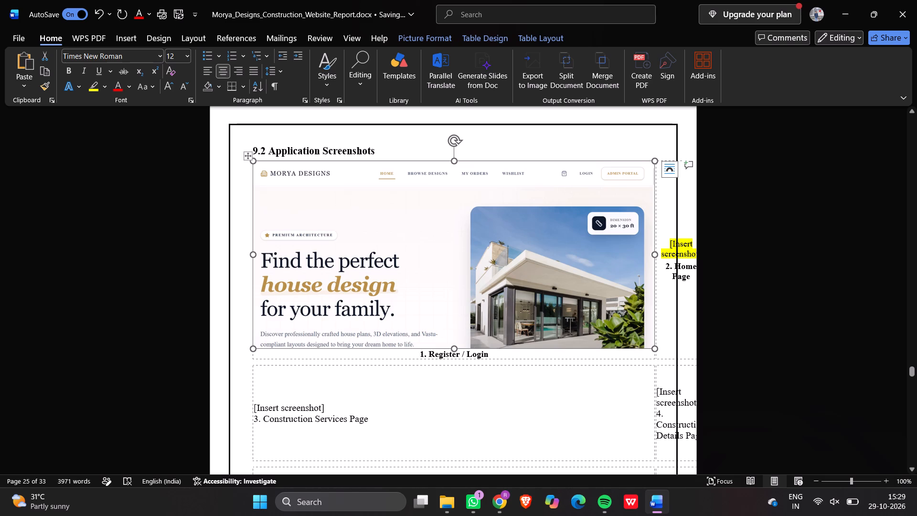
drag(655, 351, 388, 275)
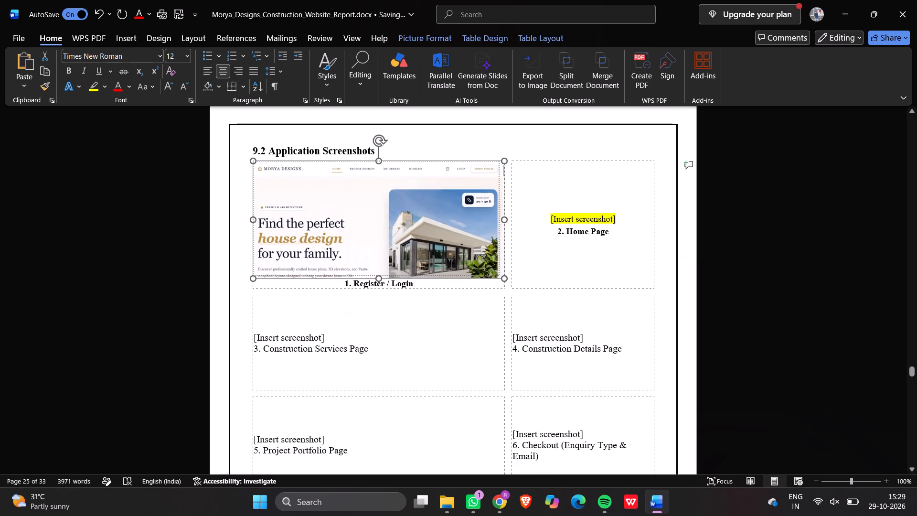
Shrink the house design screenshot in the 1. Register / Login cell so it fits within half the table's width.
drag(388, 275, 266, 243)
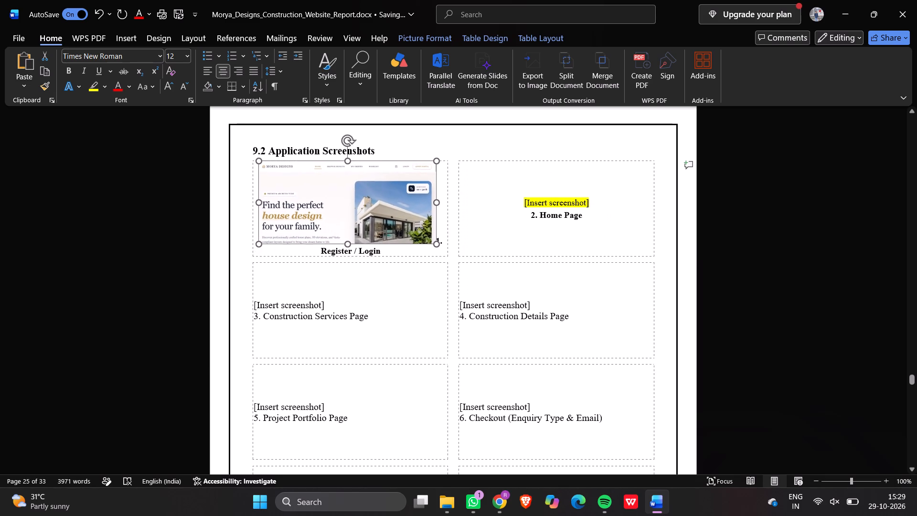
Resize the house design screenshot to nearly fill the 1. Register / Login cell, with the caption on its own line below.
drag(266, 243, 255, 248)
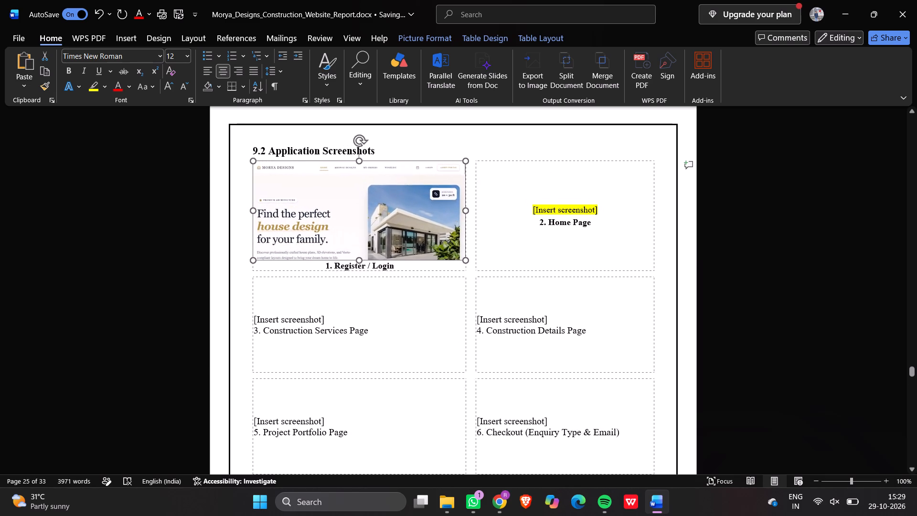
drag(255, 248, 255, 252)
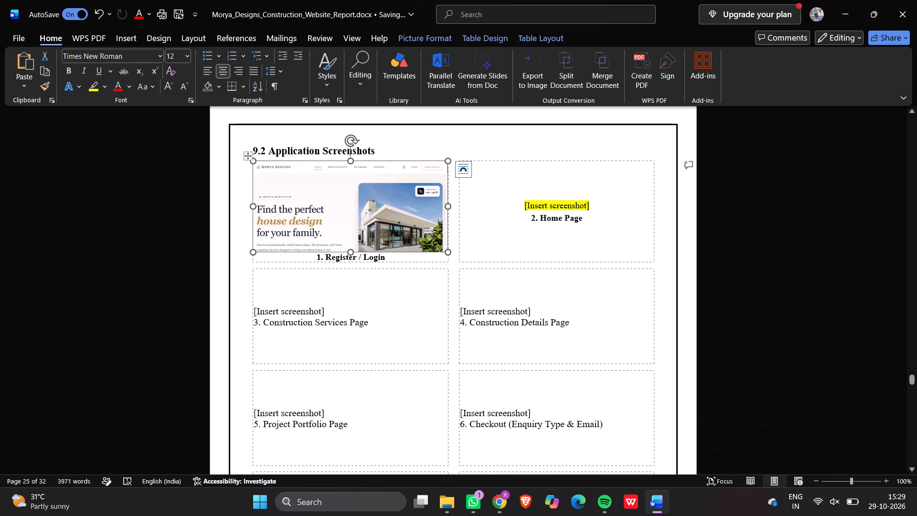
drag(450, 254, 431, 232)
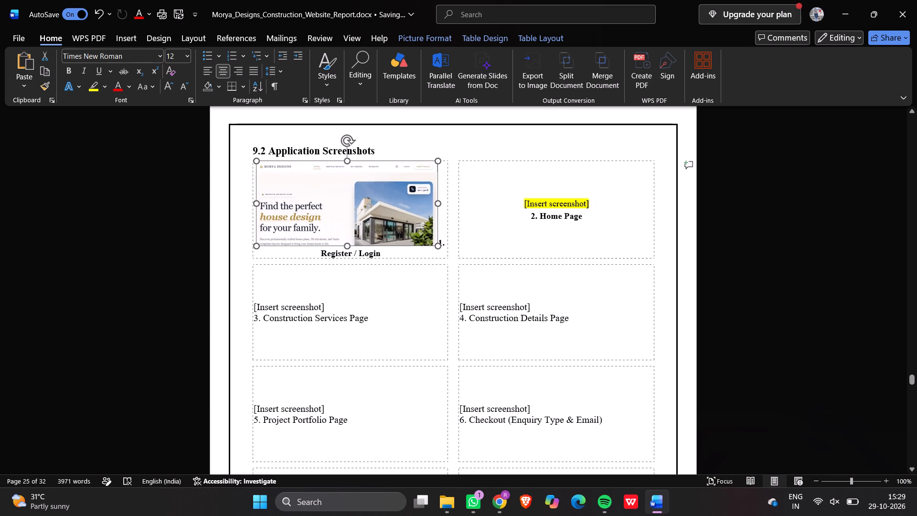
Enlarge the house design screenshot slightly so it spans nearly the full width of the 1. Register / Login cell.
drag(431, 232, 442, 242)
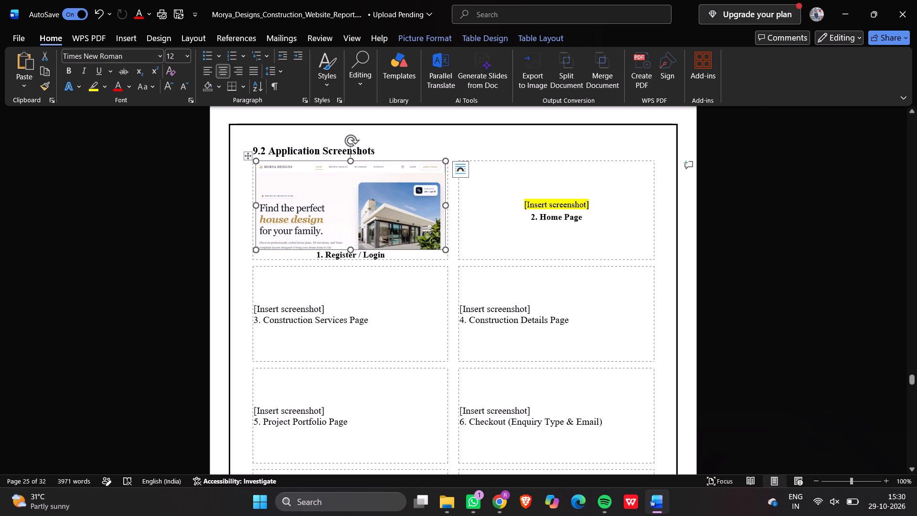
View the Architectural House Designs page image from the Screenshots folder and check the 9.2 table's captions in Word for a matching cell.
click(451, 511)
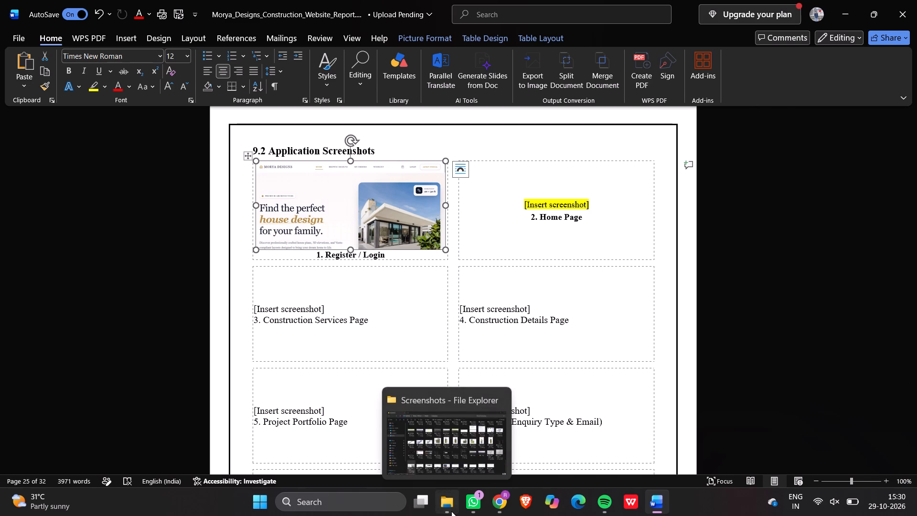
double_click(261, 422)
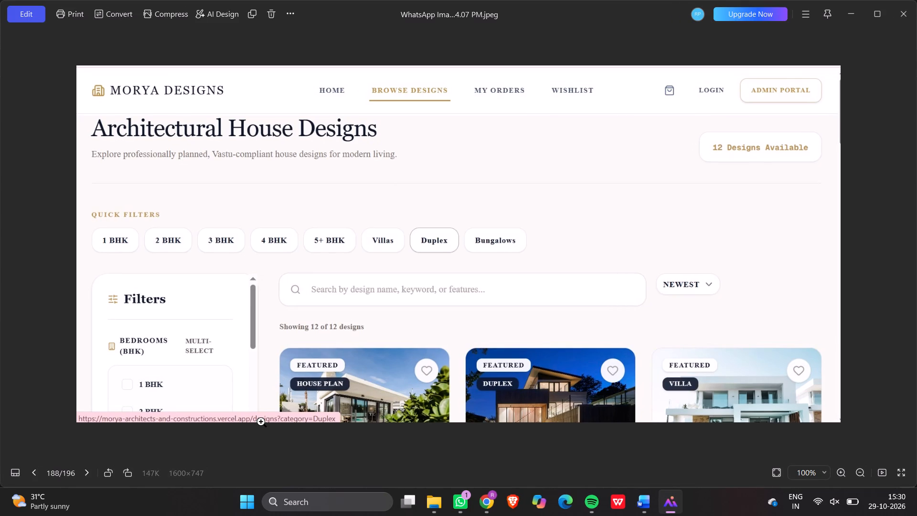
key(Left)
key(Right)
click(642, 497)
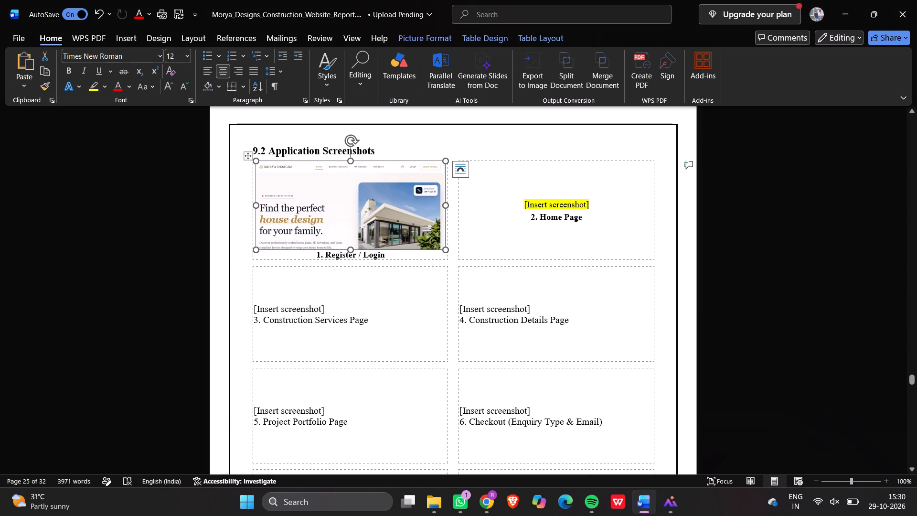
scroll(587, 311, down, 2)
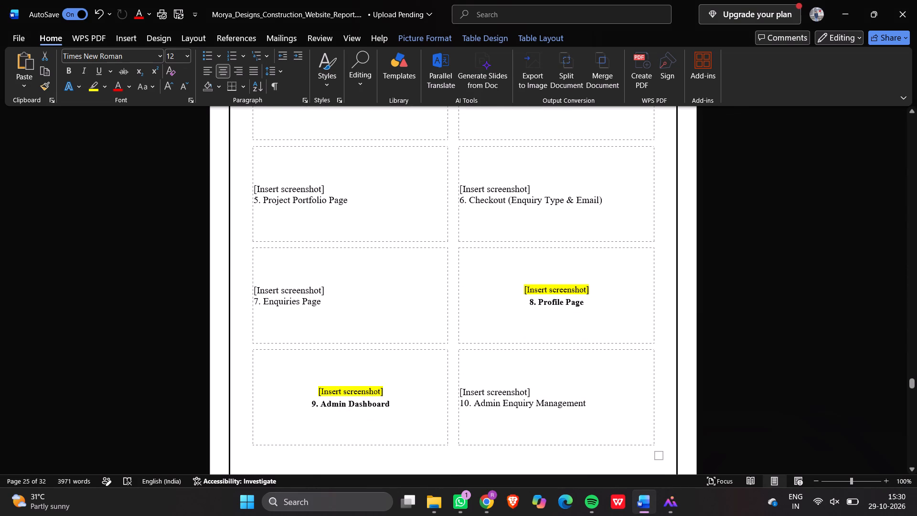
scroll(587, 311, up, 6)
scroll(587, 311, down, 2)
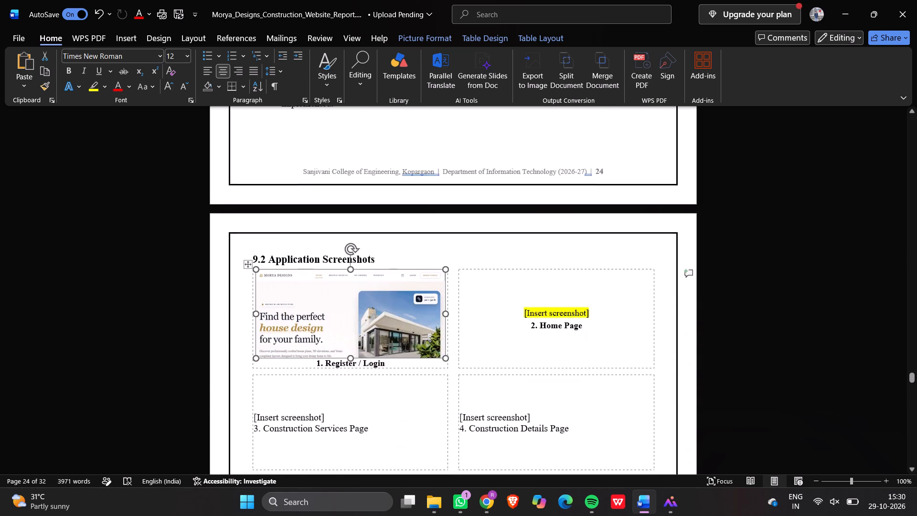
scroll(587, 311, down, 1)
scroll(587, 311, up, 1)
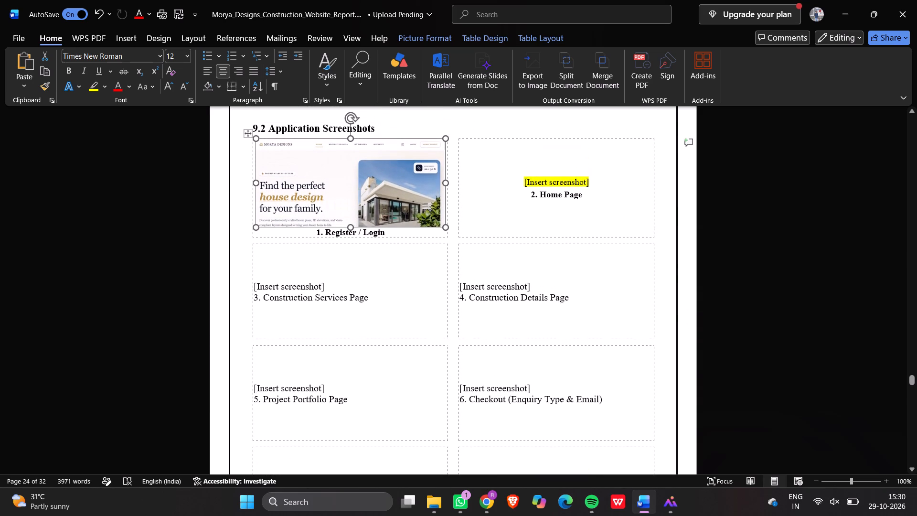
Transfer the house design screenshot from the 1. Register / Login cell to the 2. Home Page cell, replacing its placeholder text.
scroll(587, 311, up, 1)
click(388, 192)
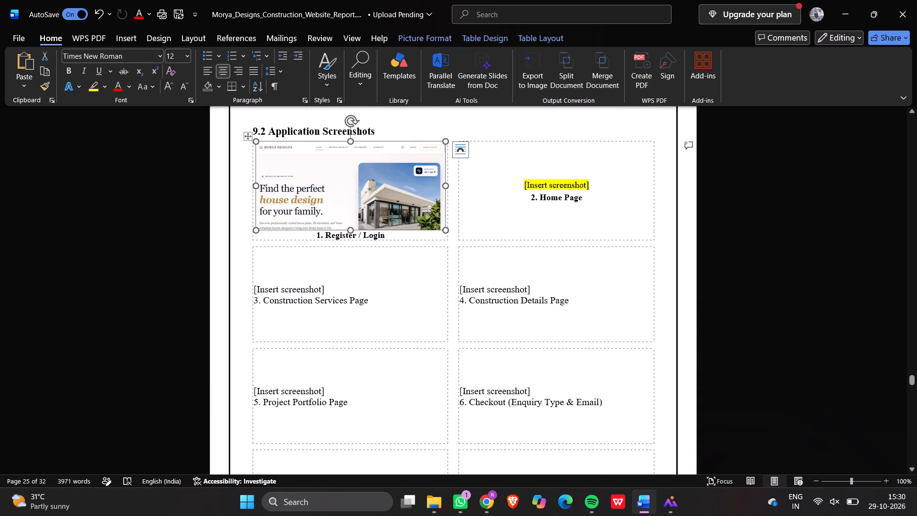
key(ctrl+c)
click(536, 190)
drag(602, 186, 521, 182)
key(BackSpace)
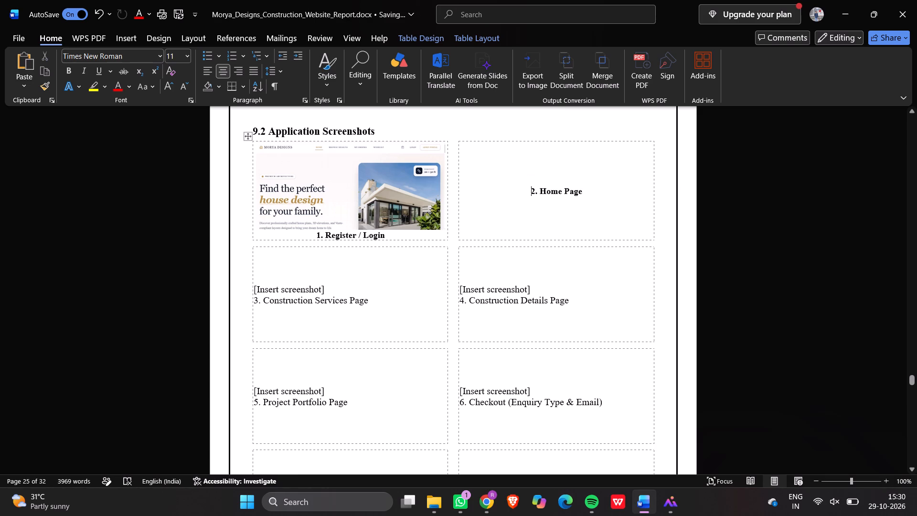
key(ctrl+v)
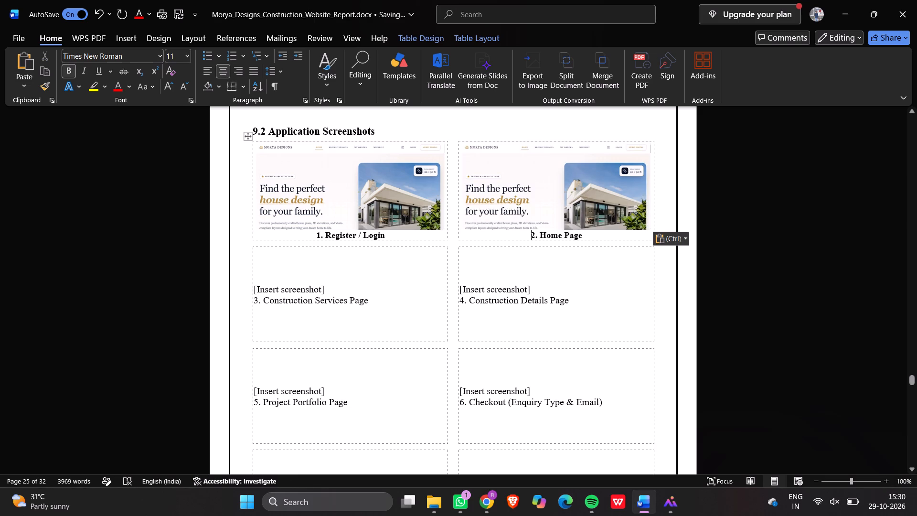
click(383, 173)
key(Delete)
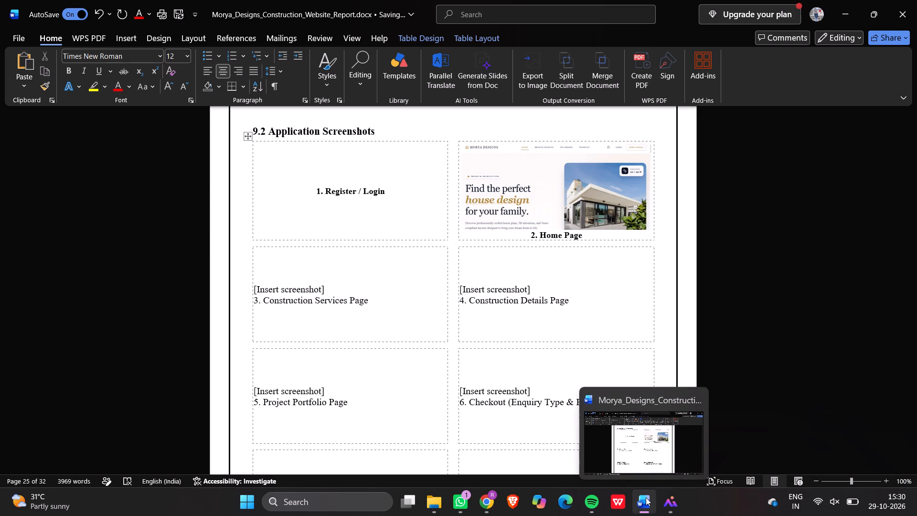
Switch to the image viewer, find the Customer Login page screenshot and copy it.
click(428, 495)
double_click(335, 459)
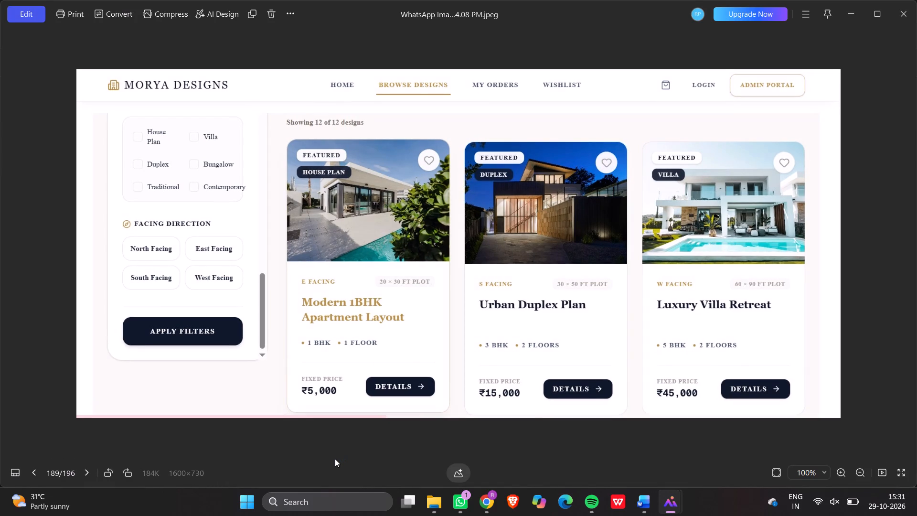
key(Right)
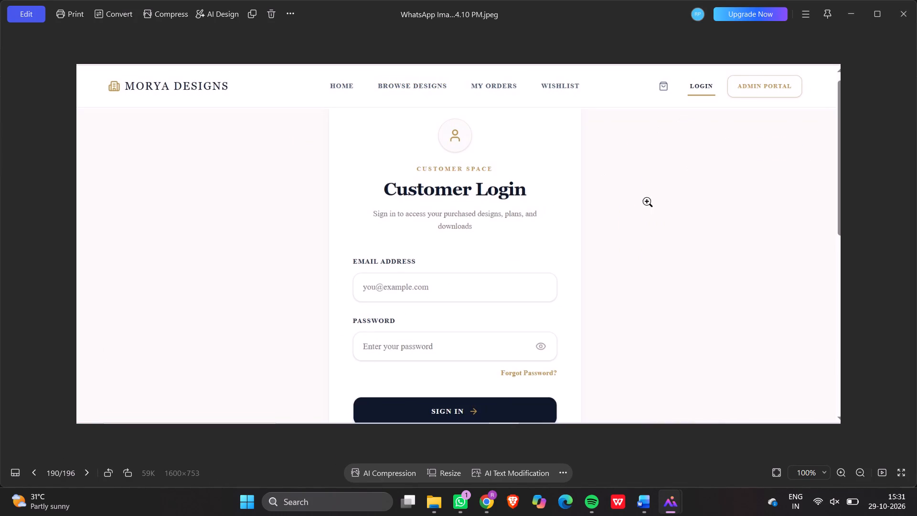
double_click(547, 247)
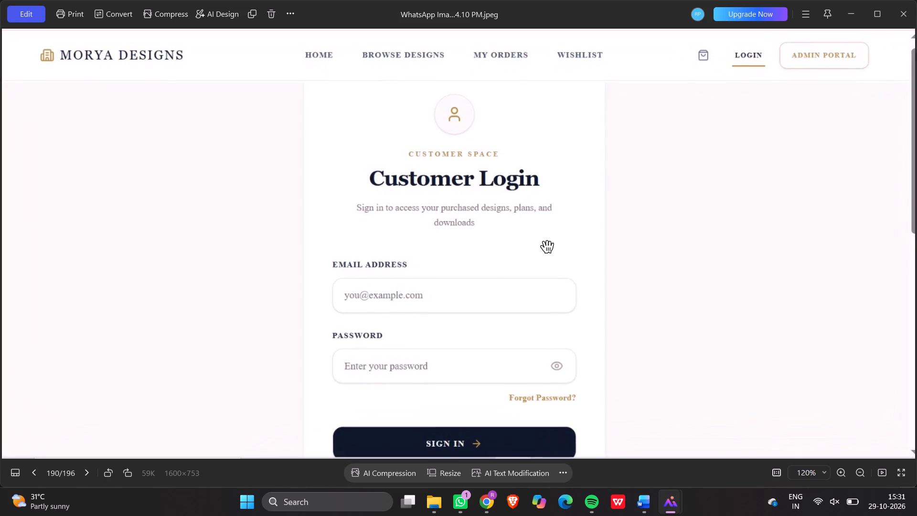
double_click(547, 247)
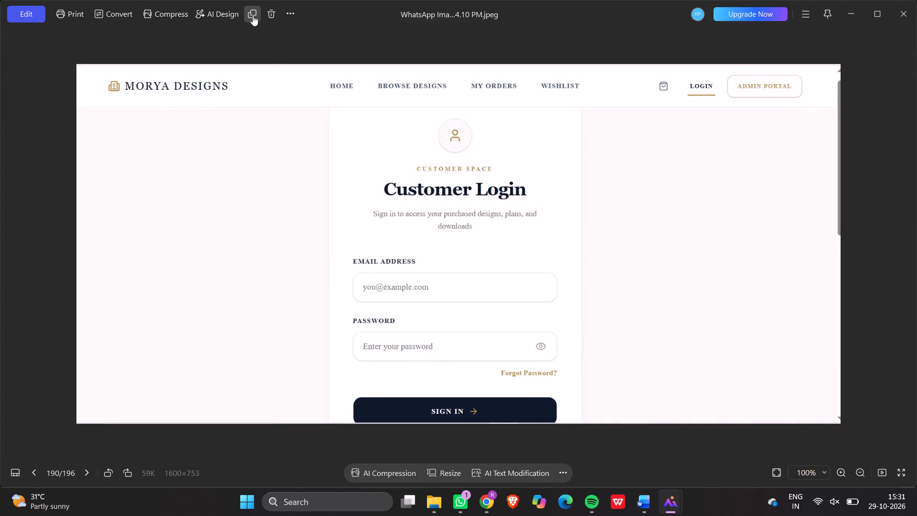
click(257, 15)
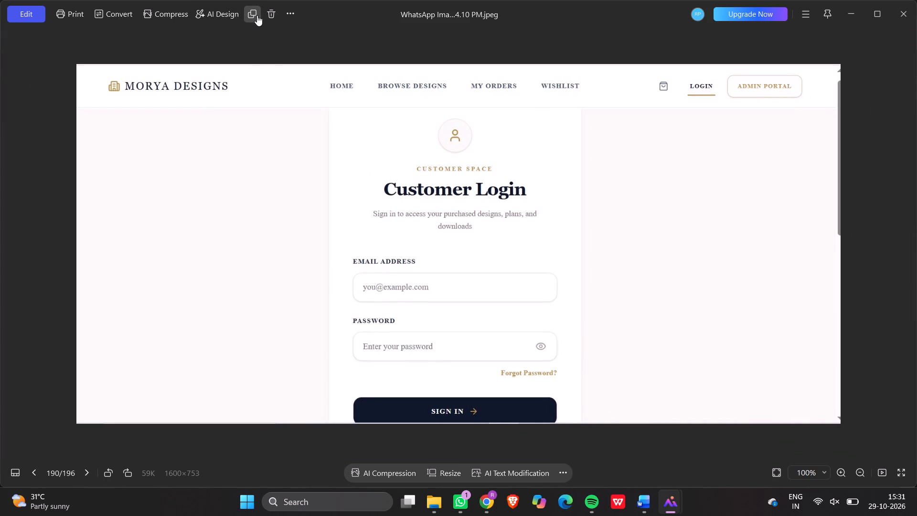
click(257, 15)
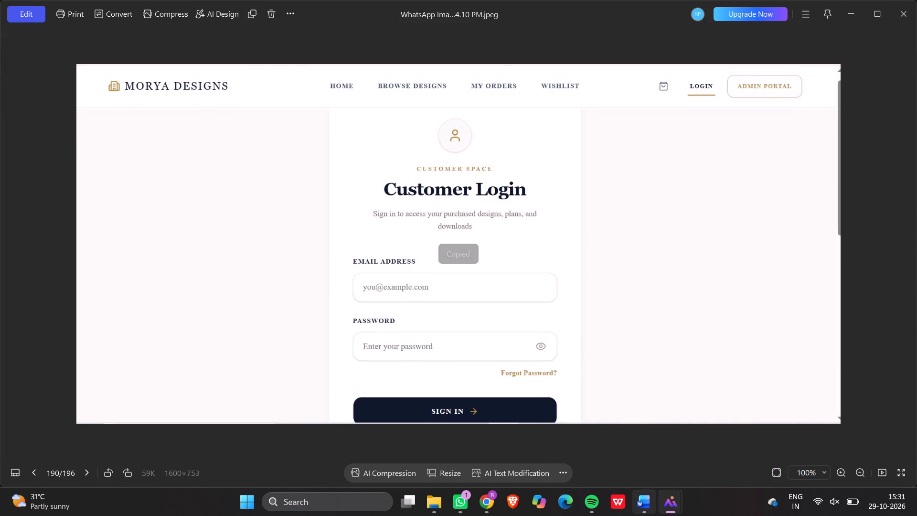
Switch back to Word and paste the Customer Login screenshot above the 1. Register / Login caption.
click(645, 509)
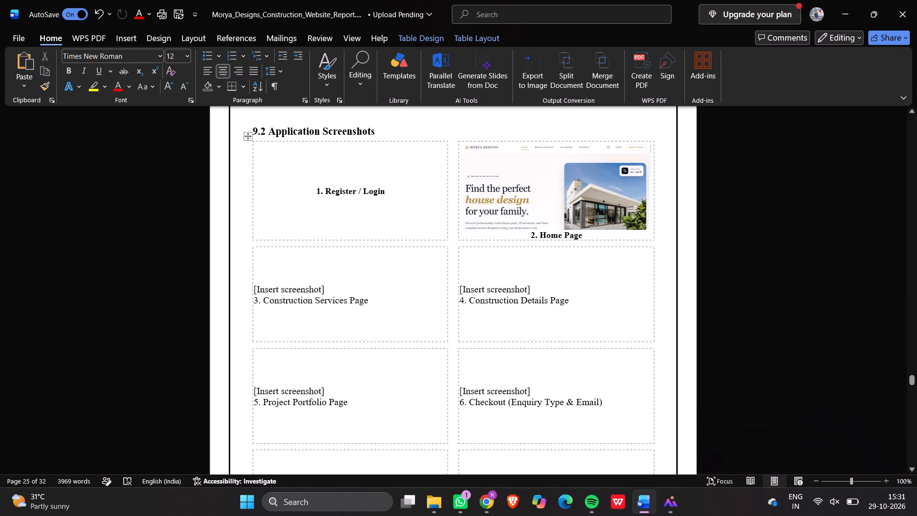
click(357, 173)
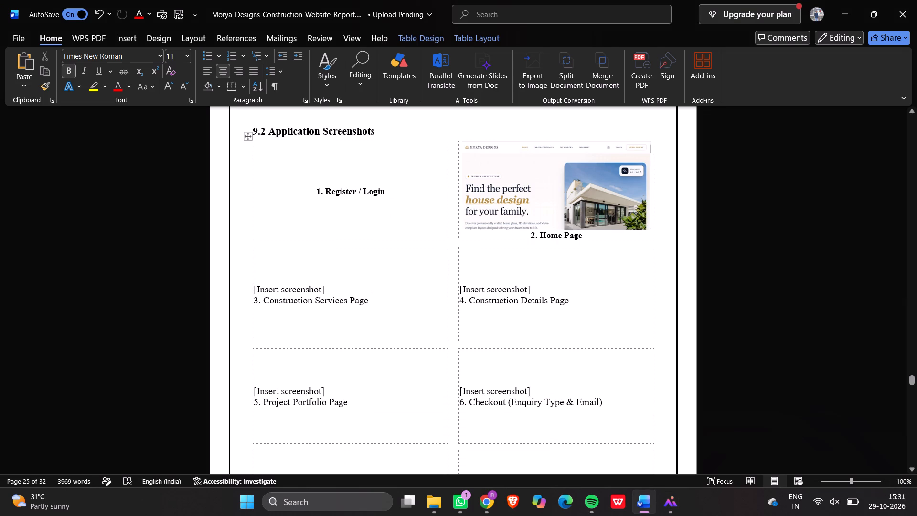
click(312, 178)
key(ctrl+v)
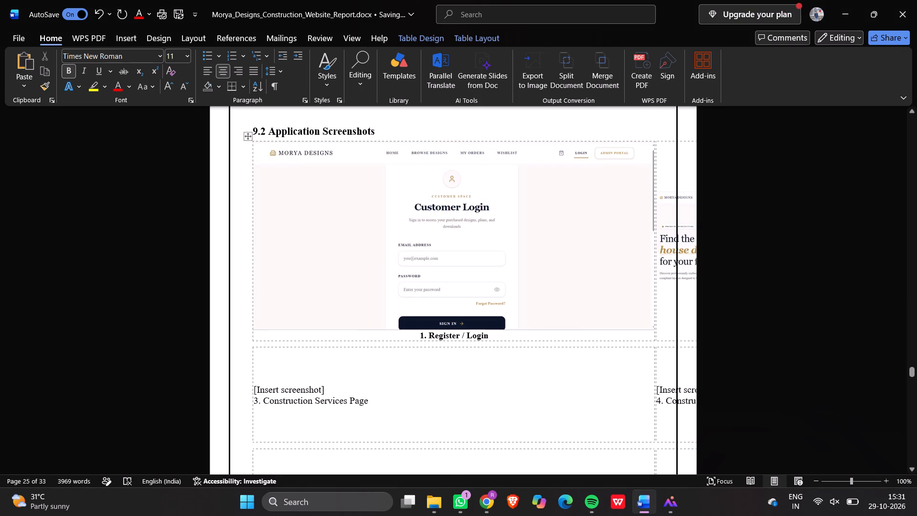
Shrink the Customer Login screenshot in the 1. Register / Login cell and narrow its width to less than half the table.
drag(655, 295, 533, 276)
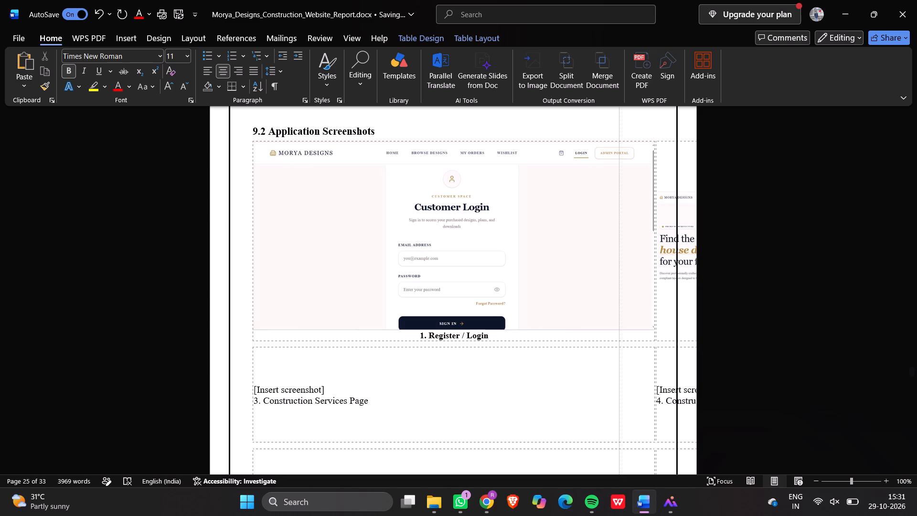
drag(533, 276, 593, 275)
click(590, 303)
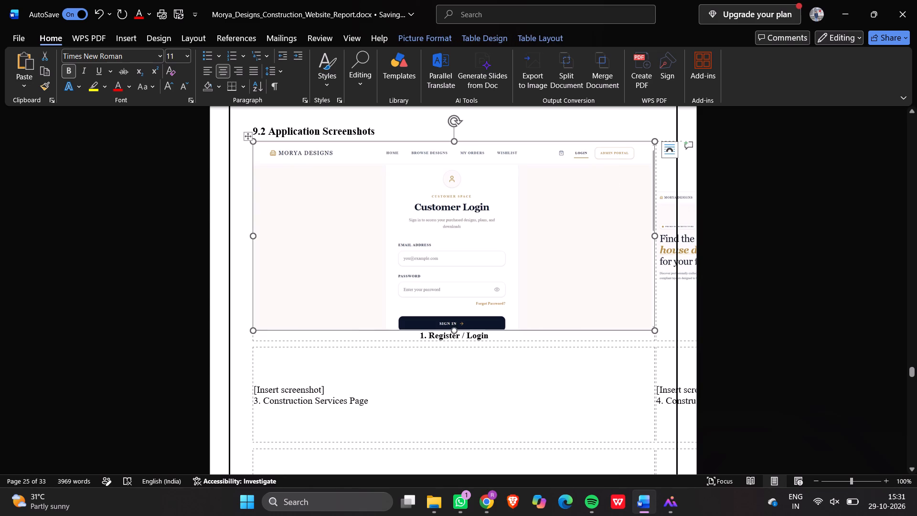
drag(653, 331, 405, 259)
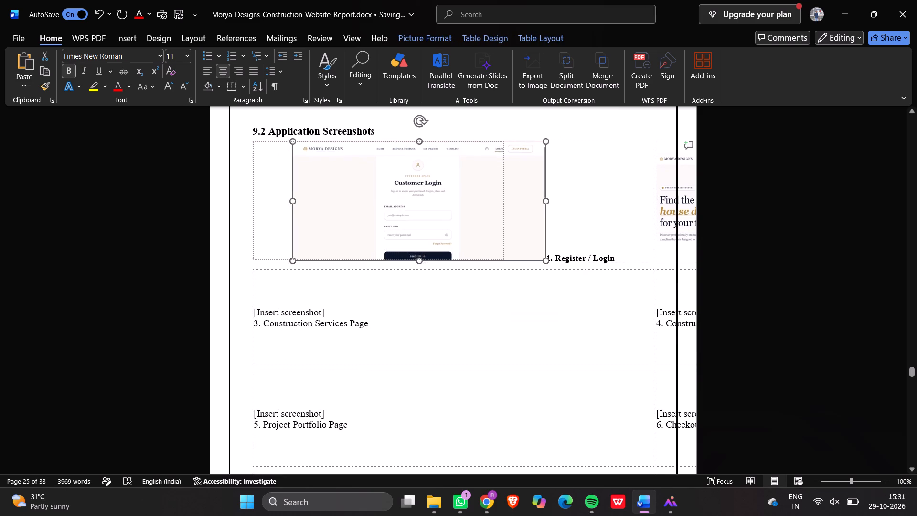
drag(405, 259, 347, 251)
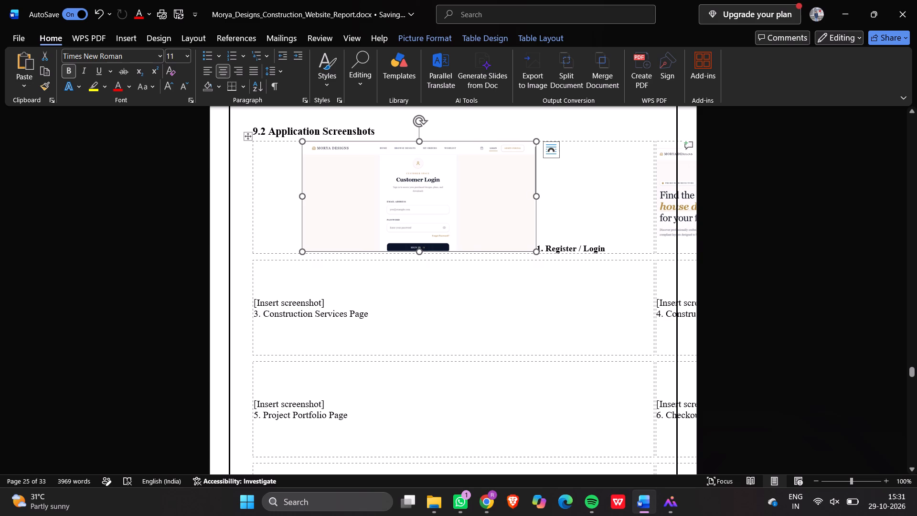
drag(540, 194, 439, 190)
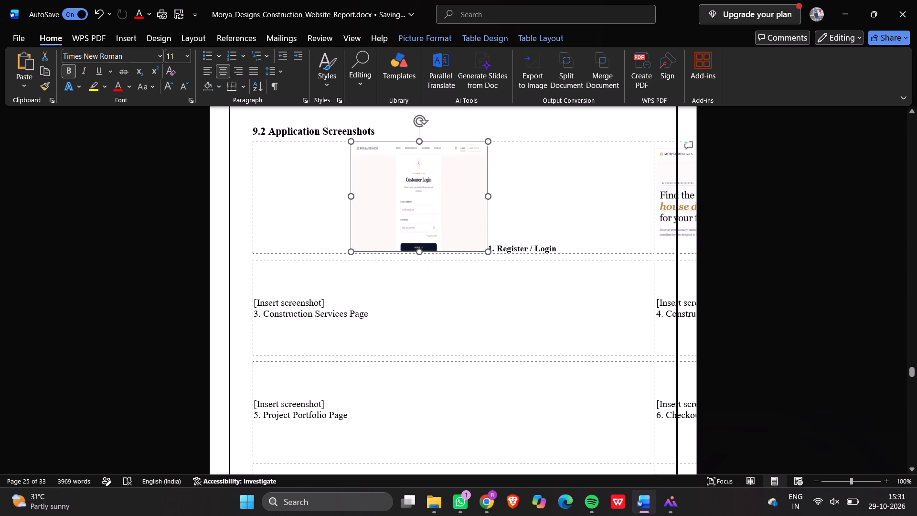
drag(439, 190, 468, 190)
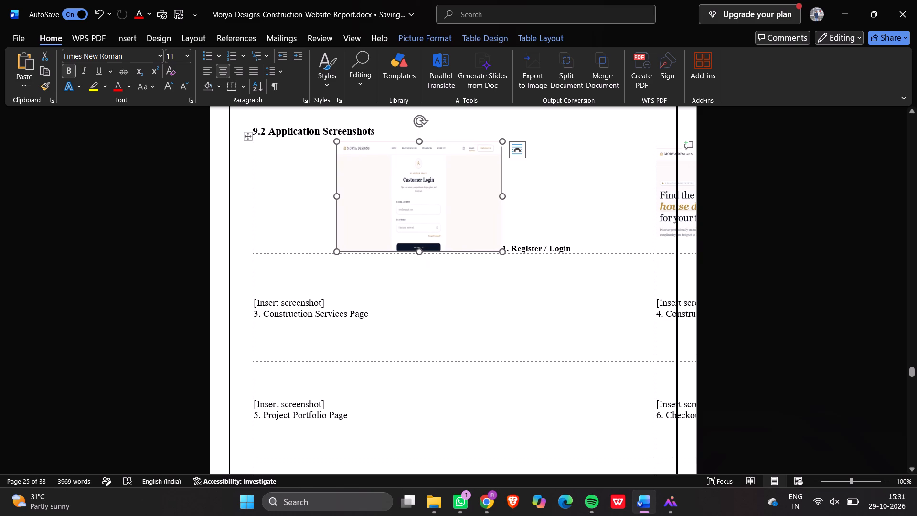
Narrow the first column of the 9.2 screenshots table to slightly over half the text width.
drag(654, 185, 473, 197)
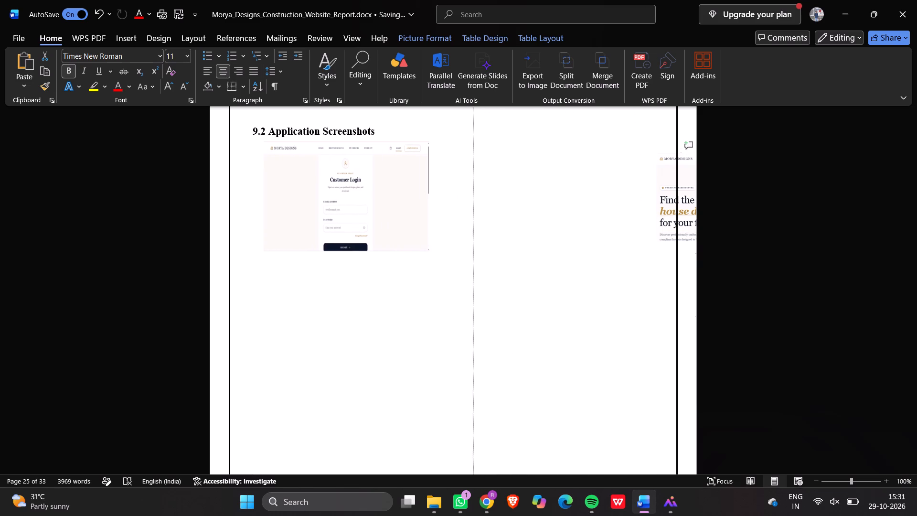
drag(473, 197, 471, 197)
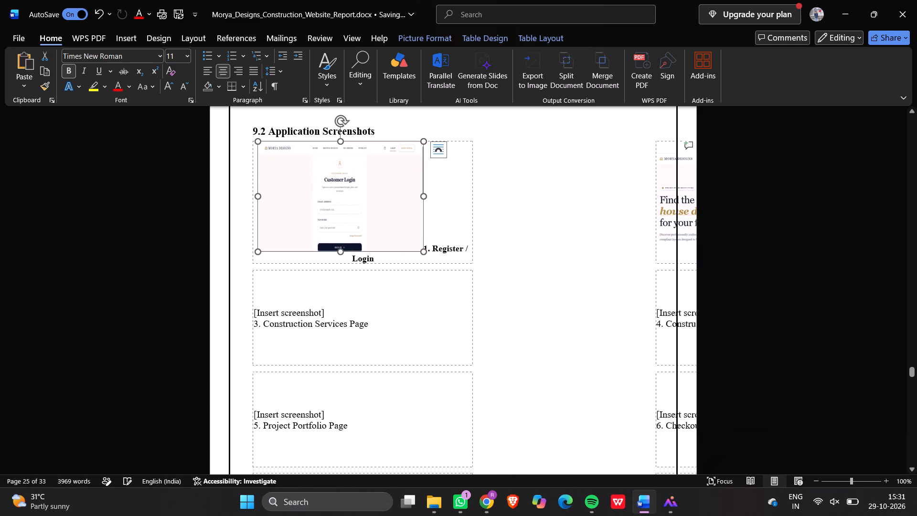
Move the house design screenshot from the 2. Home Page cell into the empty space beside the narrowed first column.
drag(666, 186, 545, 176)
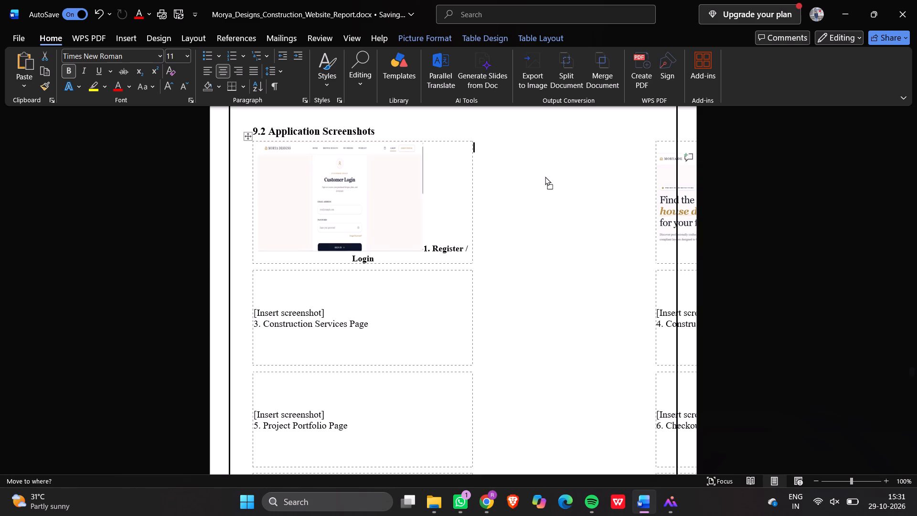
drag(545, 176, 510, 162)
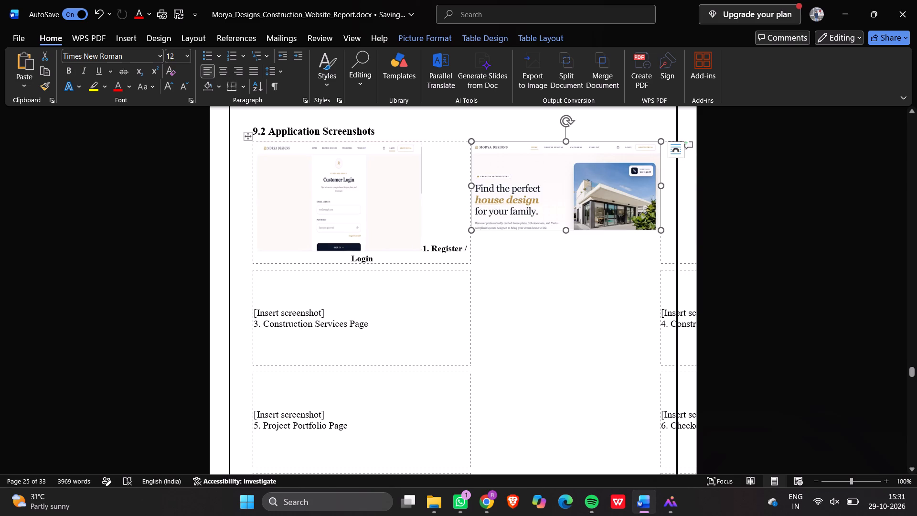
drag(668, 268, 638, 267)
Examine the layout of the 9.2 Application Screenshots table across its two pages, including the 9. Admin Dashboard row.
ctrl+scroll(638, 267, down, 6)
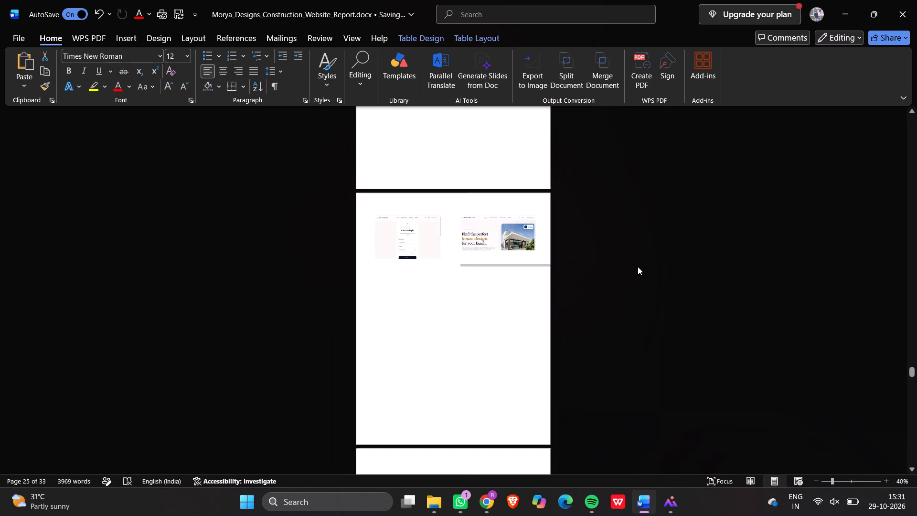
ctrl+scroll(638, 267, up, 2)
ctrl+scroll(638, 267, down, 3)
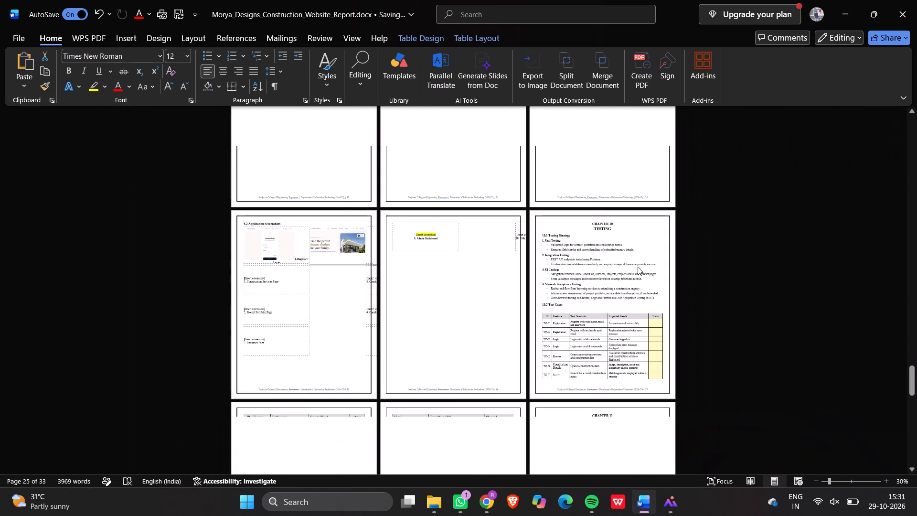
click(117, 262)
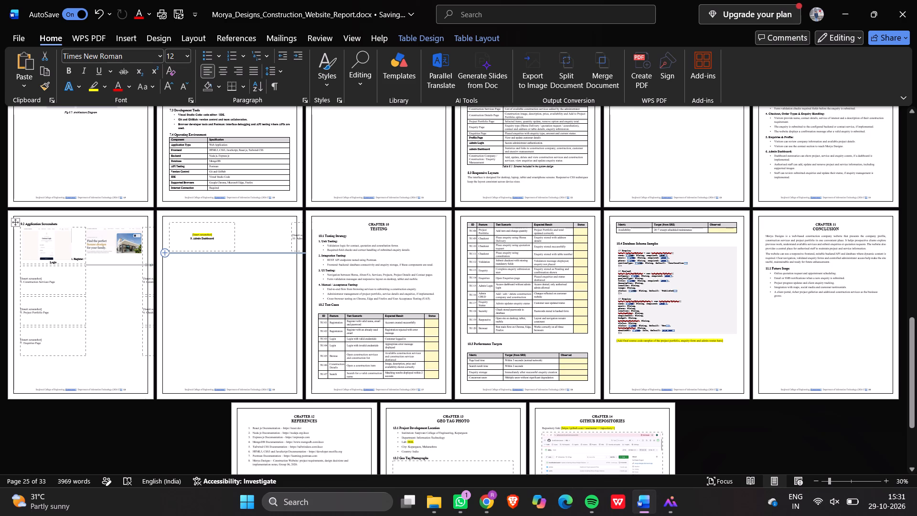
ctrl+scroll(117, 262, up, 6)
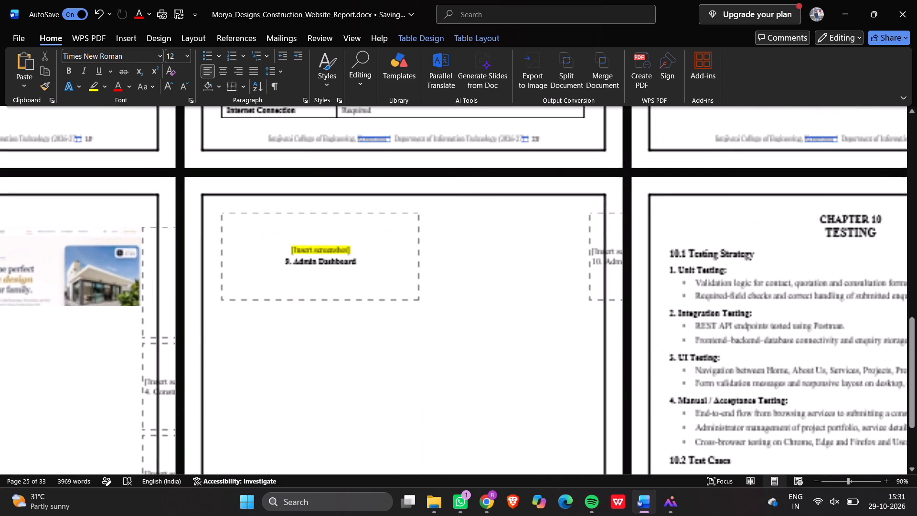
ctrl+scroll(117, 262, up, 4)
ctrl+scroll(117, 262, down, 8)
ctrl+scroll(117, 262, up, 2)
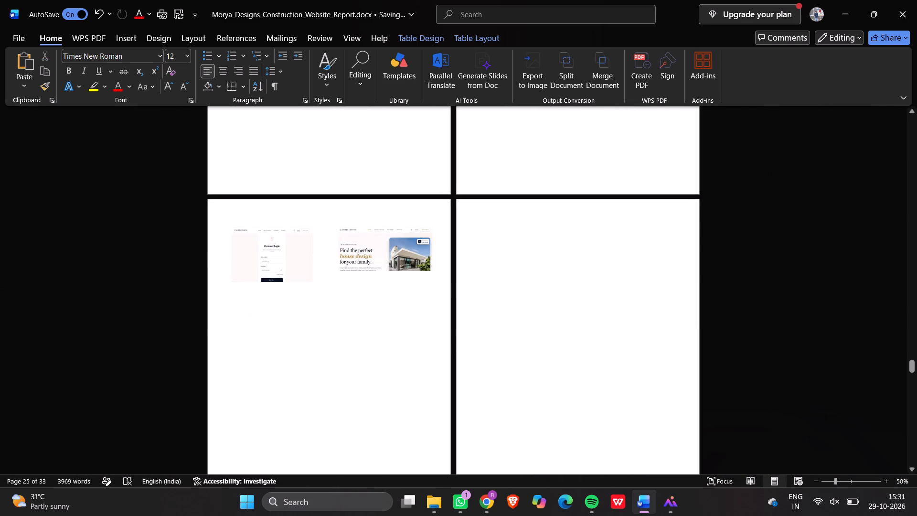
ctrl+scroll(117, 262, up, 2)
ctrl+scroll(117, 262, down, 3)
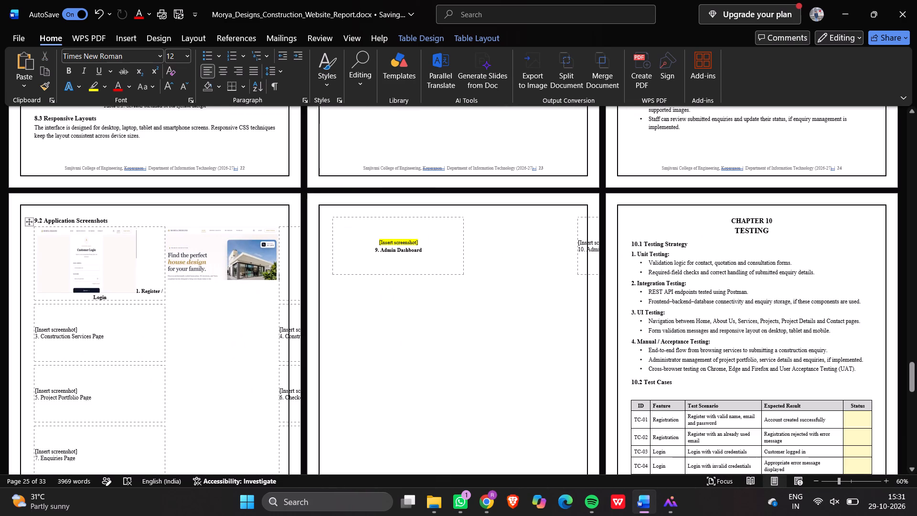
click(464, 258)
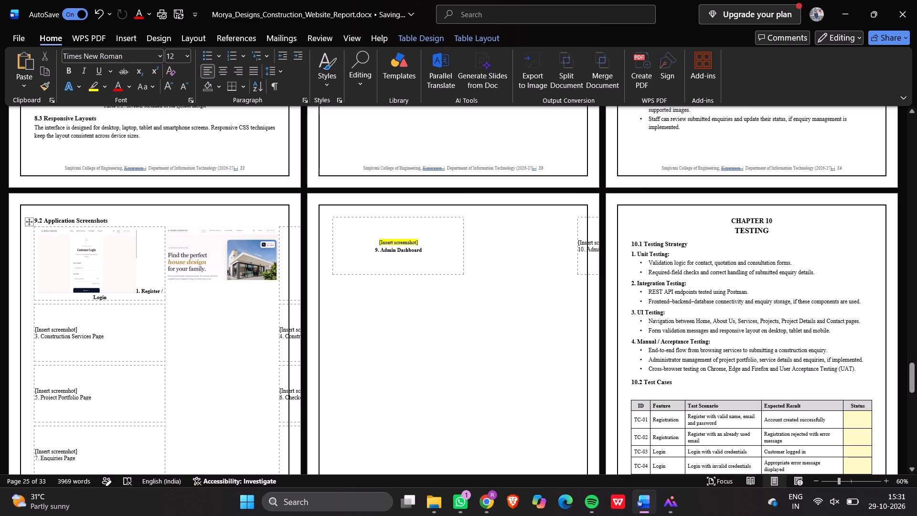
ctrl+scroll(174, 318, down, 2)
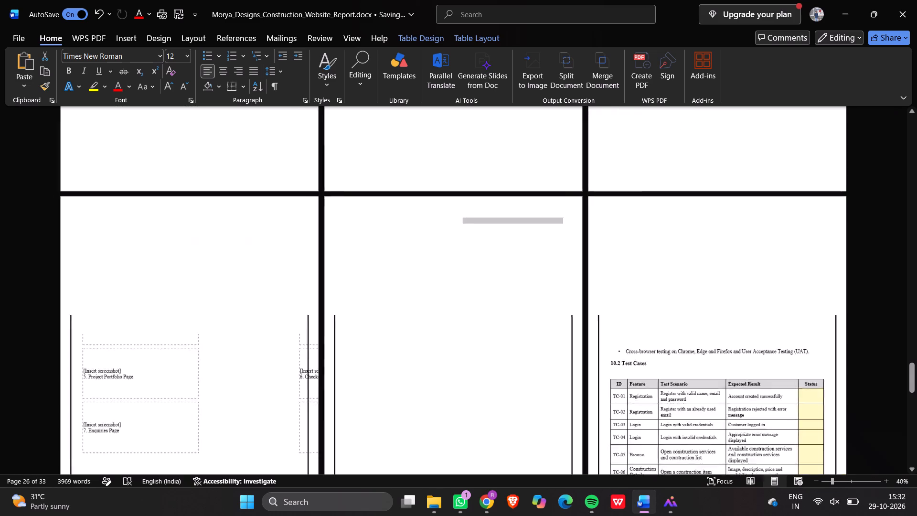
Examine the layout of the 9.2 Application Screenshots table and the surrounding pages through 10.2 Test Cases.
ctrl+scroll(174, 318, down, 2)
ctrl+scroll(174, 318, up, 4)
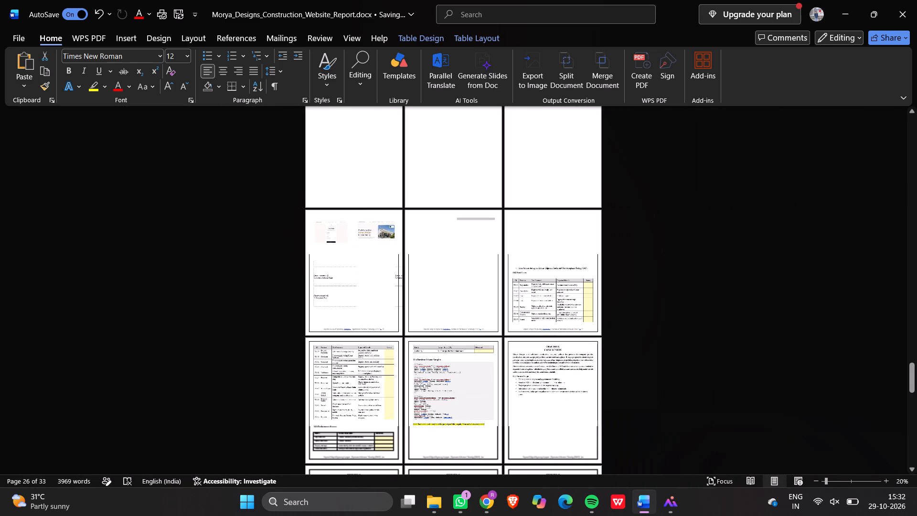
ctrl+scroll(174, 318, up, 1)
ctrl+scroll(352, 291, up, 8)
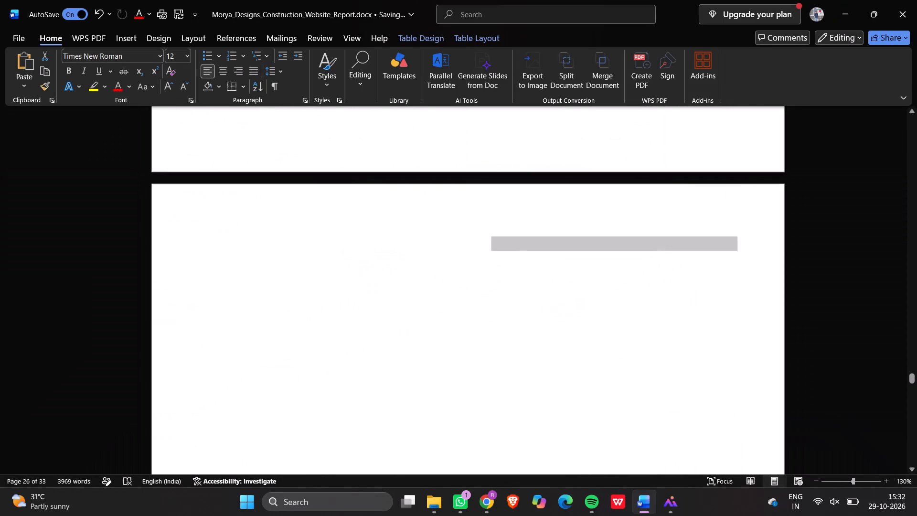
scroll(352, 291, up, 7)
scroll(352, 291, down, 1)
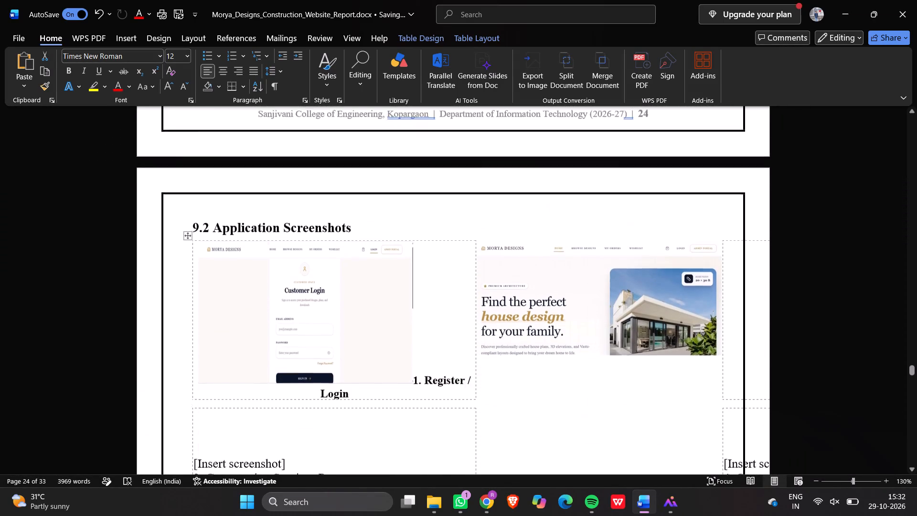
scroll(352, 291, down, 2)
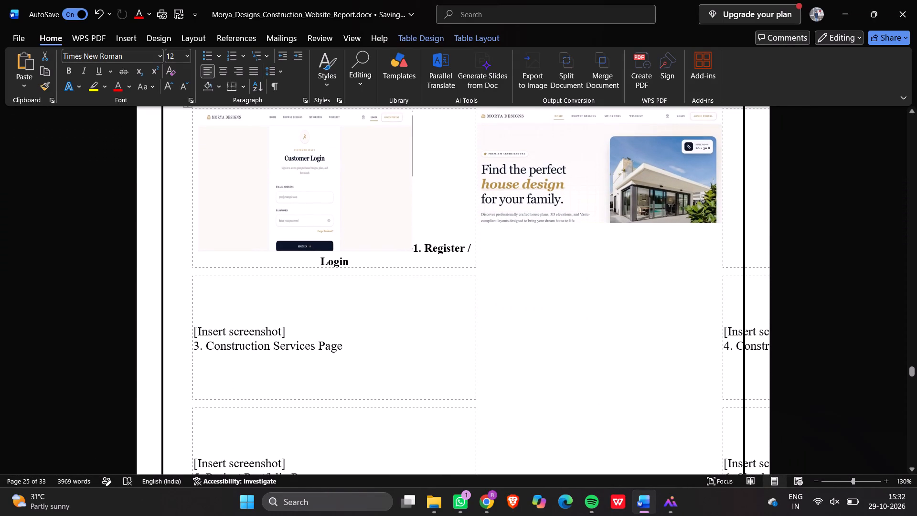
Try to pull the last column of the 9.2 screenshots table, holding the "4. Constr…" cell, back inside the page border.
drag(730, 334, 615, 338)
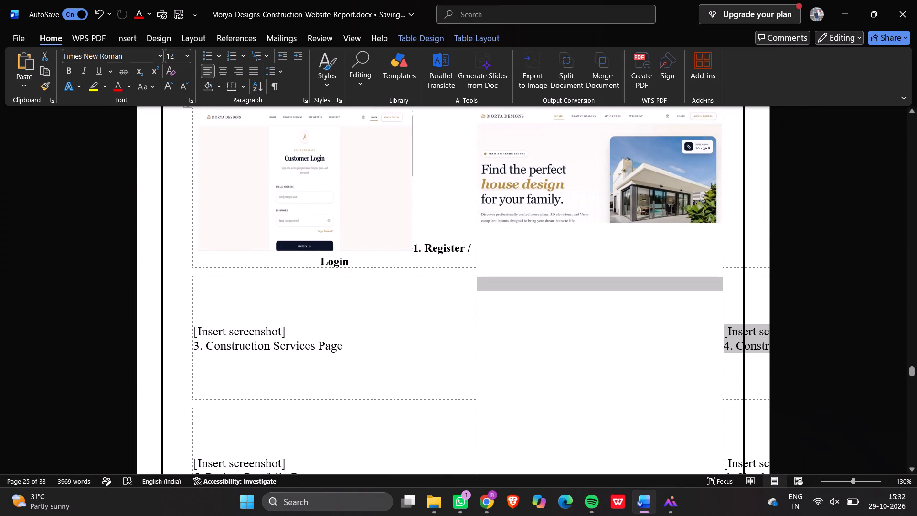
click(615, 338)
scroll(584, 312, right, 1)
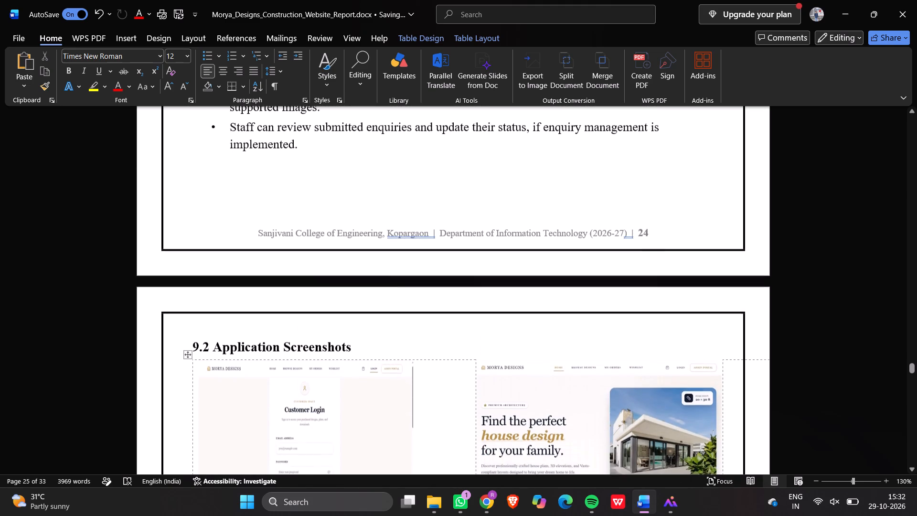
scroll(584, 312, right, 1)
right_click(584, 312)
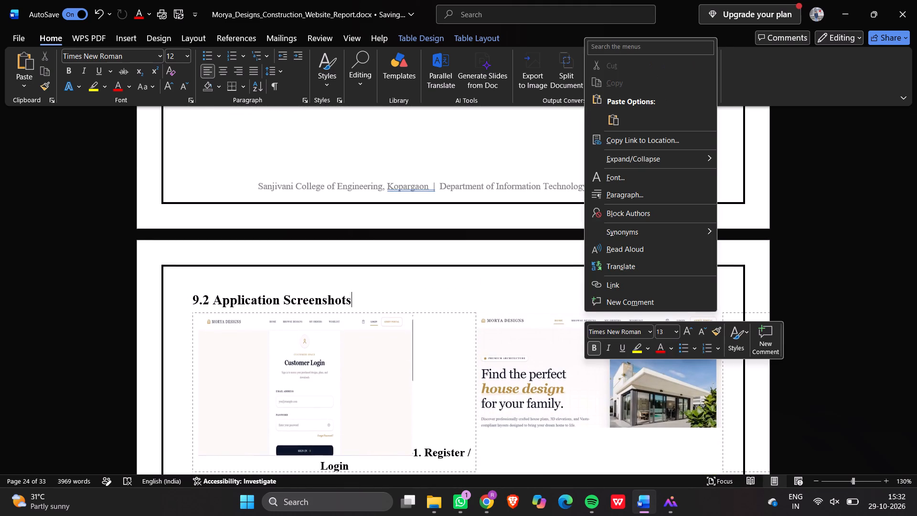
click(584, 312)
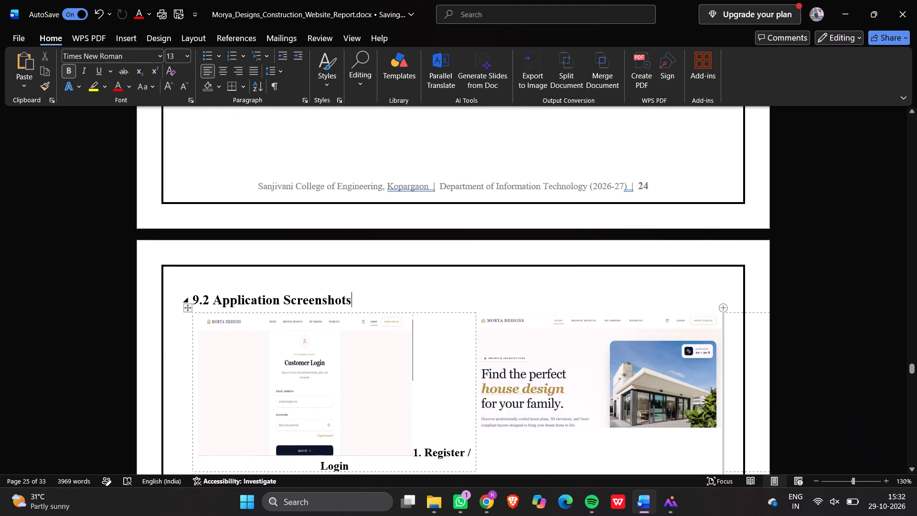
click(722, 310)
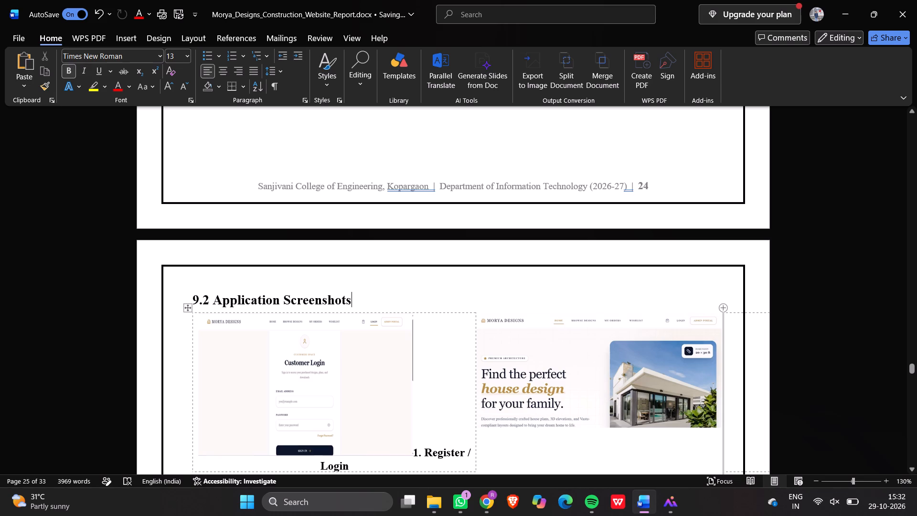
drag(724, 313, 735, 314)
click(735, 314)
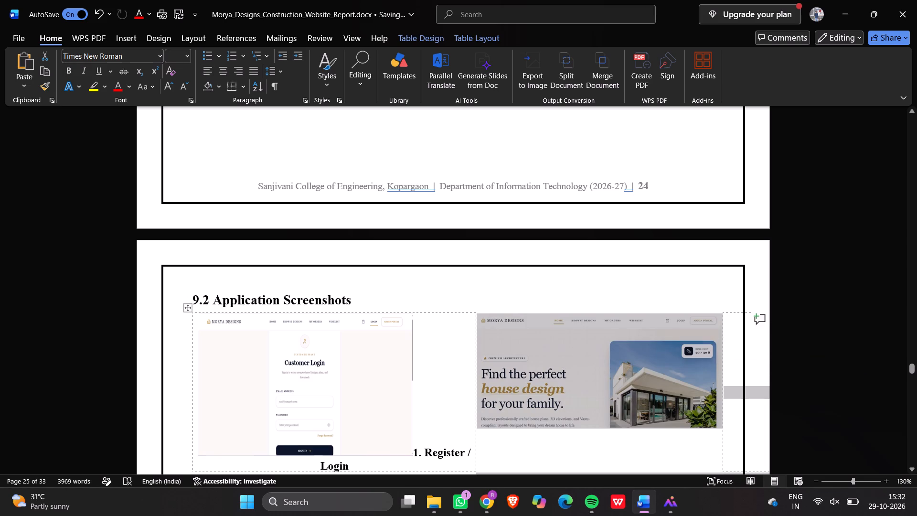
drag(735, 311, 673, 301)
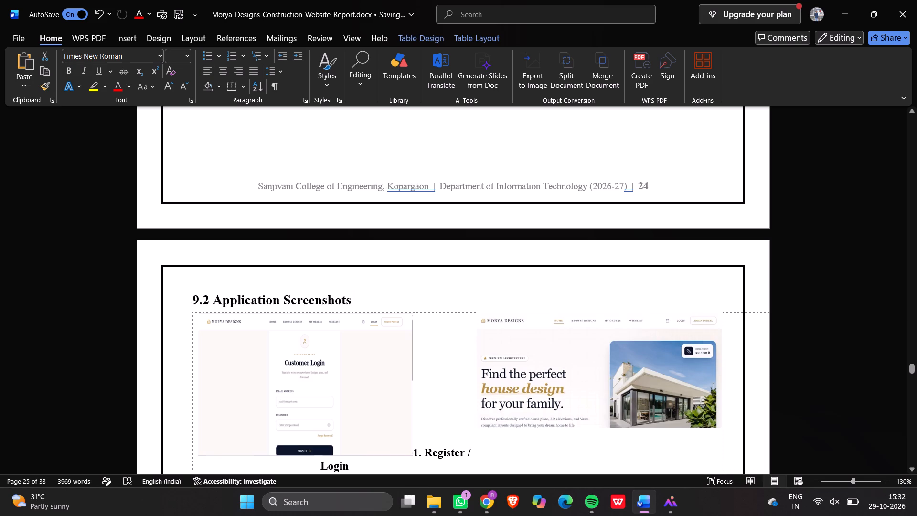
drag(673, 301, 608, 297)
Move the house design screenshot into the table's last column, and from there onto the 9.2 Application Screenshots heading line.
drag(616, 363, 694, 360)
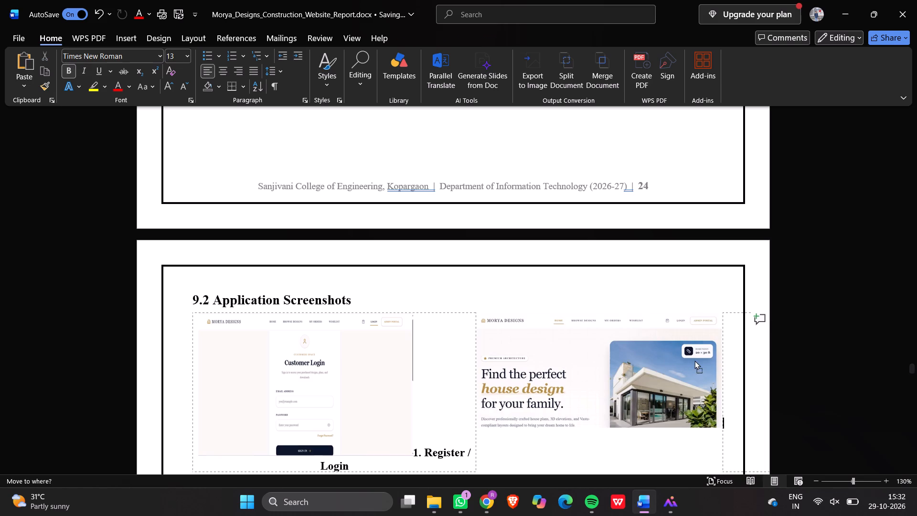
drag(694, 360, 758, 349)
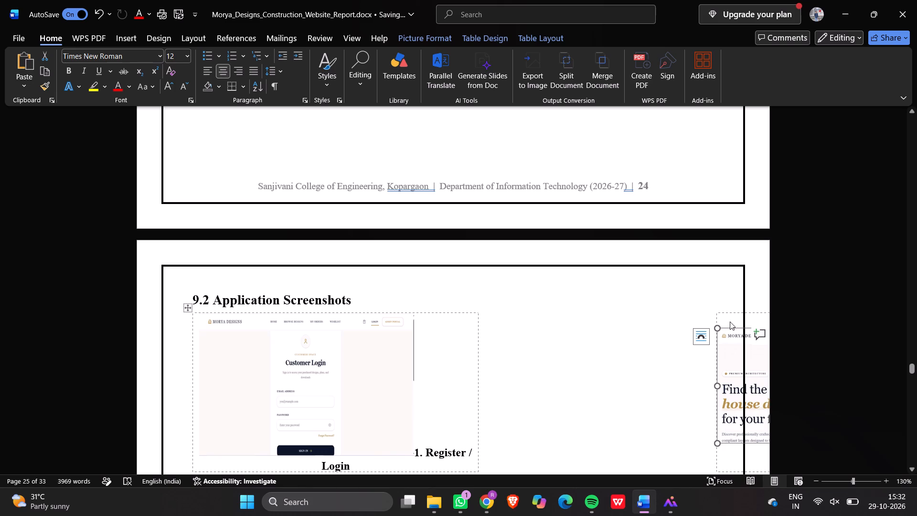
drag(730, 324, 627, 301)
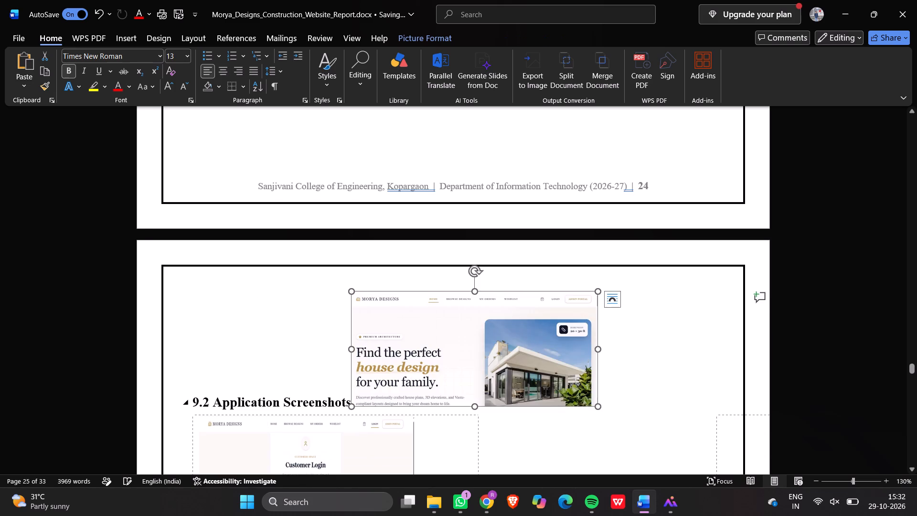
Delete the house design screenshot beside the 9.2 Application Screenshots heading.
scroll(627, 301, down, 1)
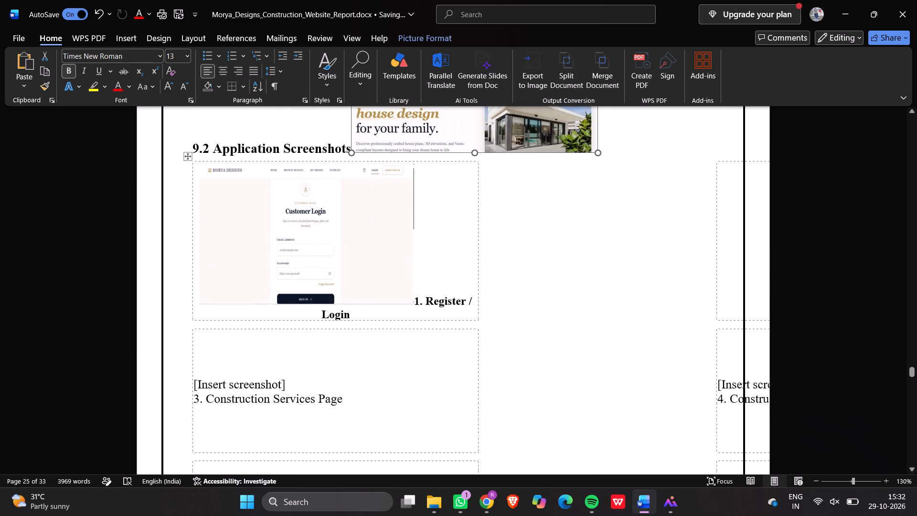
triple_click(725, 287)
triple_click(725, 287)
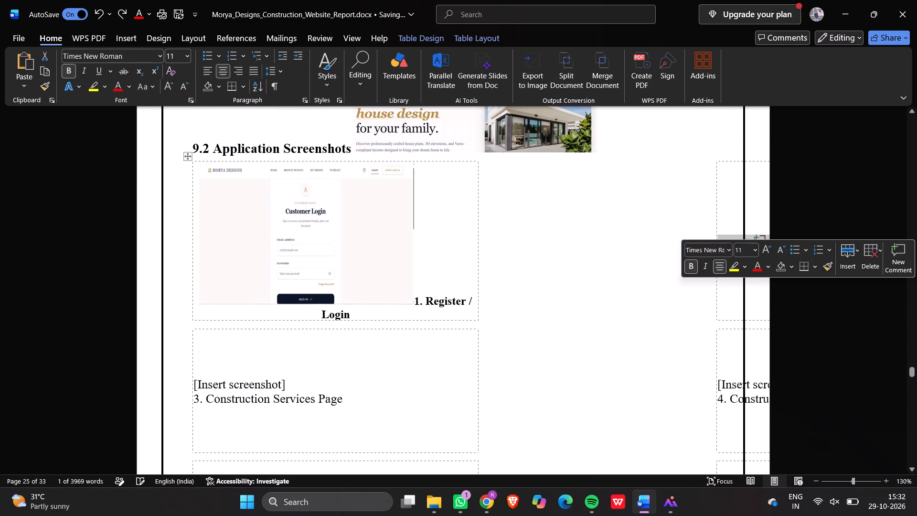
scroll(725, 287, up, 1)
click(513, 193)
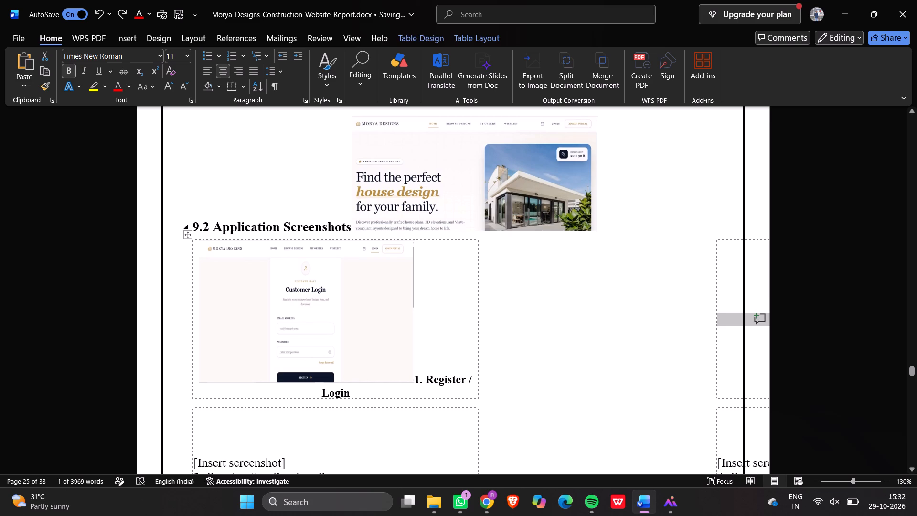
key(Delete)
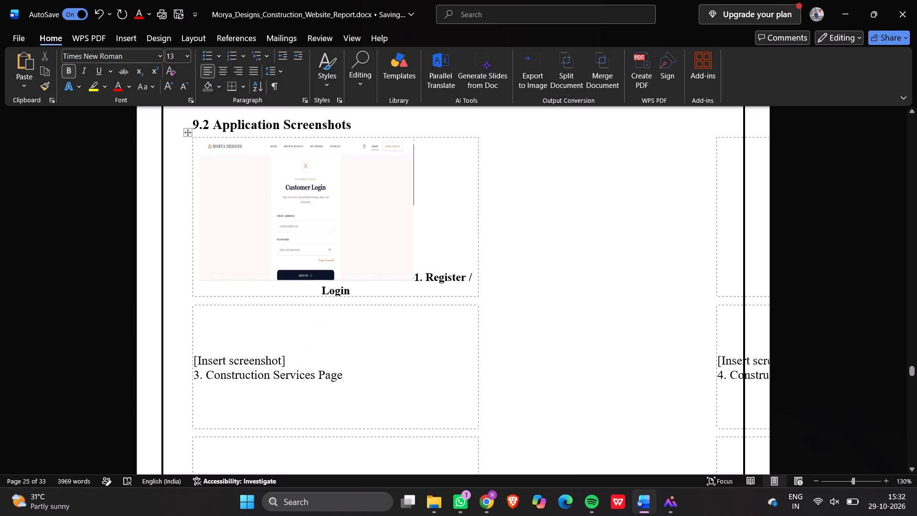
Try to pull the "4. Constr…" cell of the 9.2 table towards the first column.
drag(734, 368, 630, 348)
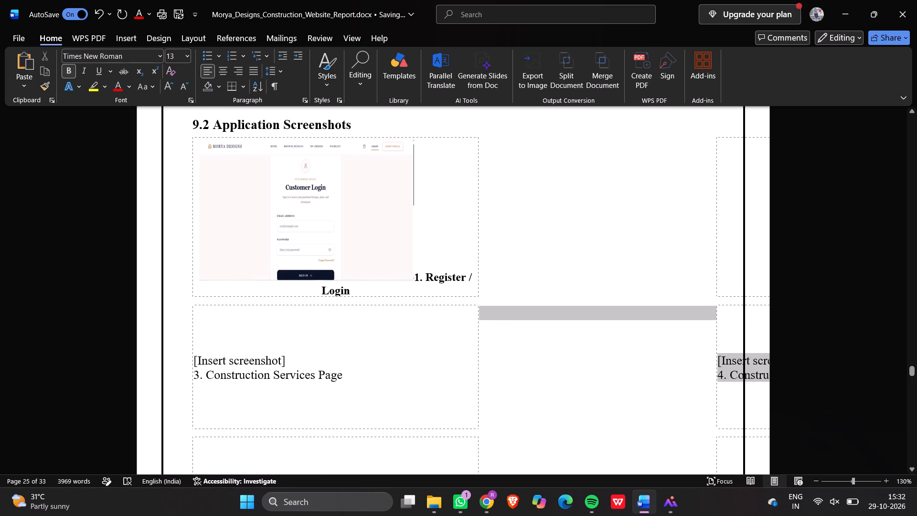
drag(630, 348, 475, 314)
Review the report from the cover page through the requirements, workflow and diagram pages to the 9.2 Application Screenshots table.
scroll(475, 314, up, 4)
scroll(475, 314, up, 20)
scroll(475, 314, up, 5)
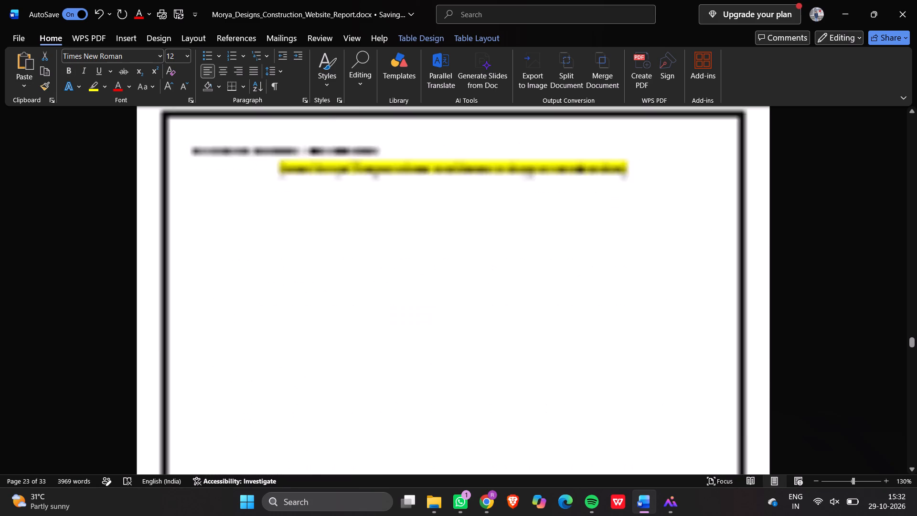
scroll(475, 314, up, 20)
scroll(475, 314, up, 20)
scroll(475, 314, up, 20)
scroll(475, 314, up, 8)
scroll(475, 314, down, 2)
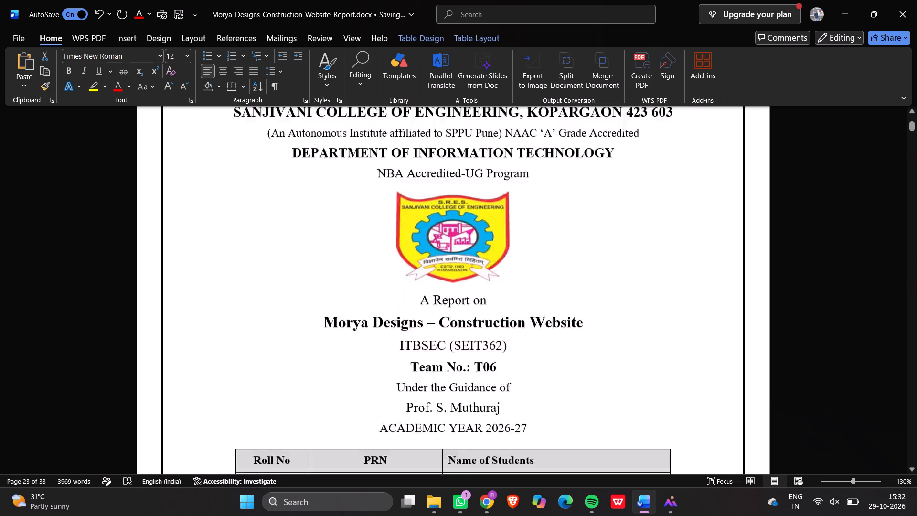
scroll(475, 314, down, 9)
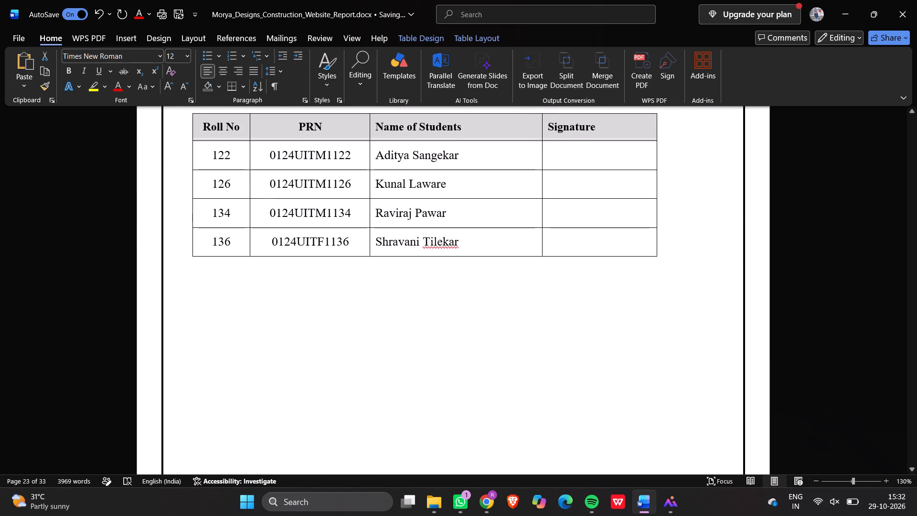
scroll(537, 367, down, 6)
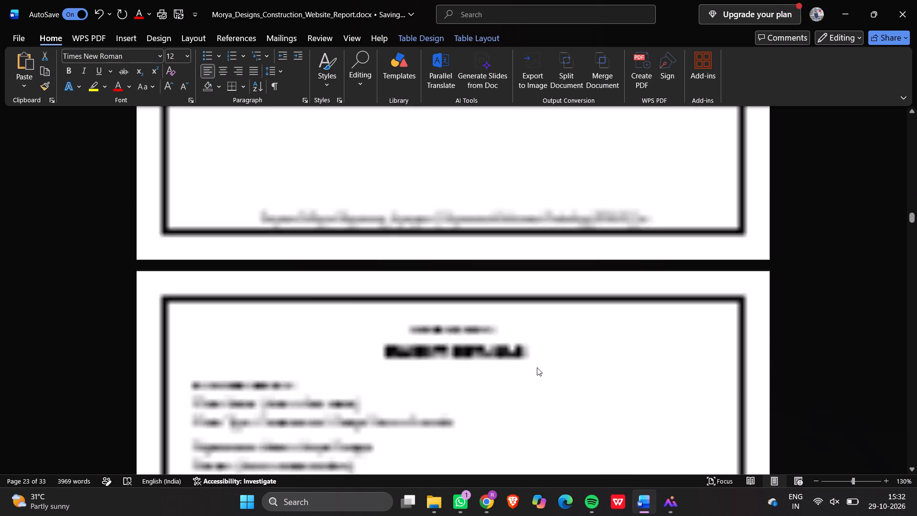
scroll(537, 367, up, 2)
scroll(537, 367, down, 4)
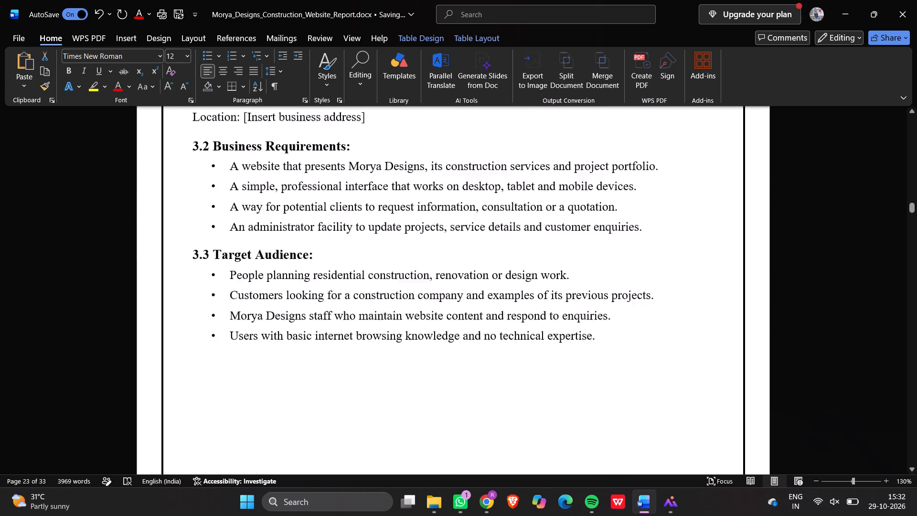
scroll(537, 367, down, 5)
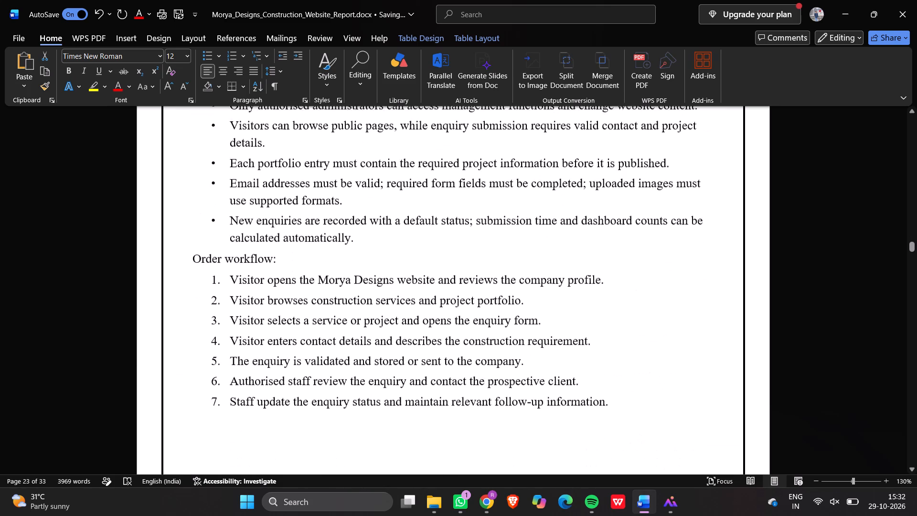
scroll(537, 367, down, 5)
scroll(537, 367, up, 7)
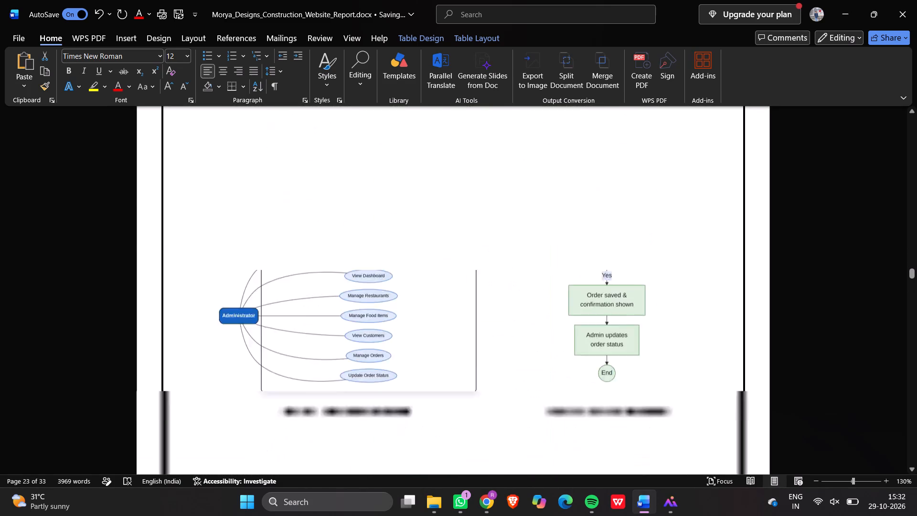
scroll(537, 367, up, 2)
scroll(537, 367, down, 8)
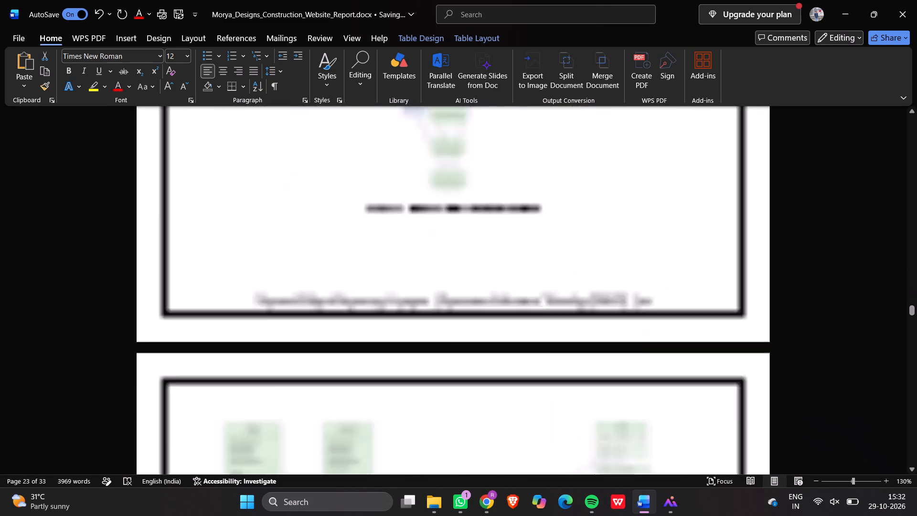
scroll(537, 367, down, 6)
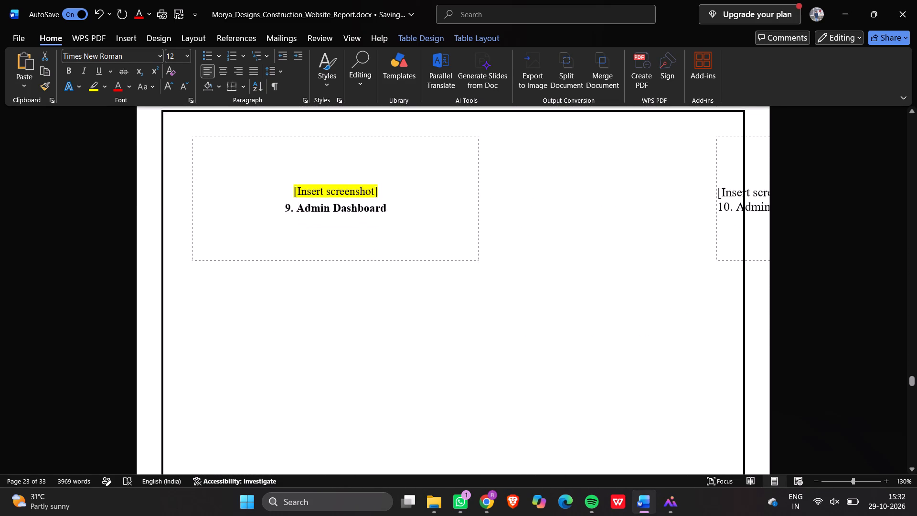
scroll(537, 367, down, 2)
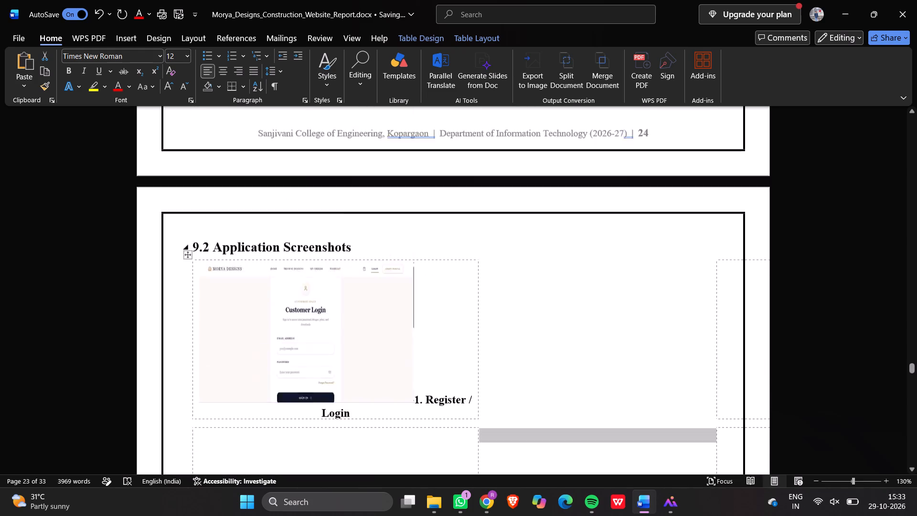
scroll(537, 367, down, 2)
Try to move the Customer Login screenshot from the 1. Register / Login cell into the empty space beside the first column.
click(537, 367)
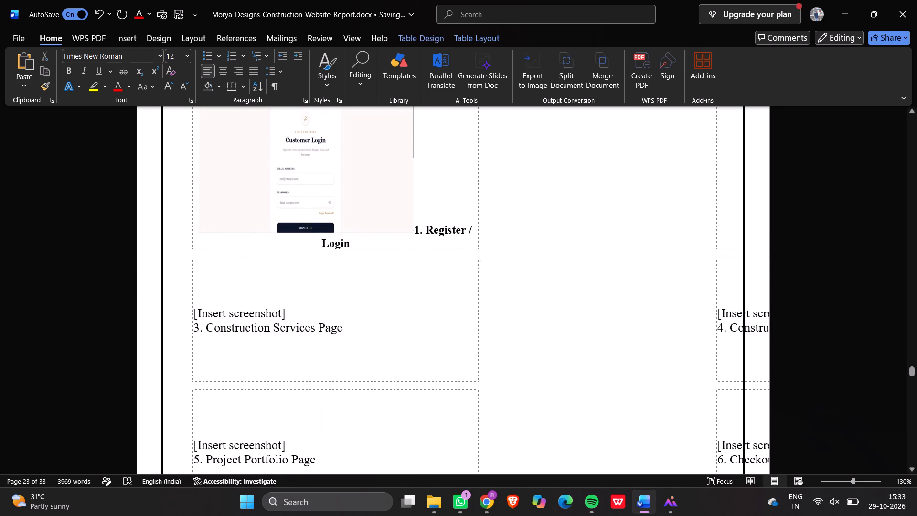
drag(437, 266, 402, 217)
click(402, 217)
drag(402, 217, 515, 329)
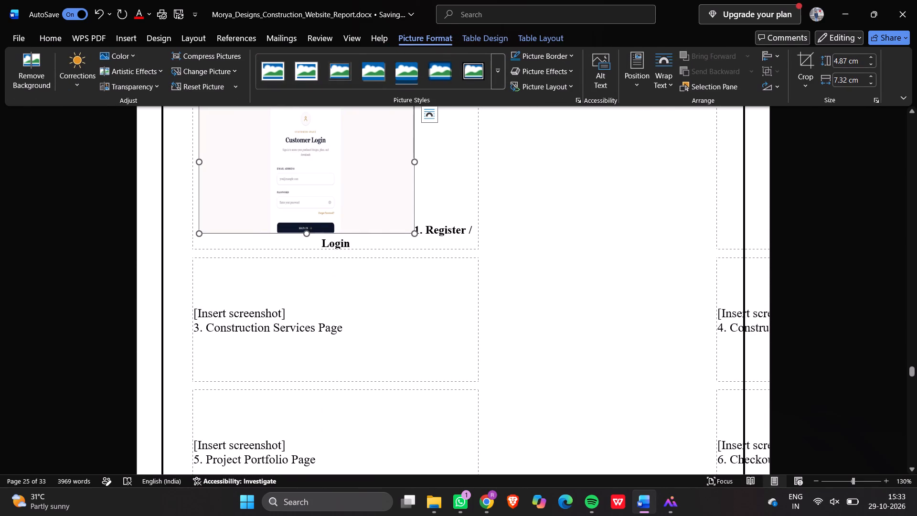
Move the inner border of the 2. Home Page and 4. Construction Details Page cells against the first column of the 9.2 table.
scroll(515, 329, up, 1)
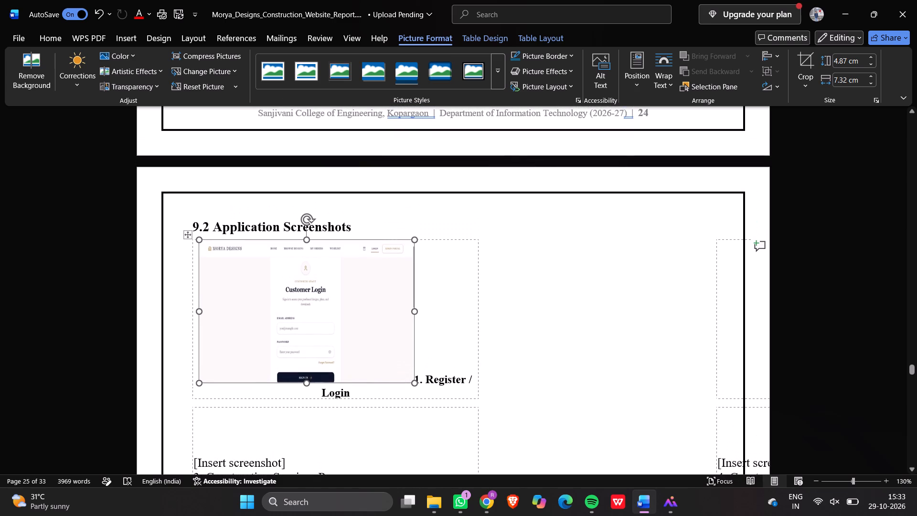
scroll(536, 281, down, 1)
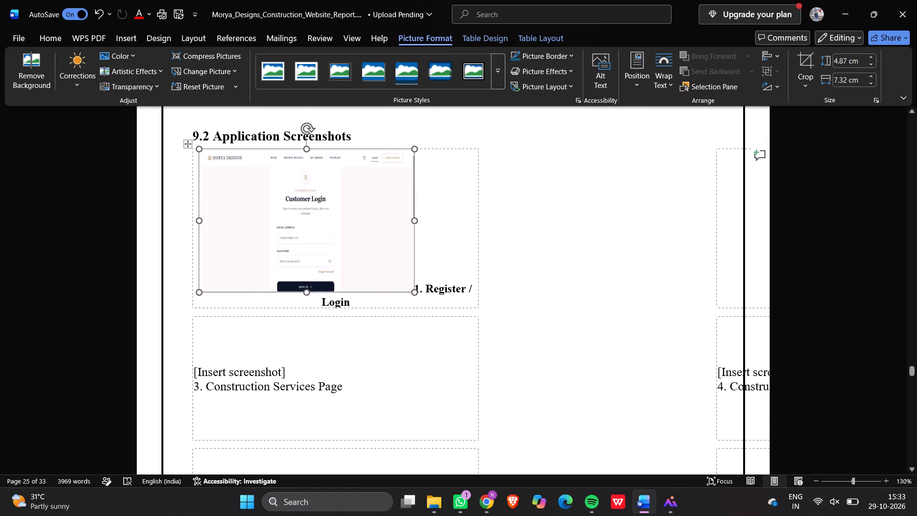
triple_click(719, 302)
drag(719, 302, 718, 317)
click(718, 317)
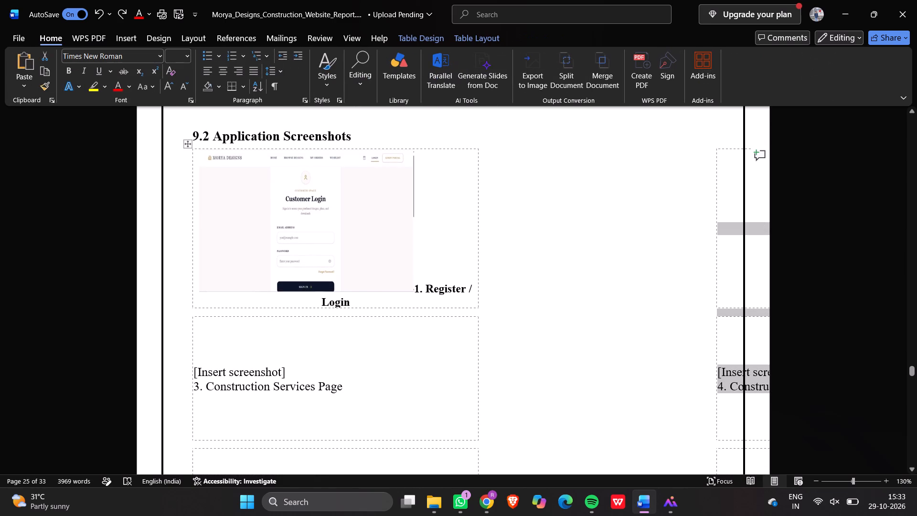
scroll(692, 223, left, 2)
drag(716, 159, 525, 175)
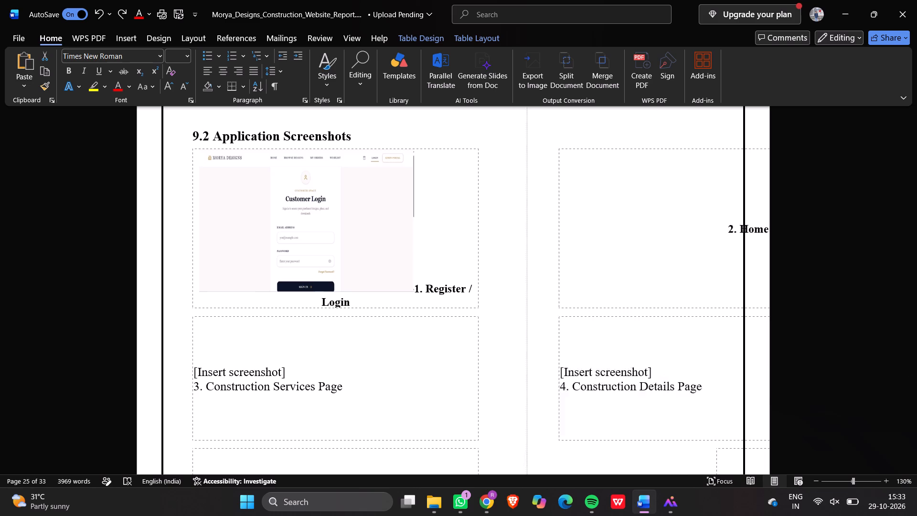
drag(525, 175, 478, 173)
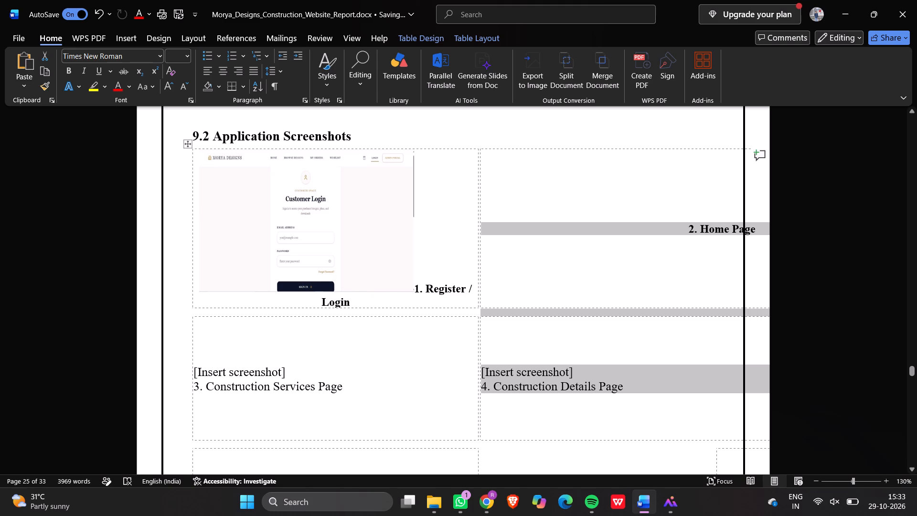
Narrow the first column to just beyond the Customer Login screenshot and bring the upper second-column cells' inner border close to it.
drag(479, 177, 442, 177)
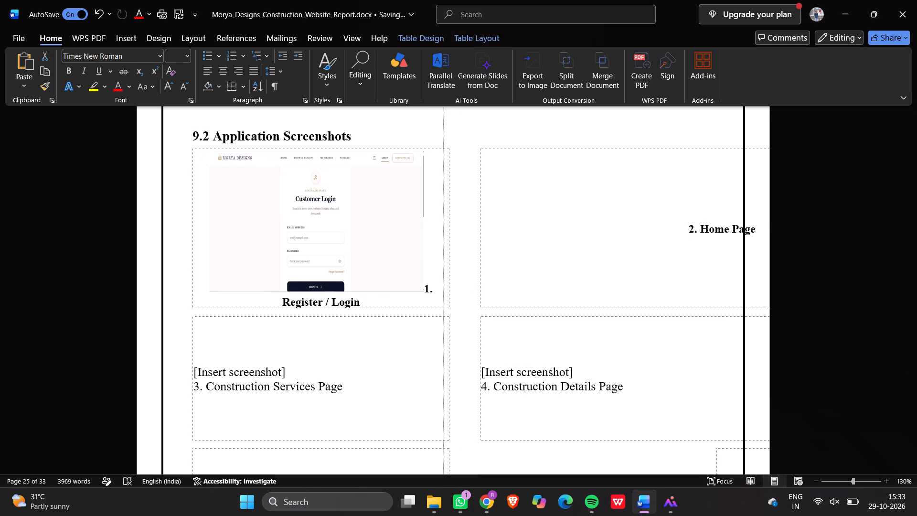
drag(442, 177, 433, 177)
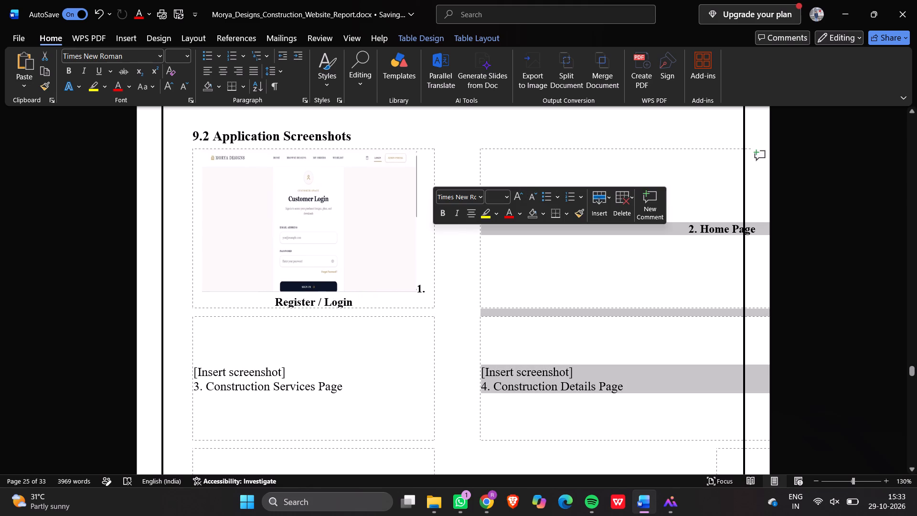
click(480, 249)
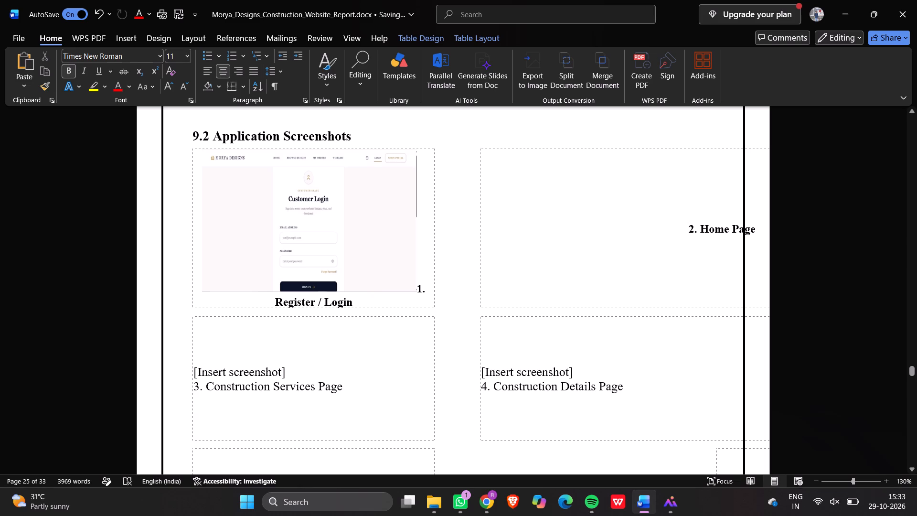
drag(480, 248, 448, 247)
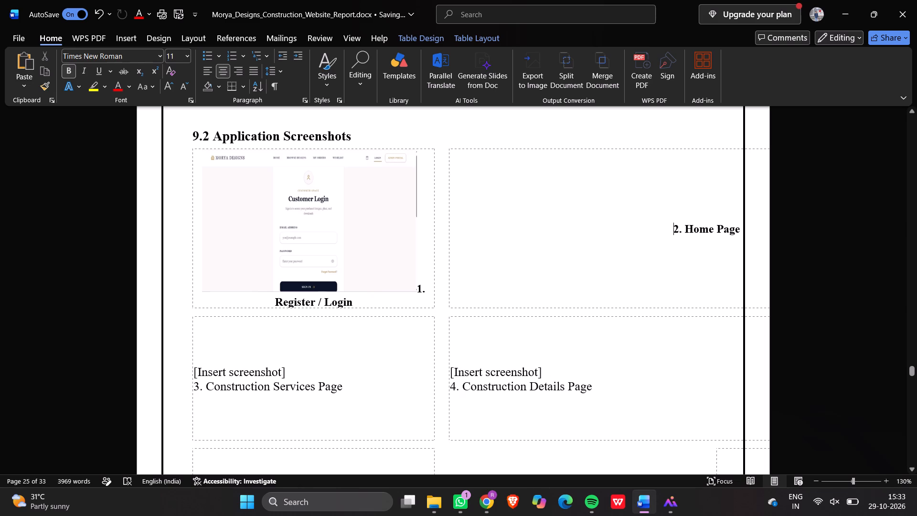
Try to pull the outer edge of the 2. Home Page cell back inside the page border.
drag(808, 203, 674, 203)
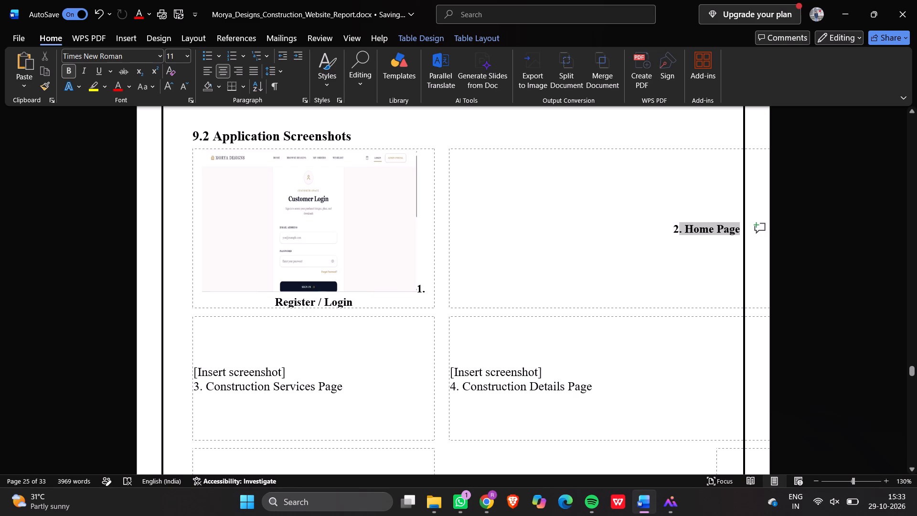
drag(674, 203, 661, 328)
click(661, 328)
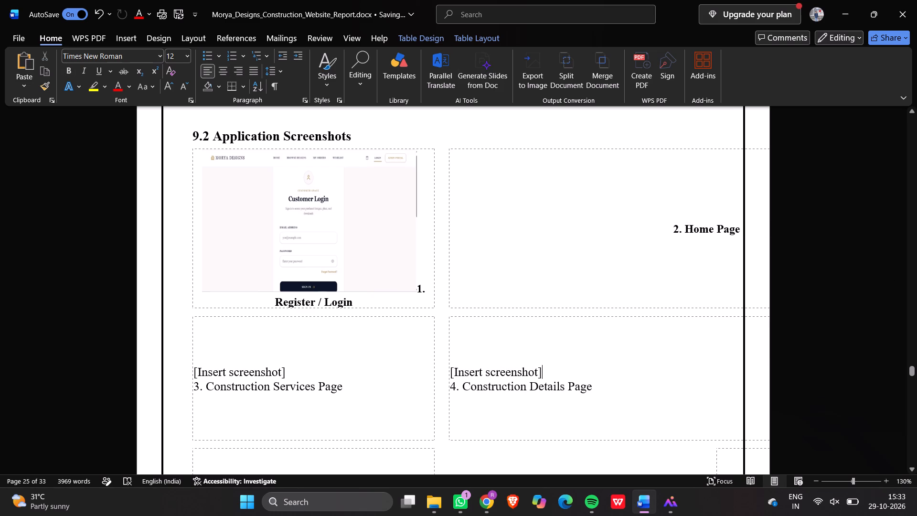
Move the inner border of the 6. Checkout and 8. Profile Page cells in line with the 4. Construction Details Page cell above.
ctrl+scroll(486, 244, down, 1)
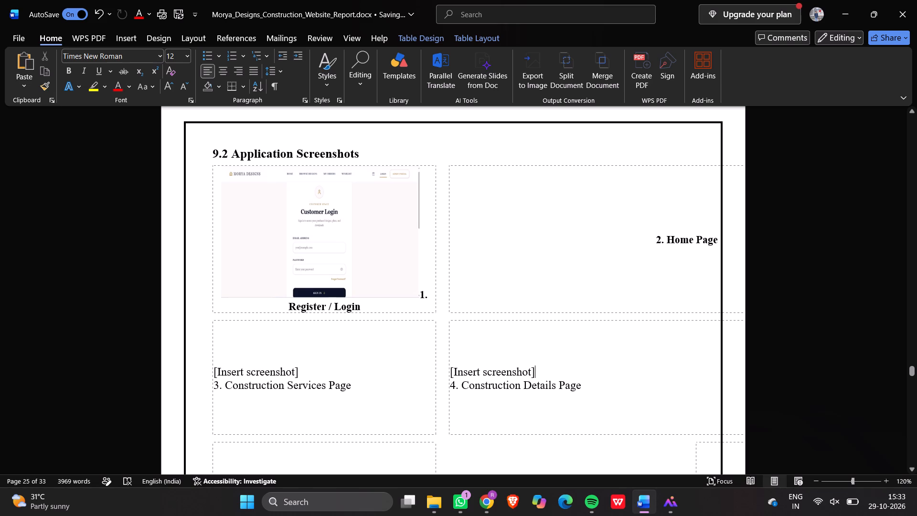
scroll(698, 323, right, 1)
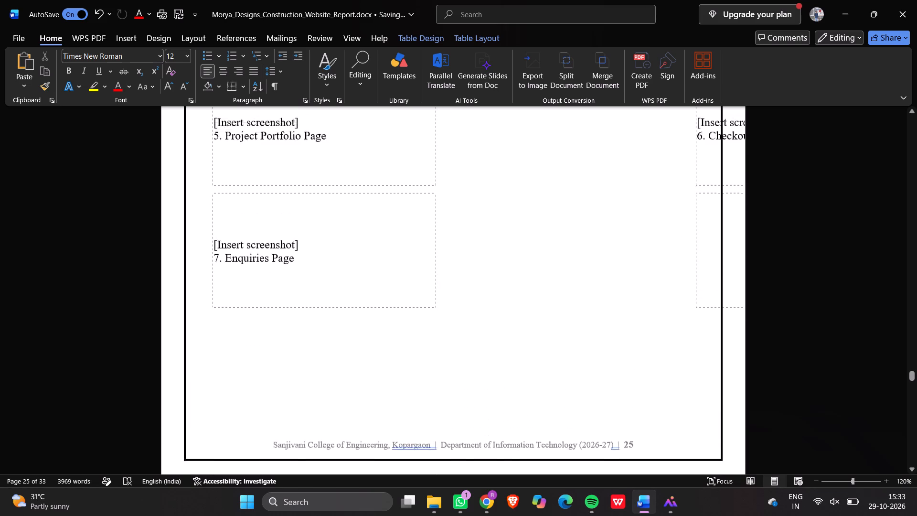
scroll(698, 323, right, 1)
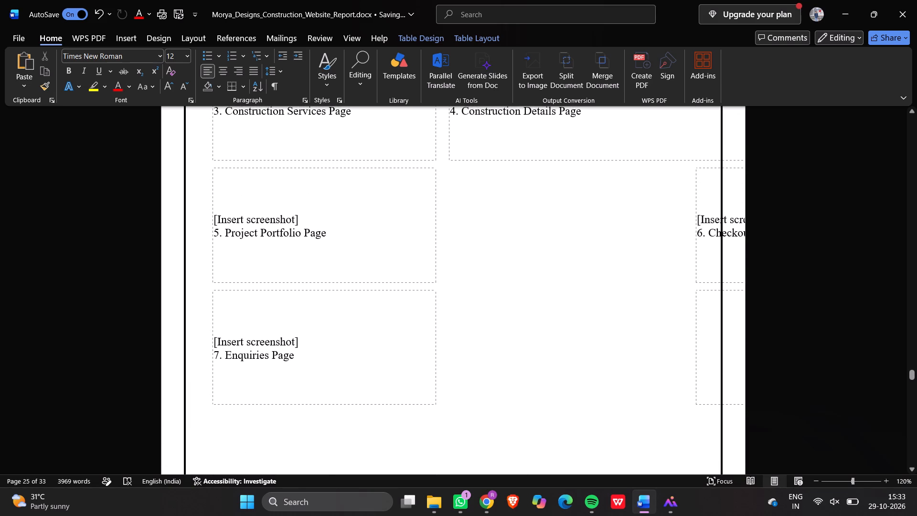
drag(695, 260, 512, 249)
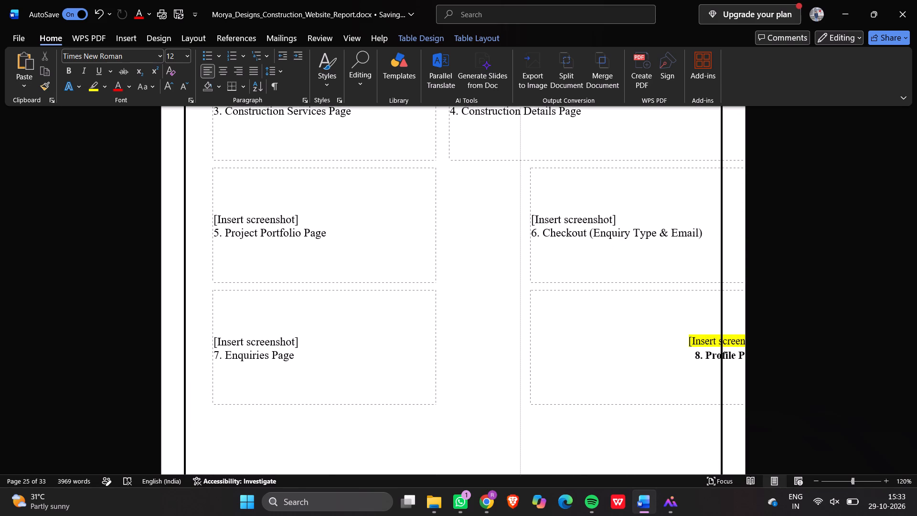
drag(512, 249, 448, 244)
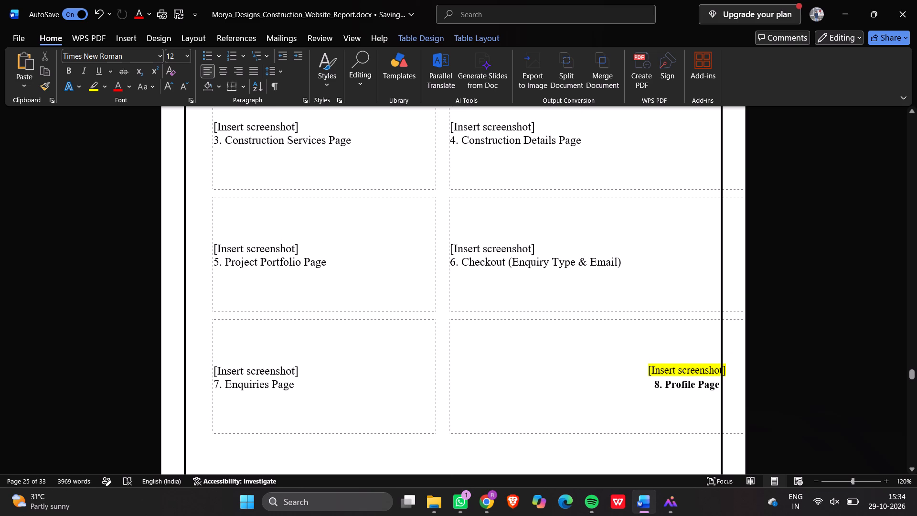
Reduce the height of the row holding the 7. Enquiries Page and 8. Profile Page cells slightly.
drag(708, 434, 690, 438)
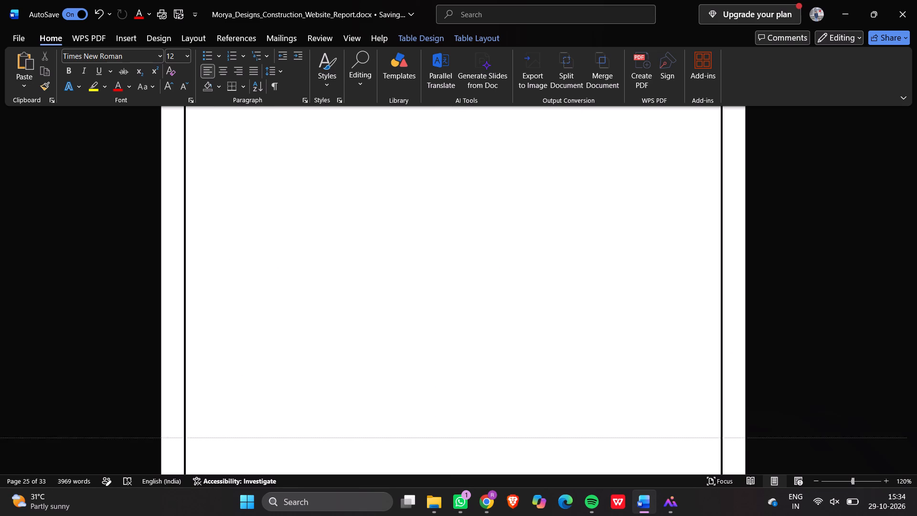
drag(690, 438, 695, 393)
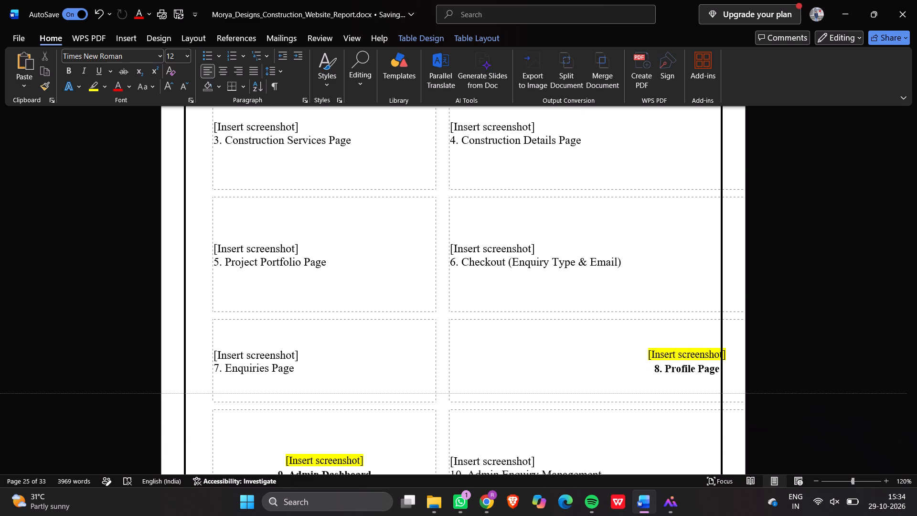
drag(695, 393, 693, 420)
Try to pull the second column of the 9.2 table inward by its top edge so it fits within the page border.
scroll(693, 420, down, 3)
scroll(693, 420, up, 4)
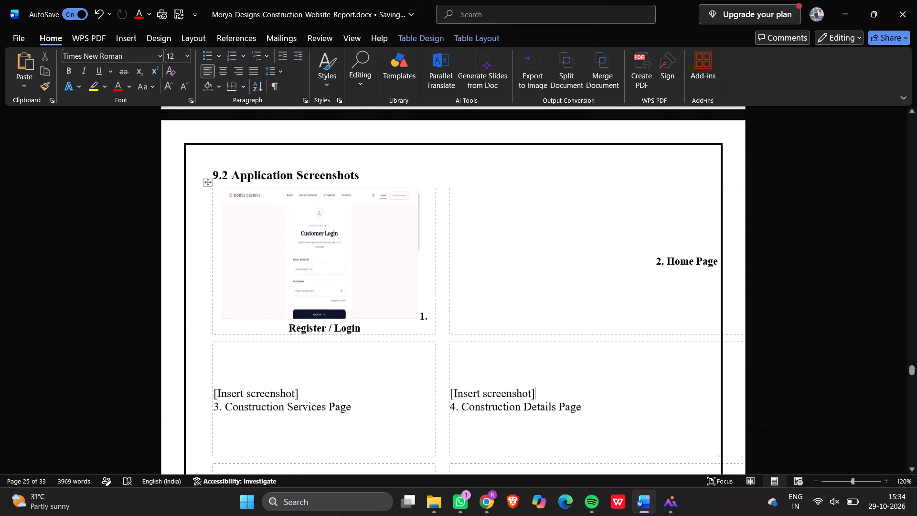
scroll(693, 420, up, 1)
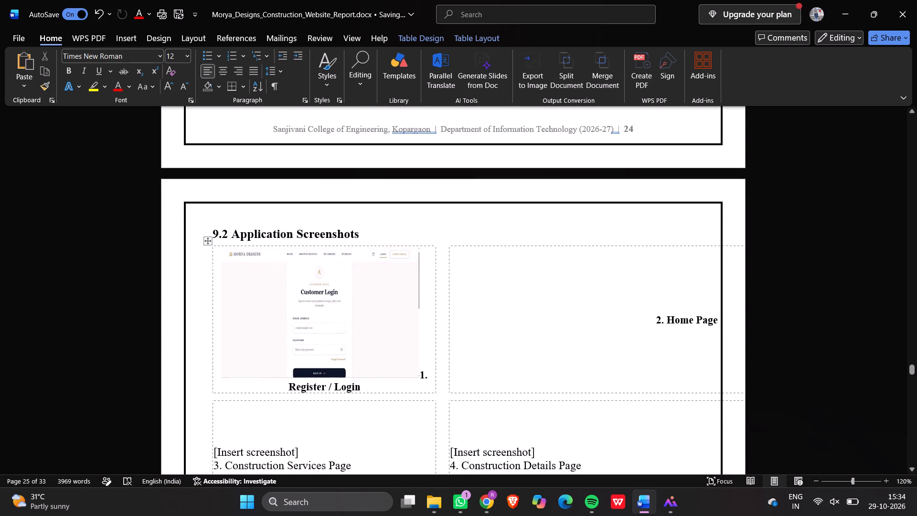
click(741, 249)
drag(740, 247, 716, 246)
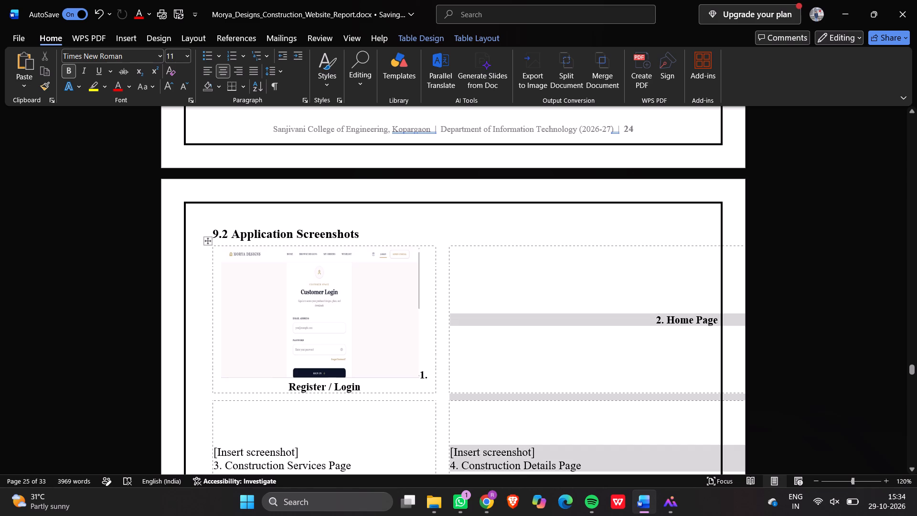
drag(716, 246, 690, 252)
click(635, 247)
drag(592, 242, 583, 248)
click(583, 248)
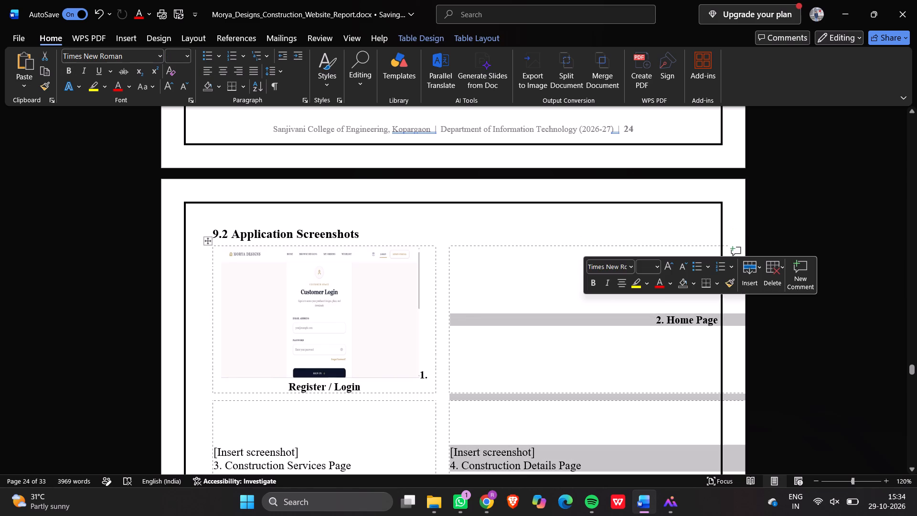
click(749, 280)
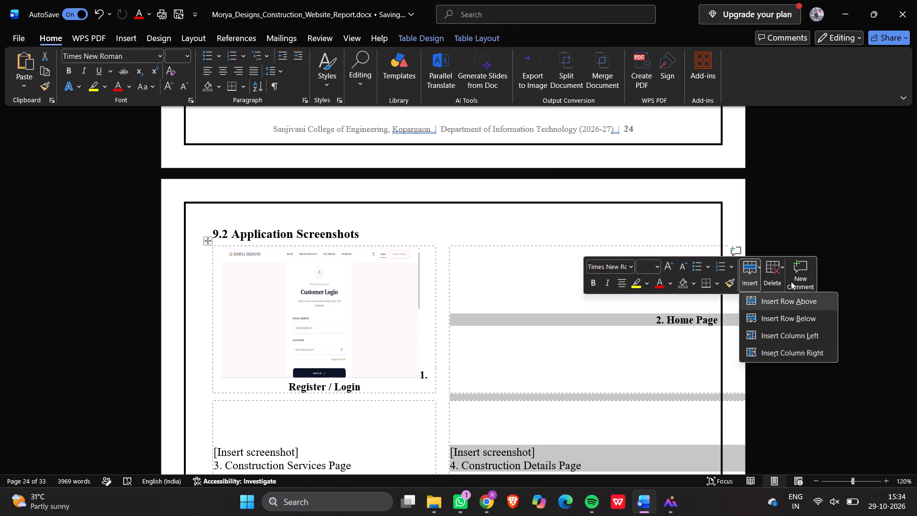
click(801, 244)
Select the second column of the 9.2 table, distribute its rows evenly, and check the resulting layout.
click(580, 261)
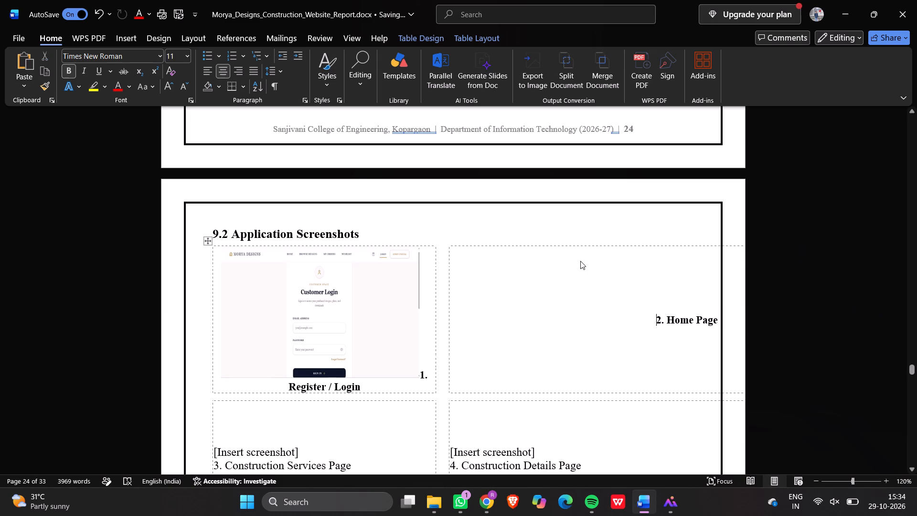
click(535, 252)
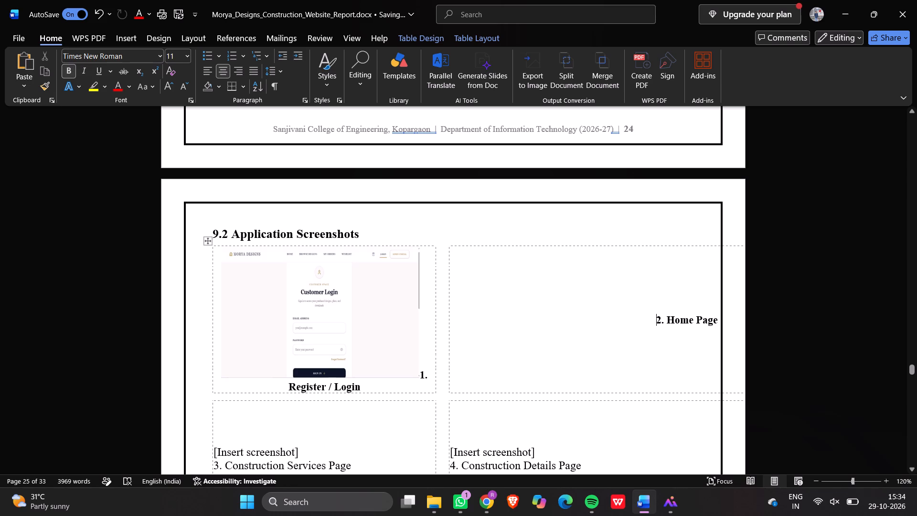
click(449, 252)
click(470, 250)
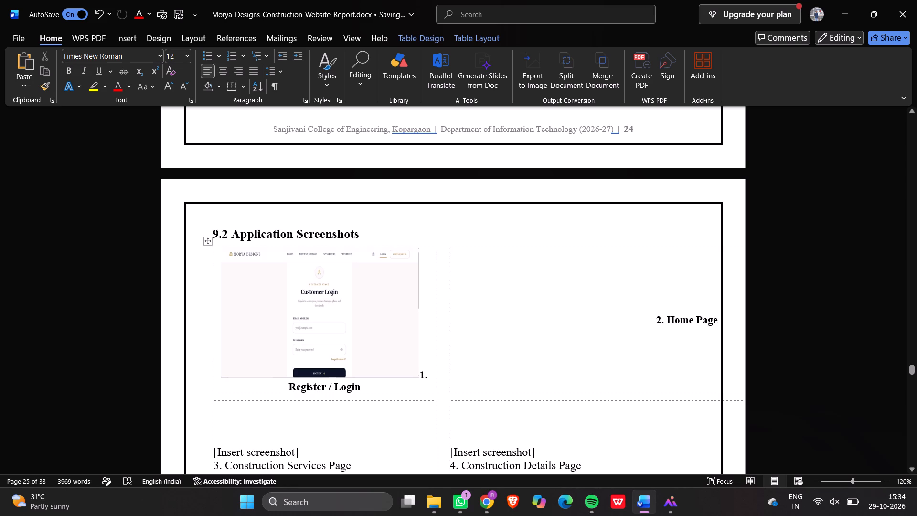
click(463, 244)
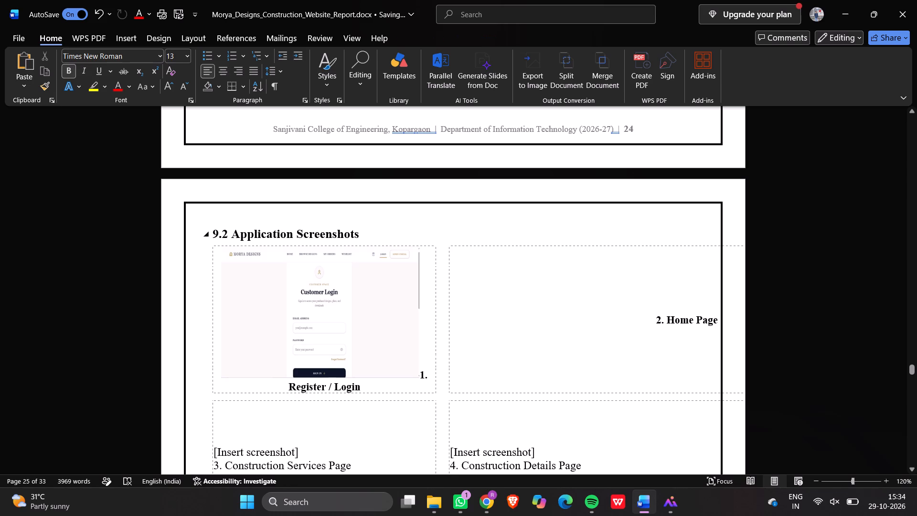
click(451, 246)
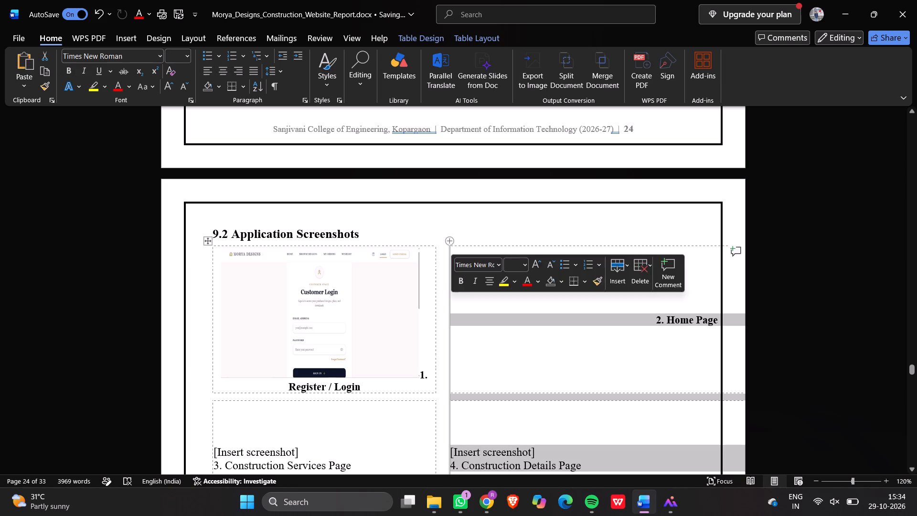
right_click(451, 246)
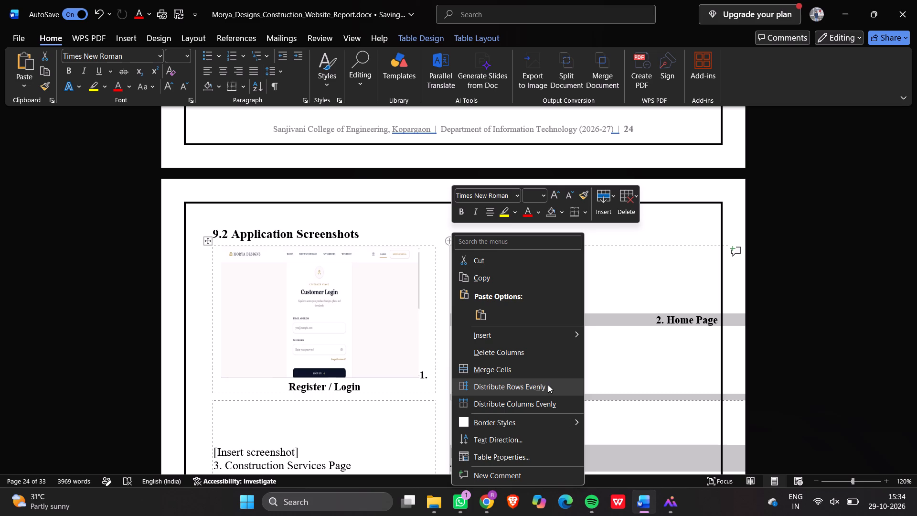
click(548, 385)
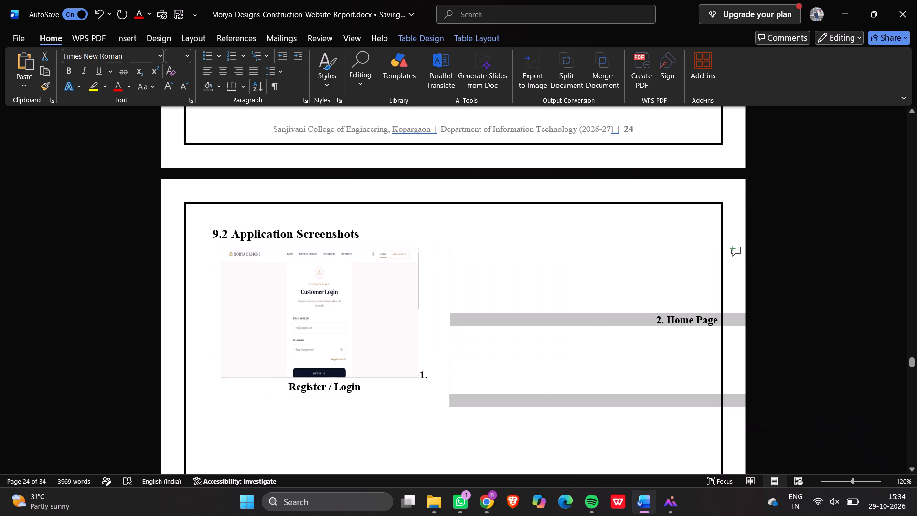
scroll(548, 385, down, 4)
scroll(548, 385, up, 1)
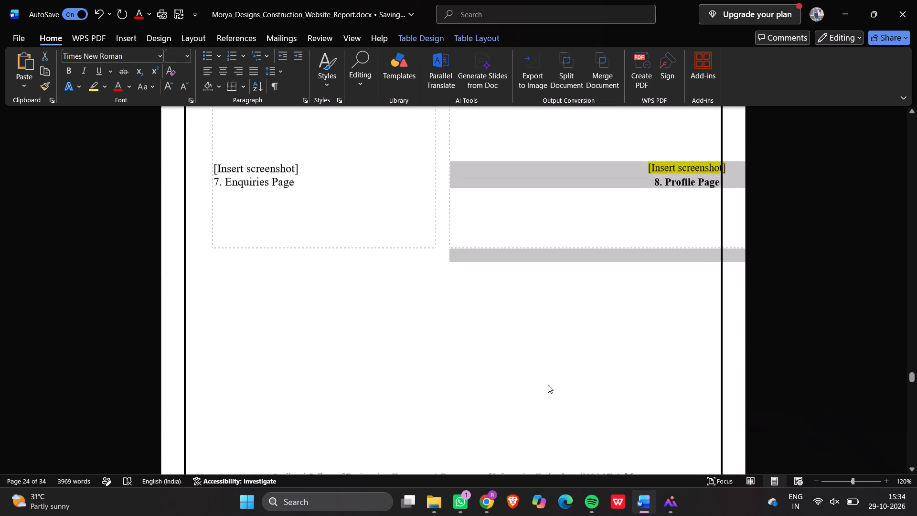
scroll(548, 385, up, 2)
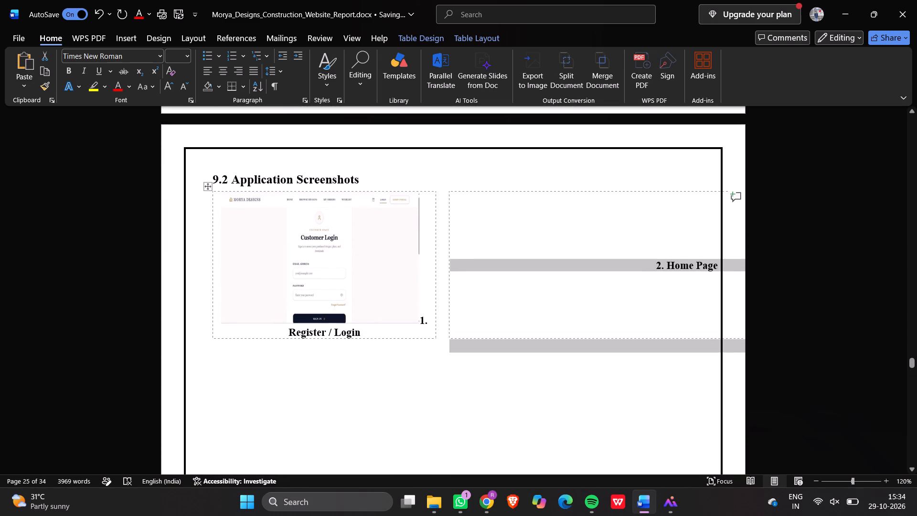
Insert a new column to the right of the narrow spacer column in the 9.2 screenshots table.
click(449, 202)
click(450, 199)
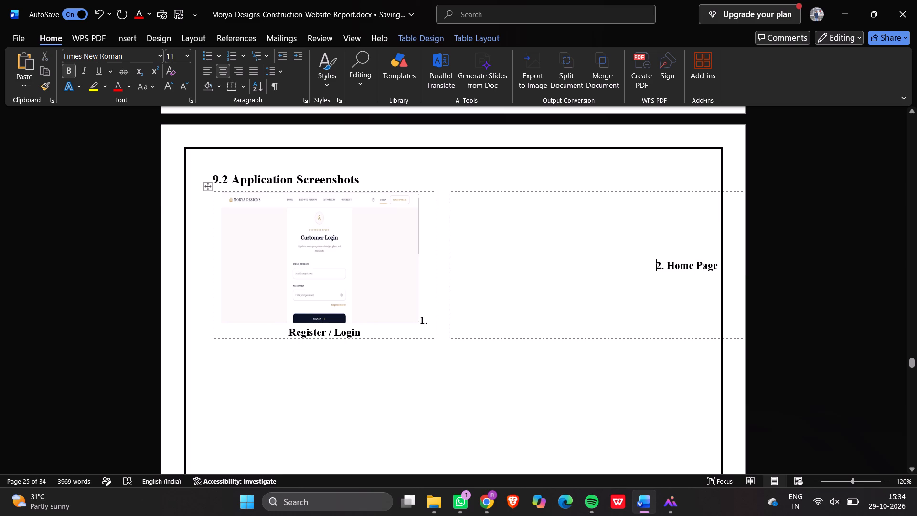
scroll(449, 207, left, 2)
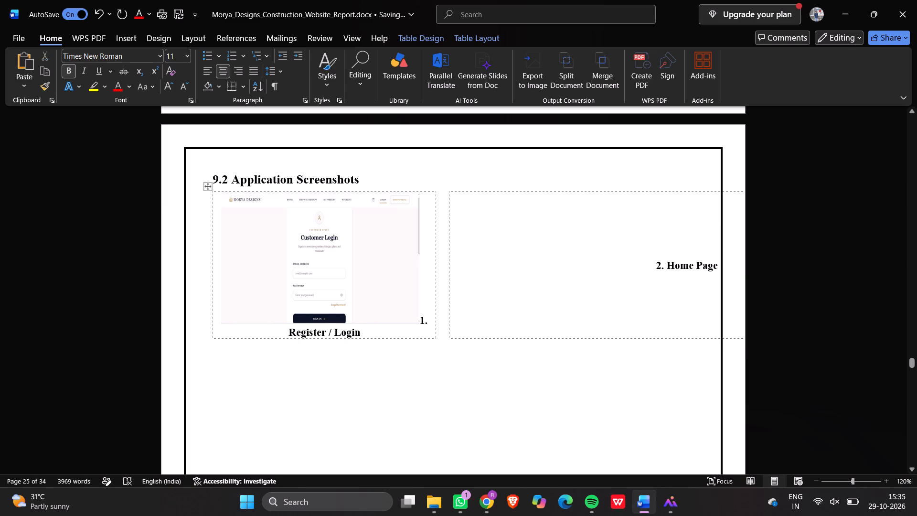
right_click(448, 233)
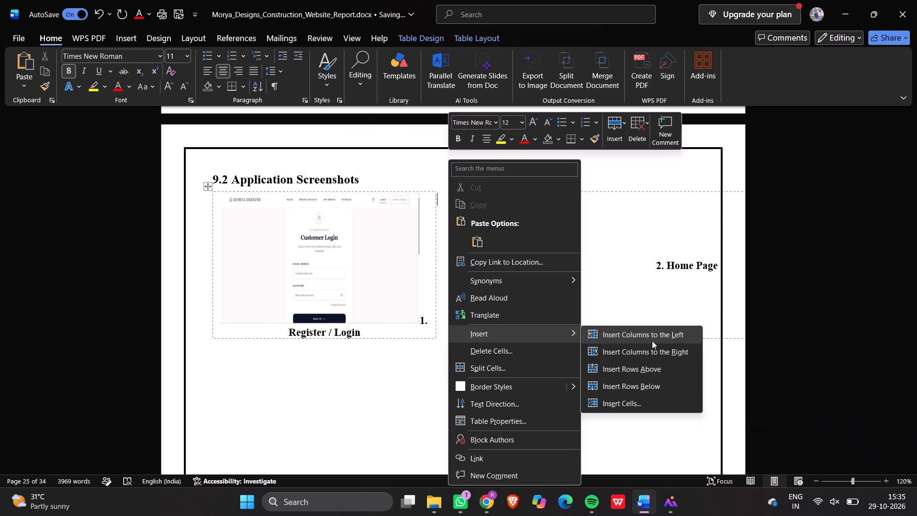
click(654, 349)
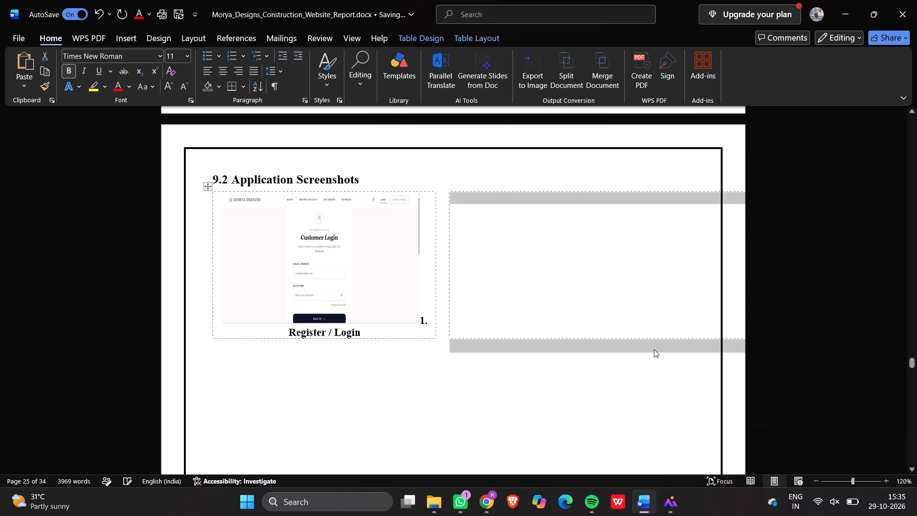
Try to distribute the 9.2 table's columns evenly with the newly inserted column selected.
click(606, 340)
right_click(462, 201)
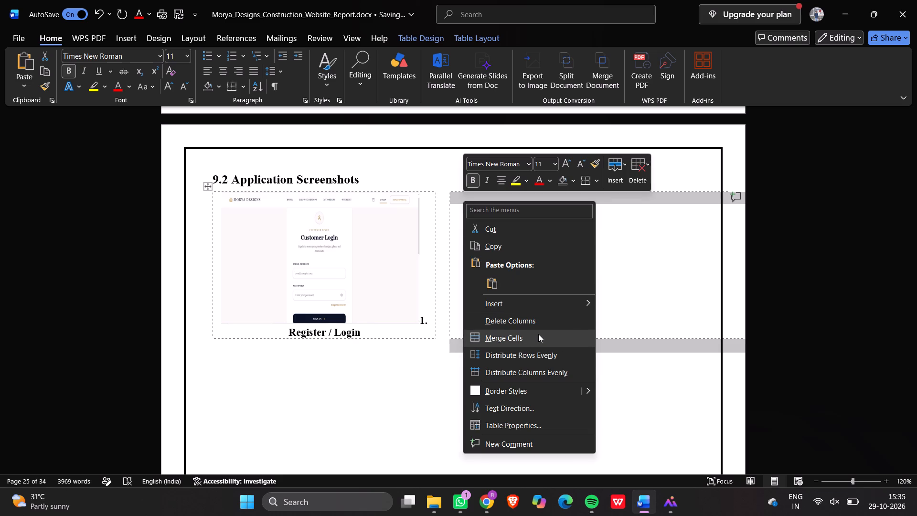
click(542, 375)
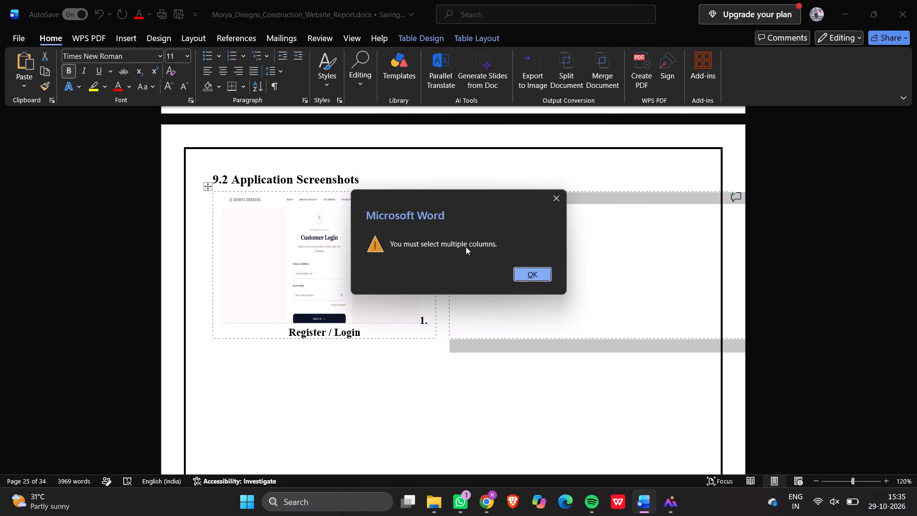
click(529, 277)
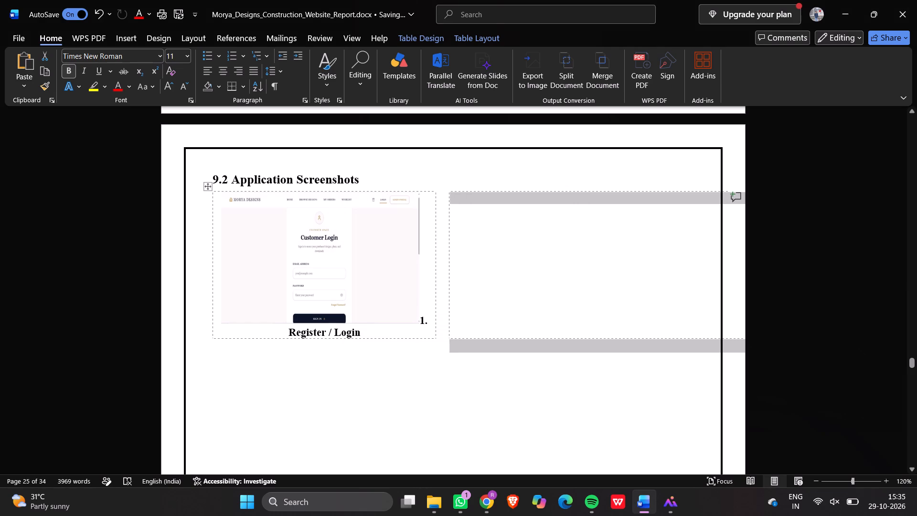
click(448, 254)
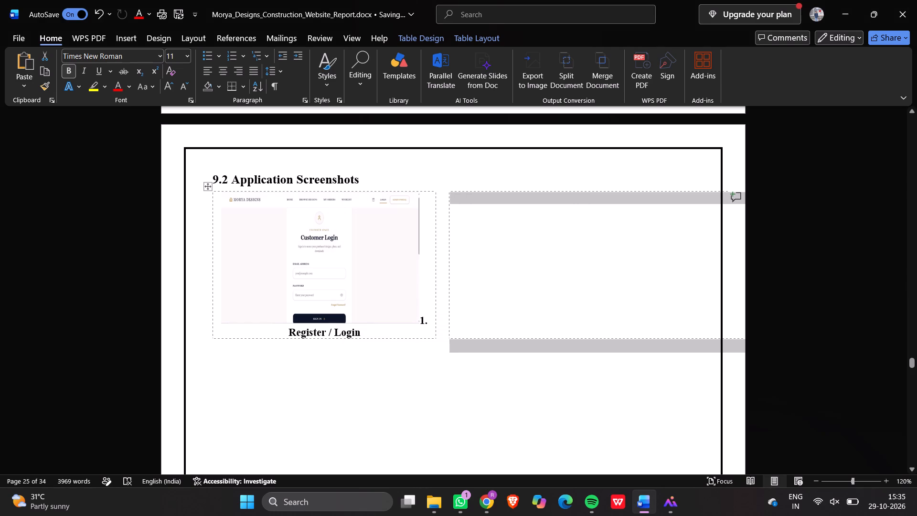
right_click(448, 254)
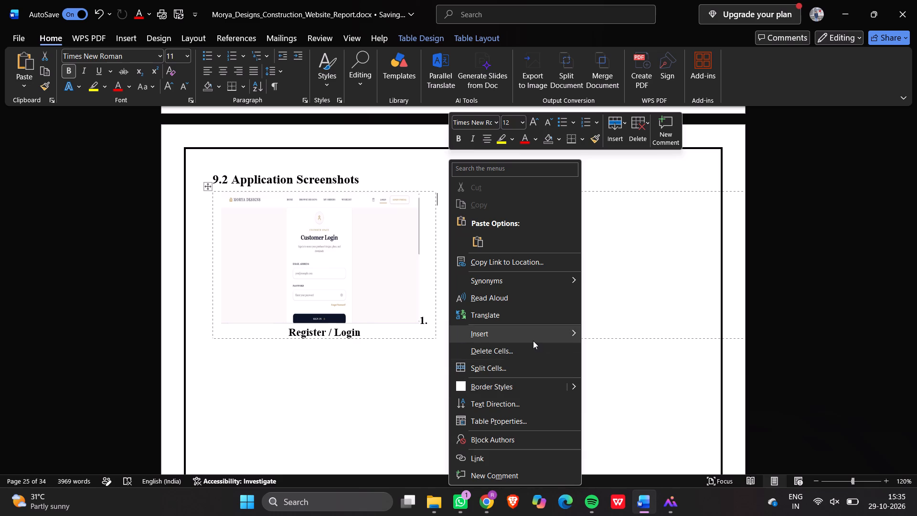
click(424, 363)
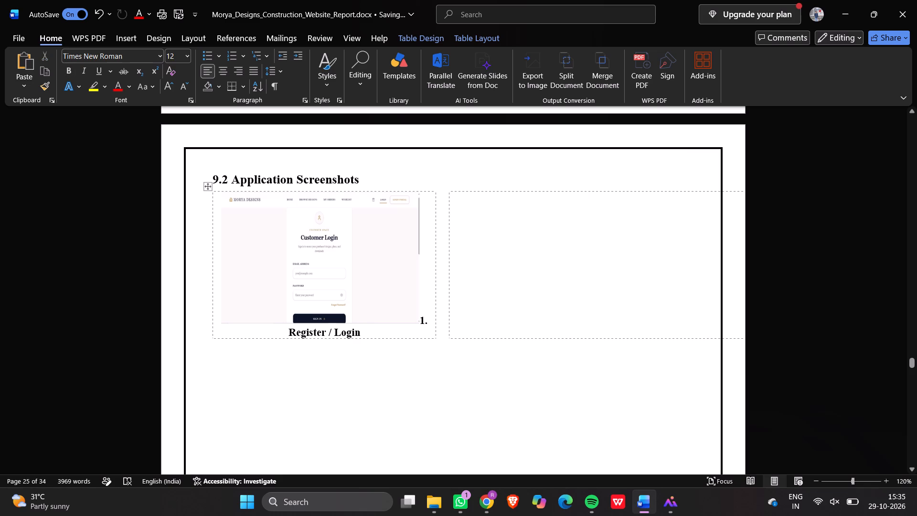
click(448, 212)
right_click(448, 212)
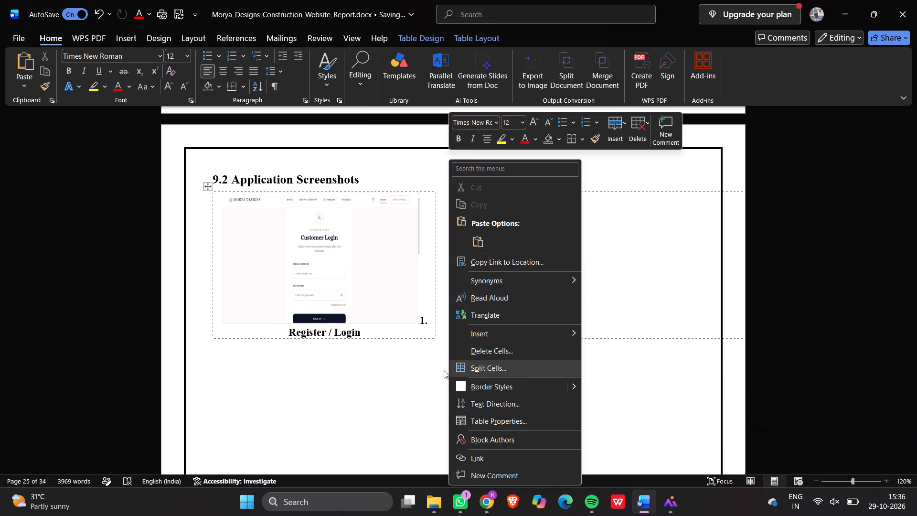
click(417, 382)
Examine how the 9.2 screenshots table and its surrounding pages are laid out after the column insertion.
scroll(417, 382, down, 7)
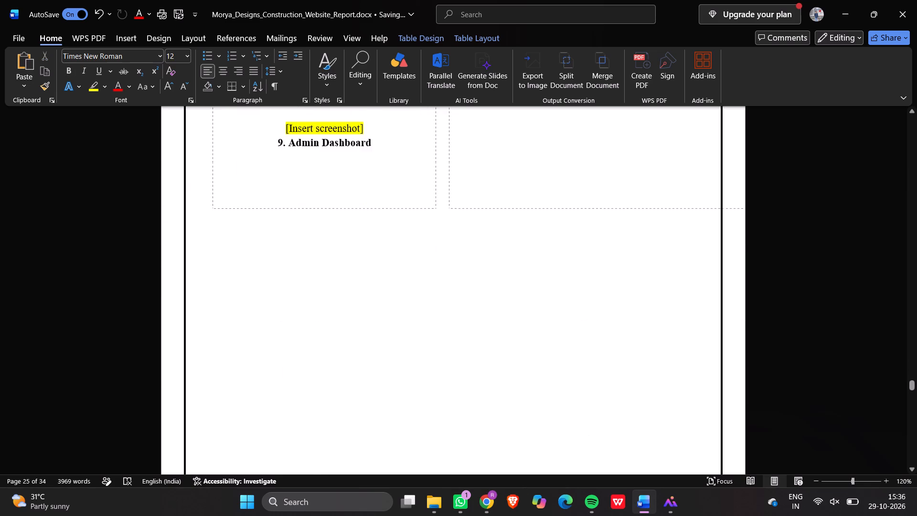
scroll(417, 382, down, 2)
scroll(417, 382, up, 14)
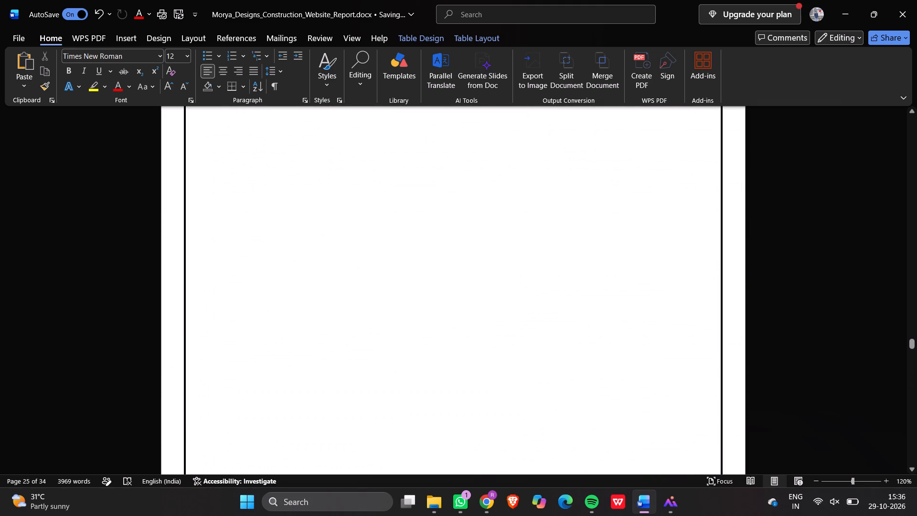
scroll(417, 382, down, 6)
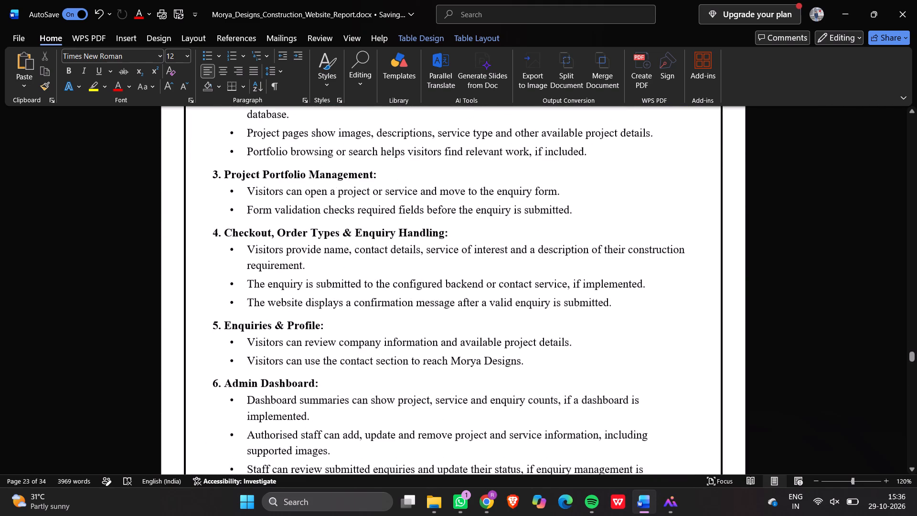
scroll(417, 382, down, 3)
scroll(417, 382, up, 4)
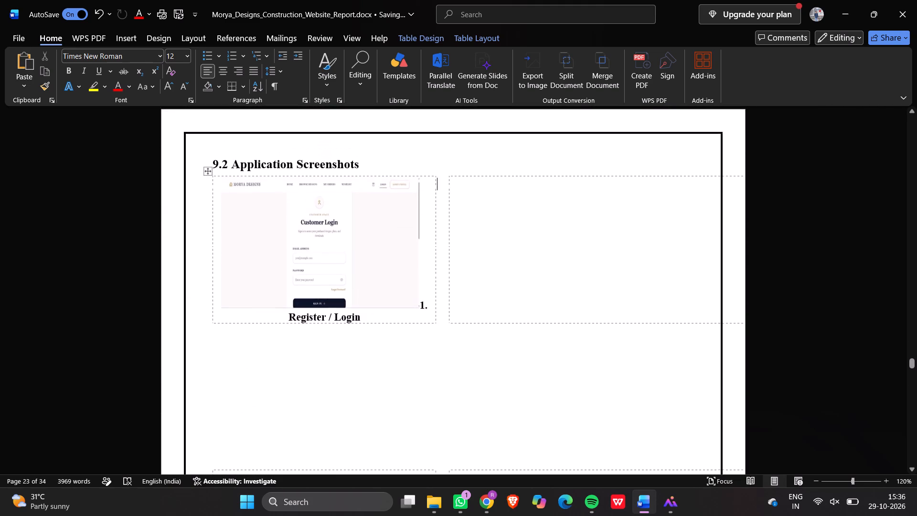
scroll(417, 382, up, 1)
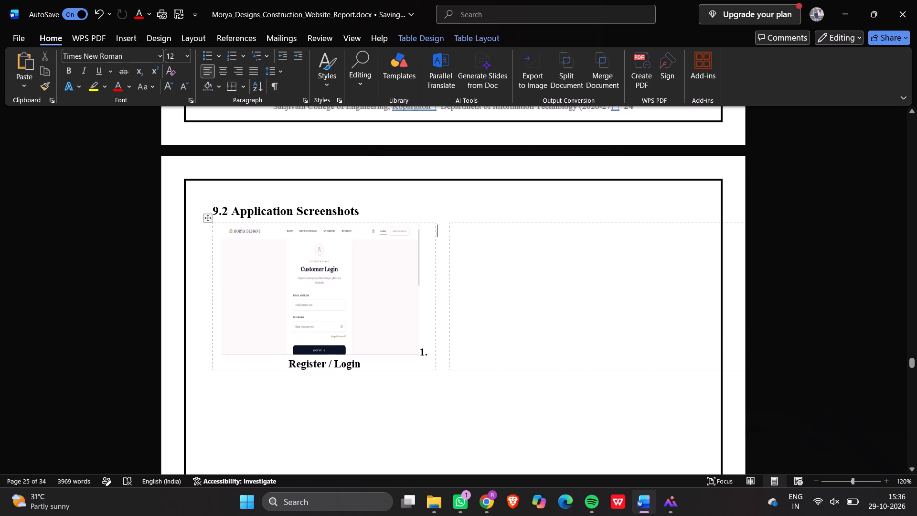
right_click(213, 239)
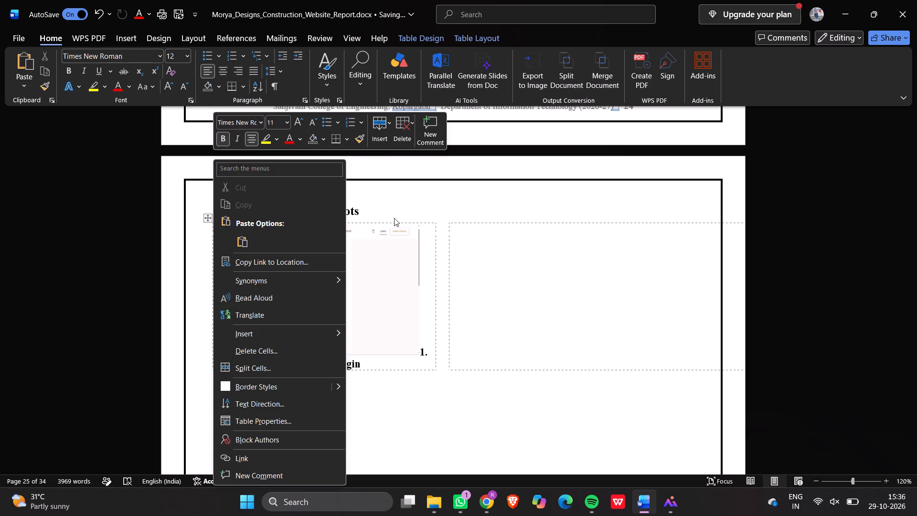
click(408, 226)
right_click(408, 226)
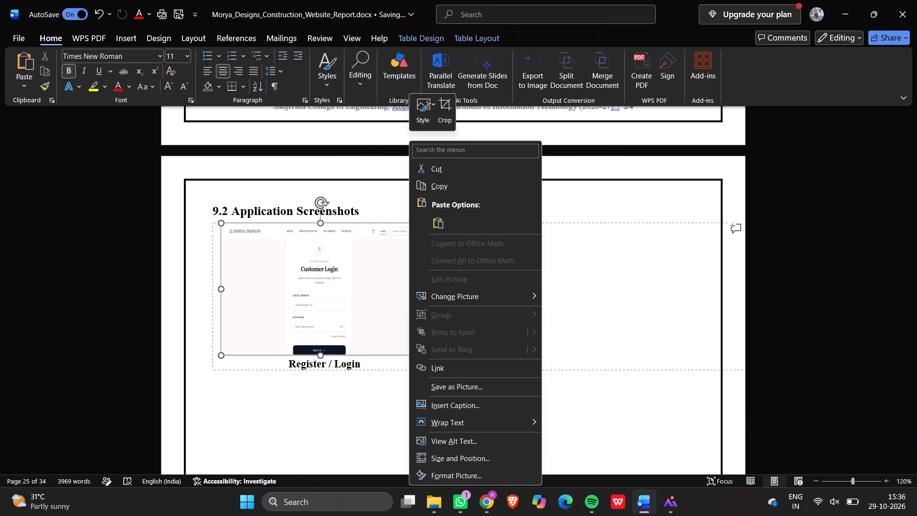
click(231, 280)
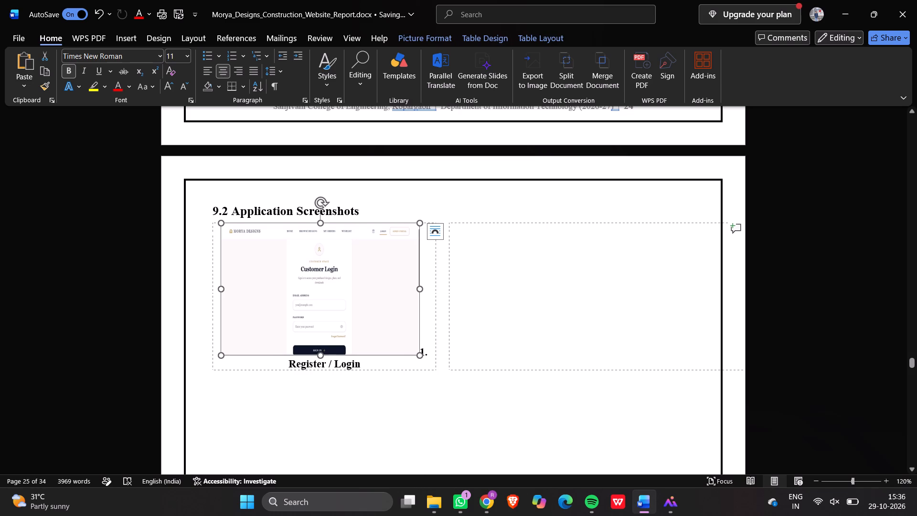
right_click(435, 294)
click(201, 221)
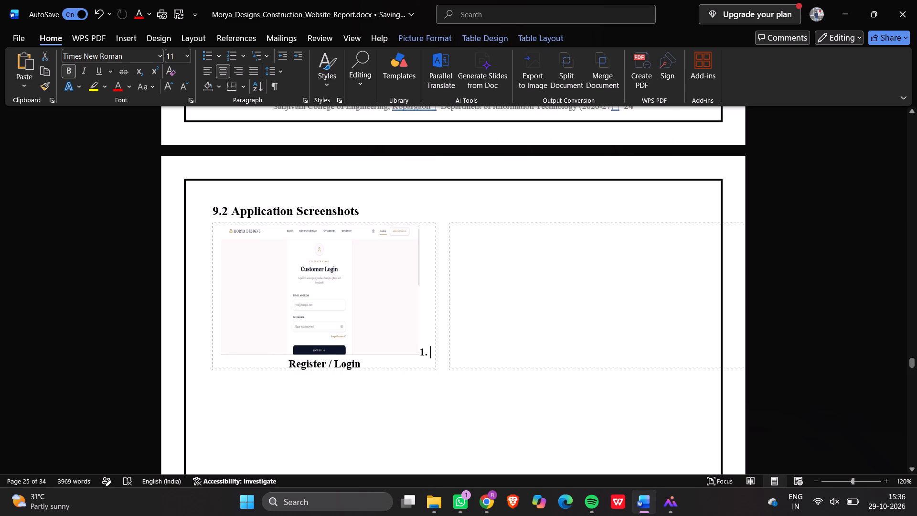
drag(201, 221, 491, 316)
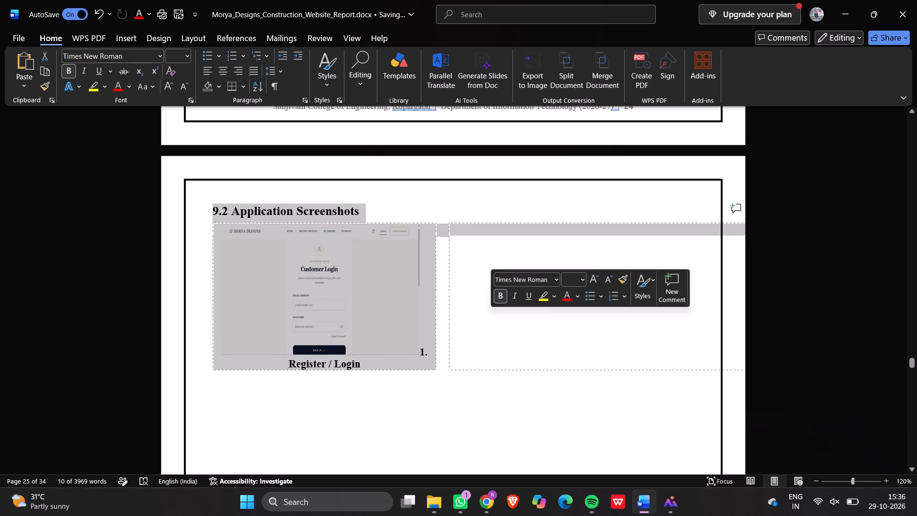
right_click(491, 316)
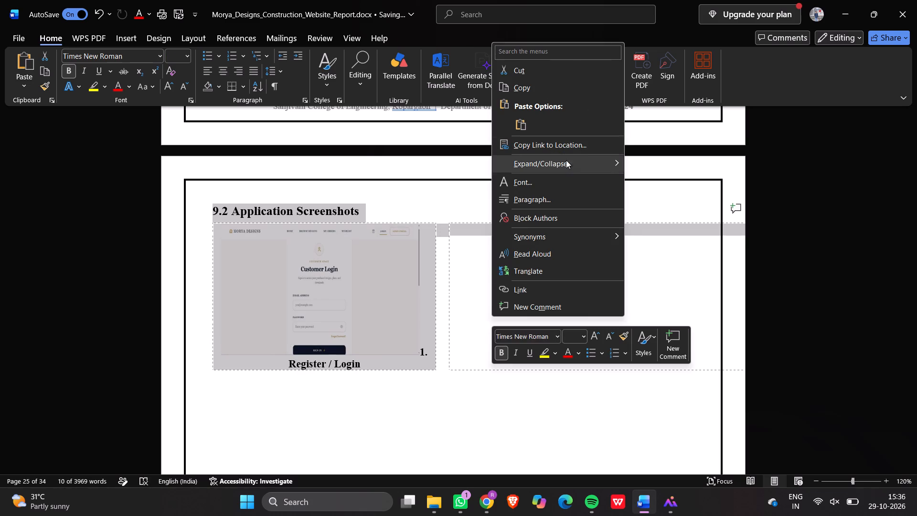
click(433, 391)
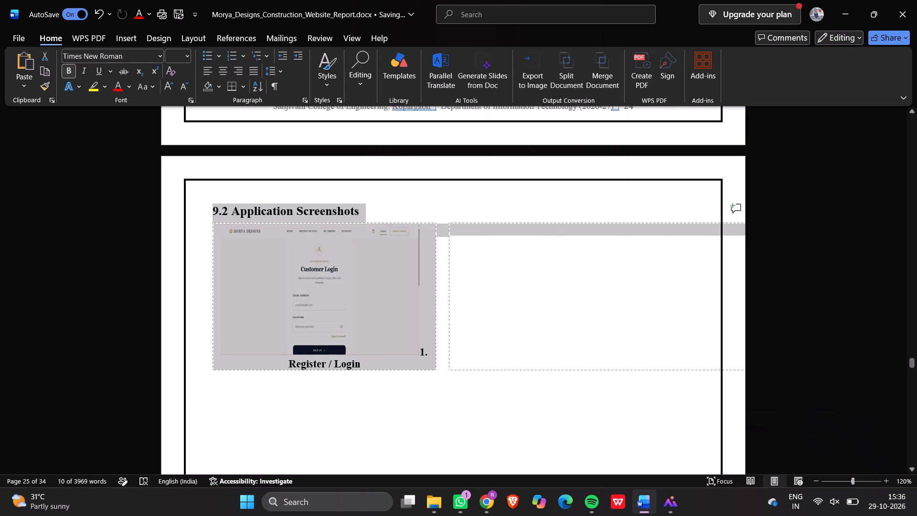
Look over the pages following the 9.2 table, through Chapter 10 Testing to the GitHub repository screenshots.
scroll(433, 391, right, 1)
scroll(433, 391, down, 3)
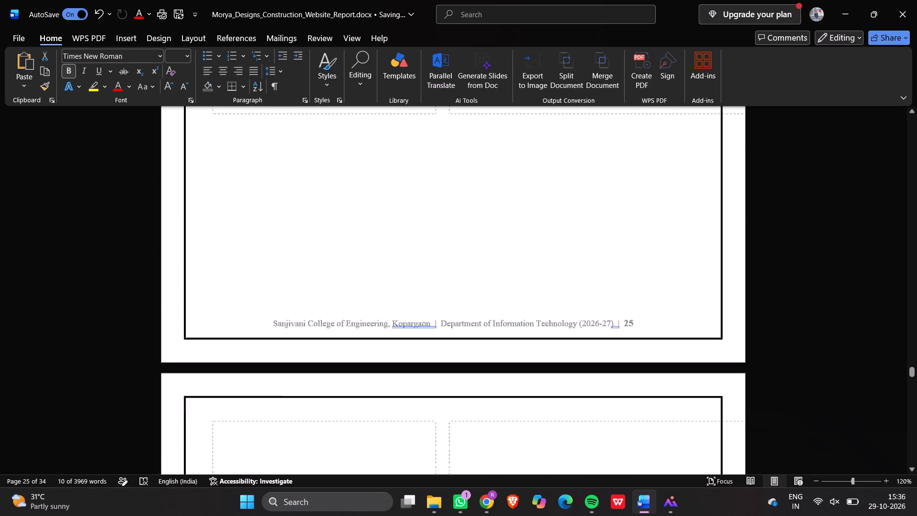
scroll(433, 391, down, 5)
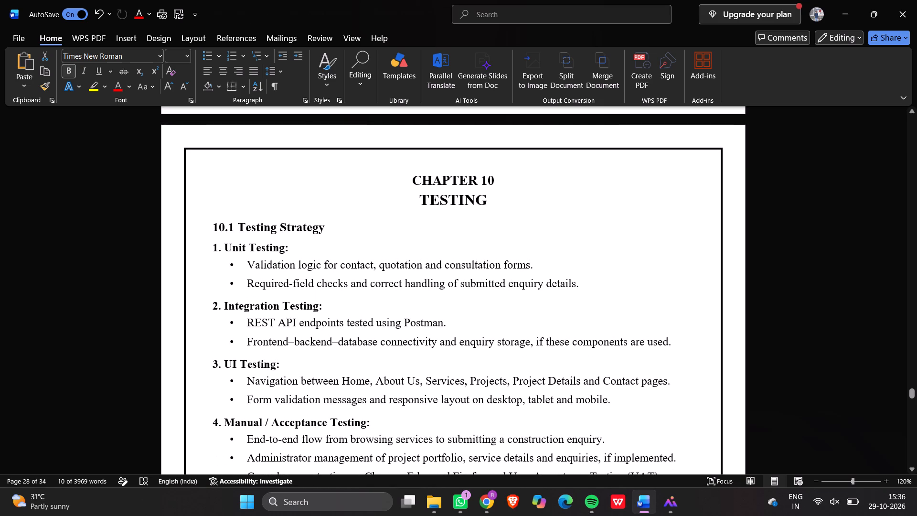
scroll(433, 391, down, 2)
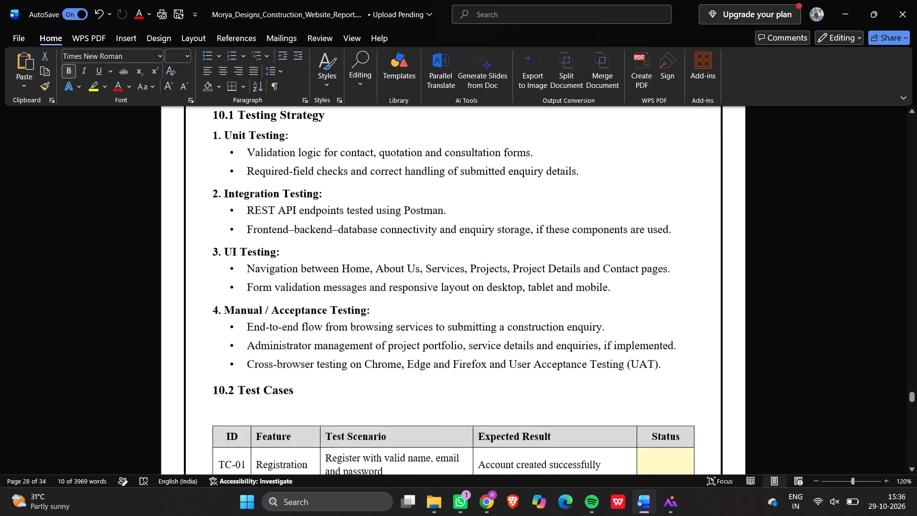
scroll(433, 391, down, 18)
scroll(433, 391, up, 2)
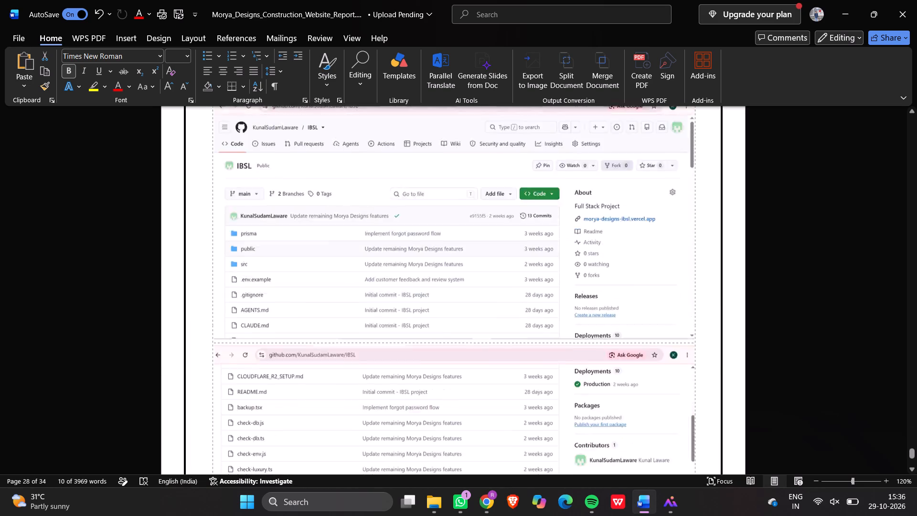
scroll(433, 391, up, 16)
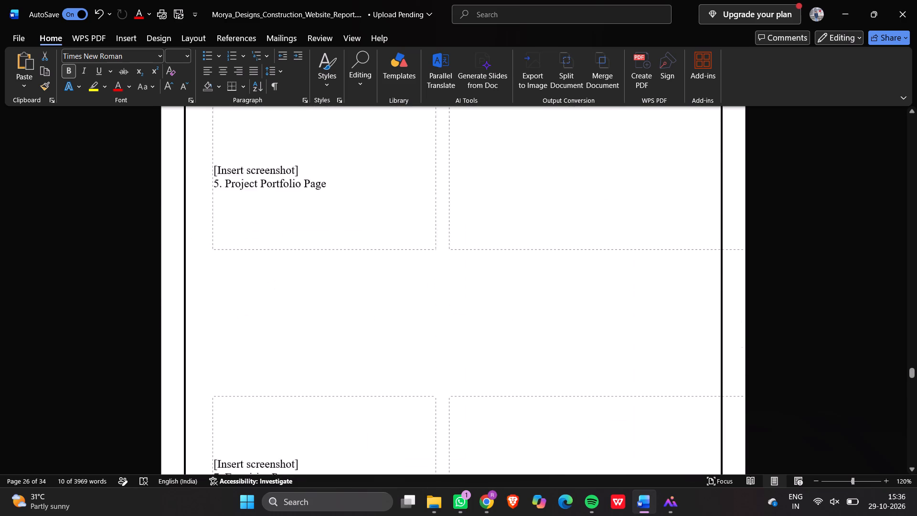
scroll(433, 391, up, 11)
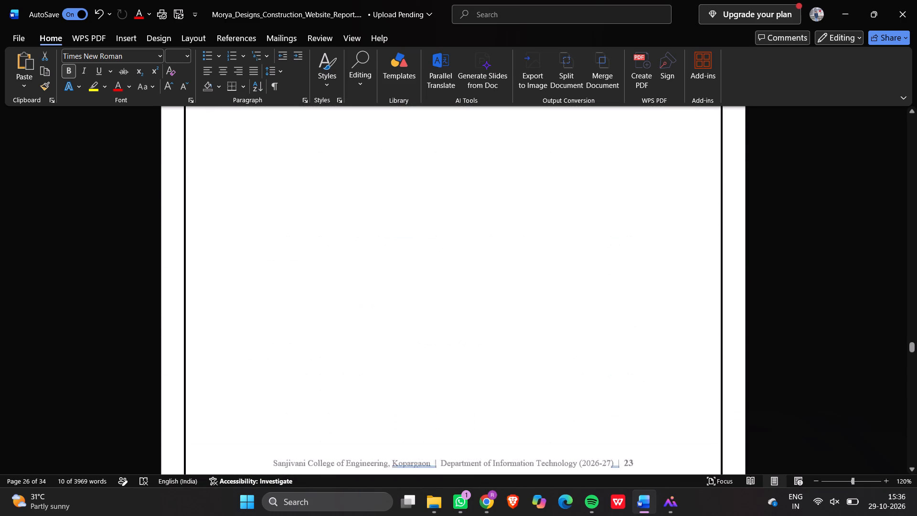
scroll(433, 391, up, 3)
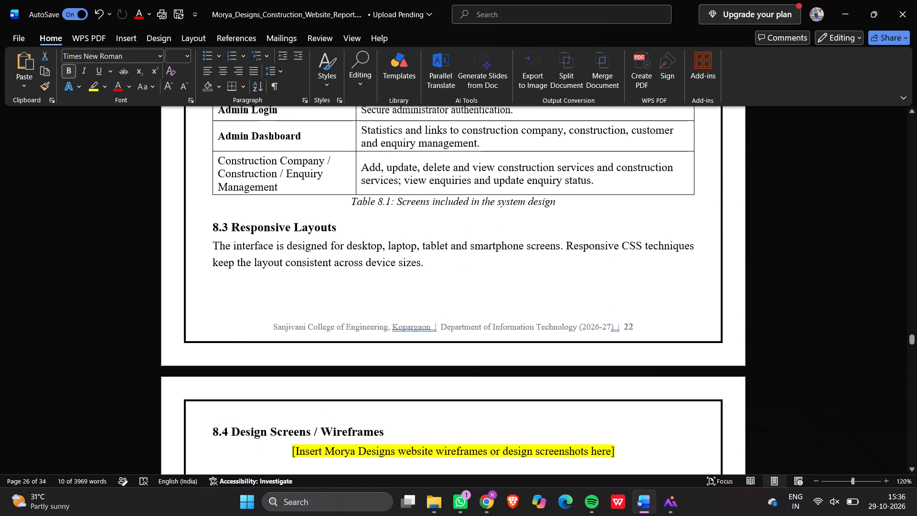
scroll(433, 391, up, 4)
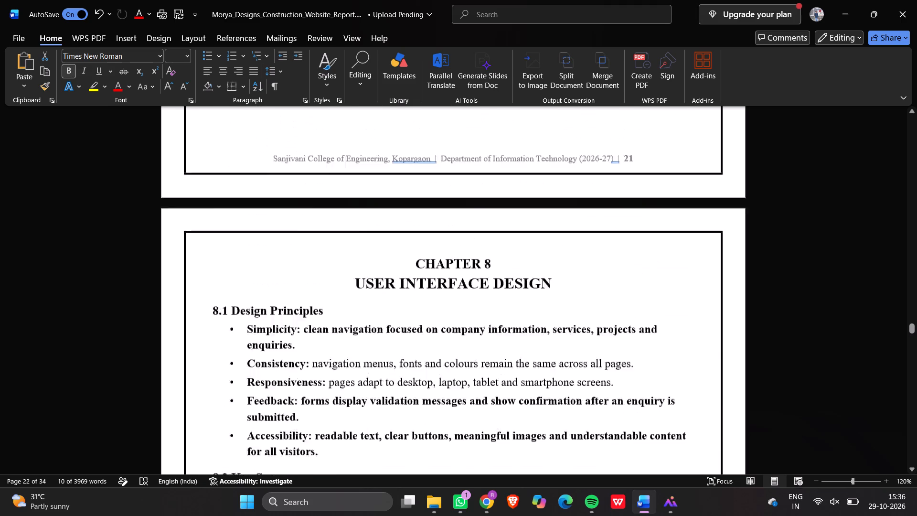
scroll(433, 391, up, 8)
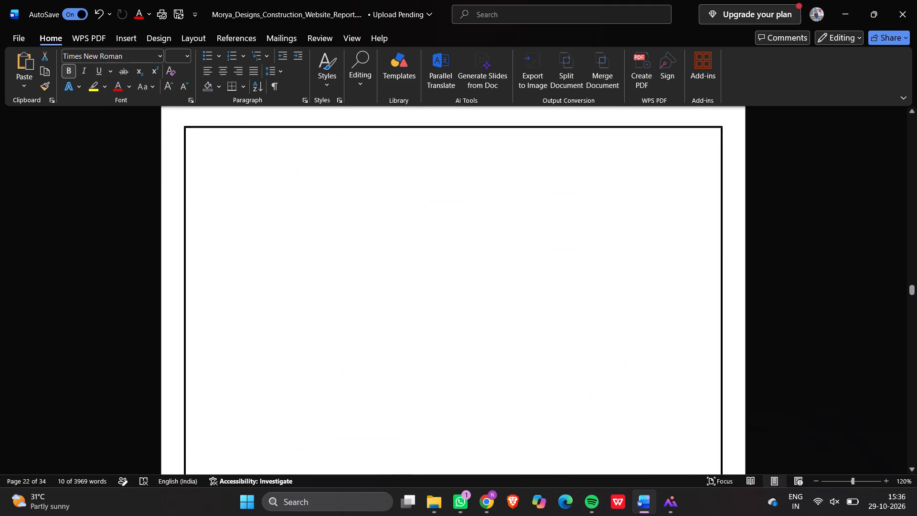
scroll(433, 391, up, 17)
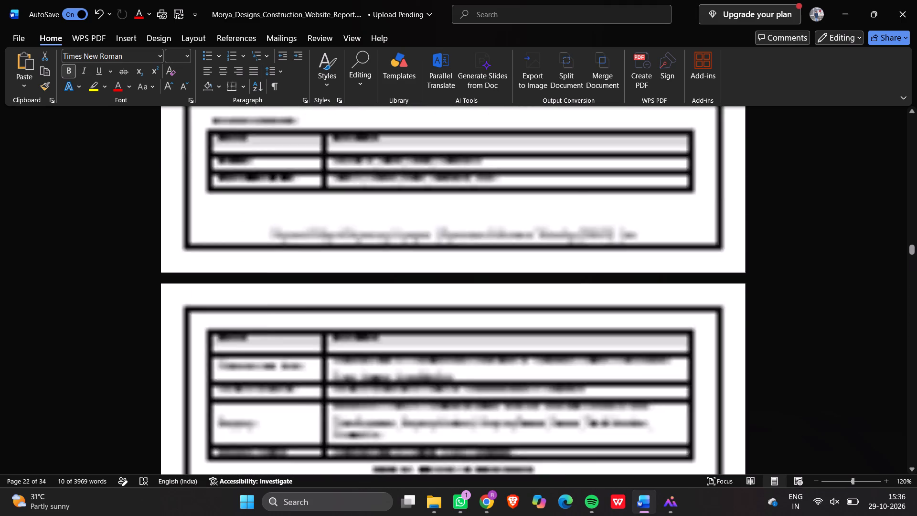
scroll(433, 391, down, 5)
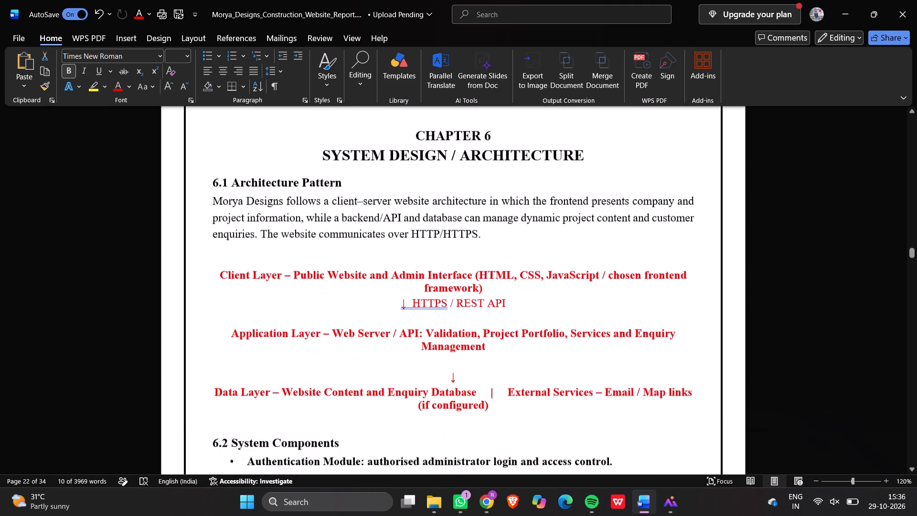
scroll(433, 391, down, 6)
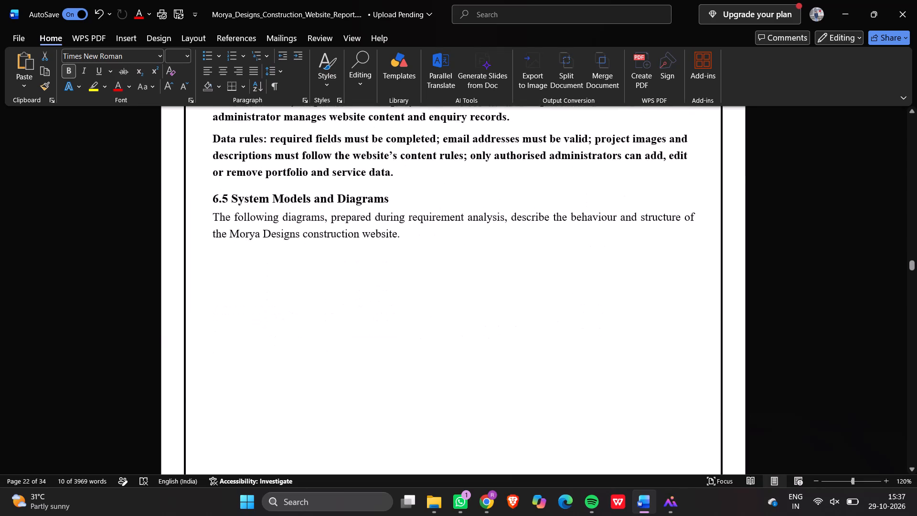
scroll(433, 391, down, 1)
scroll(433, 391, up, 3)
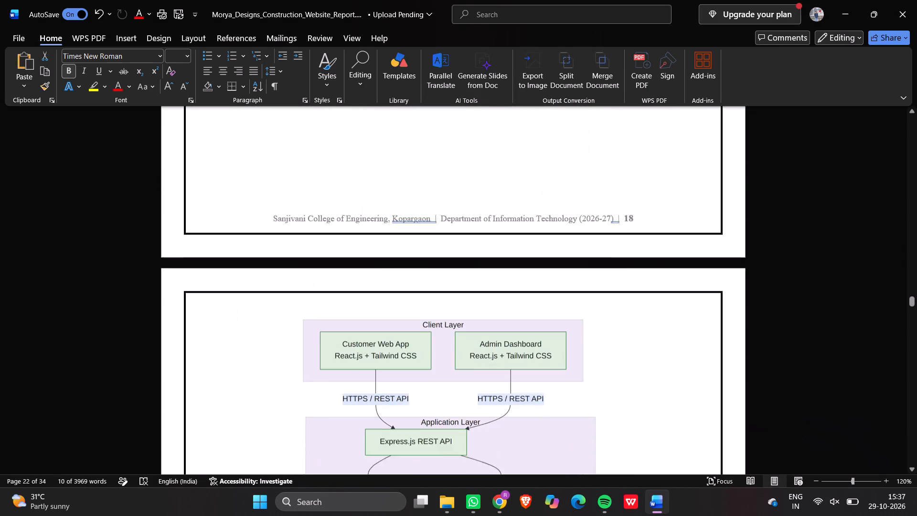
scroll(439, 423, down, 9)
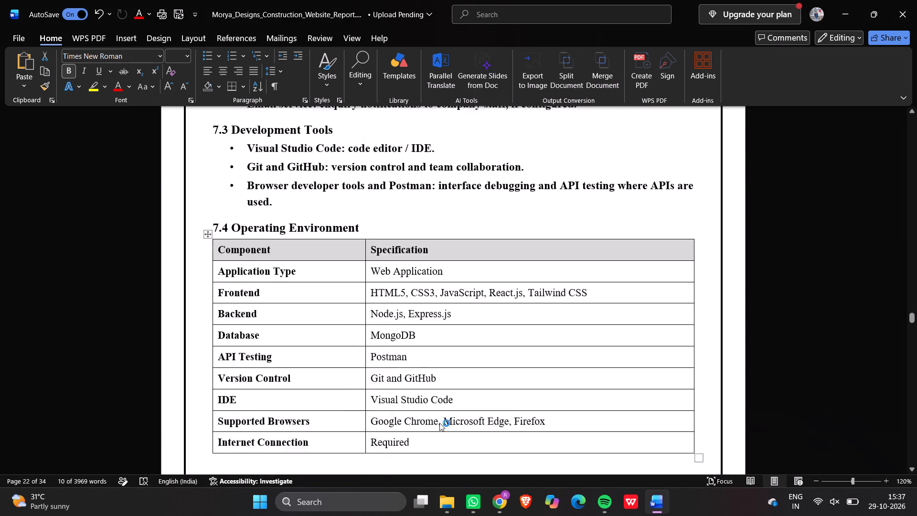
scroll(439, 423, down, 9)
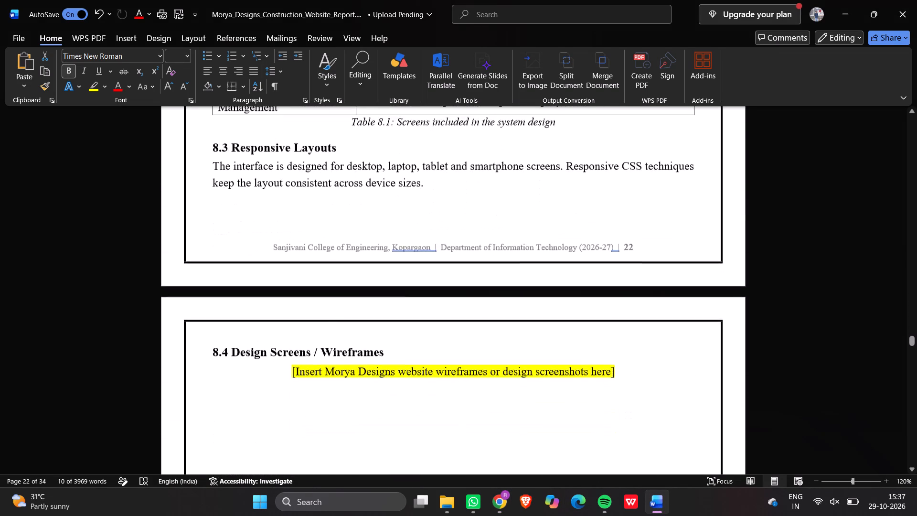
scroll(439, 423, down, 7)
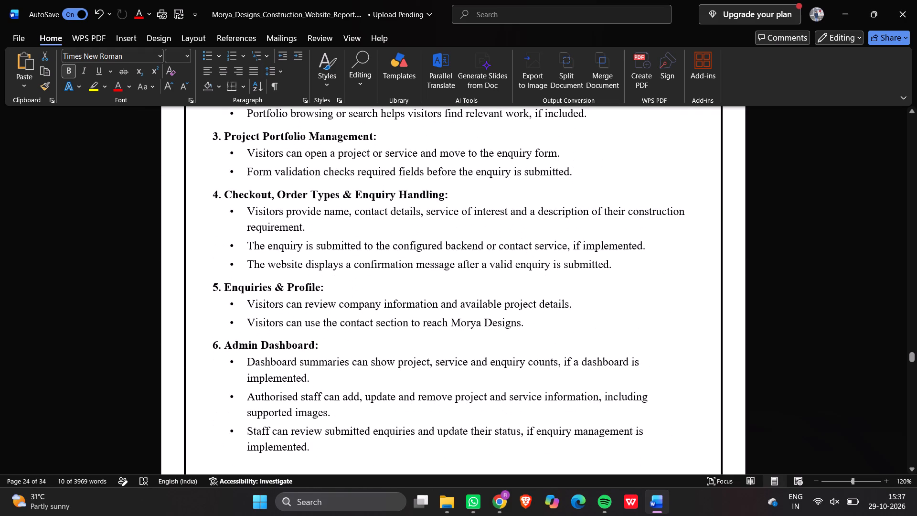
scroll(439, 423, down, 2)
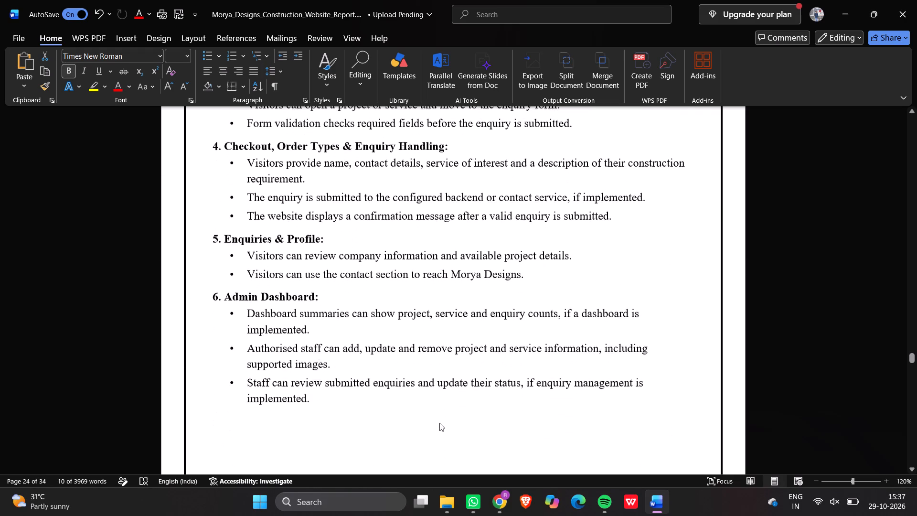
scroll(439, 423, down, 3)
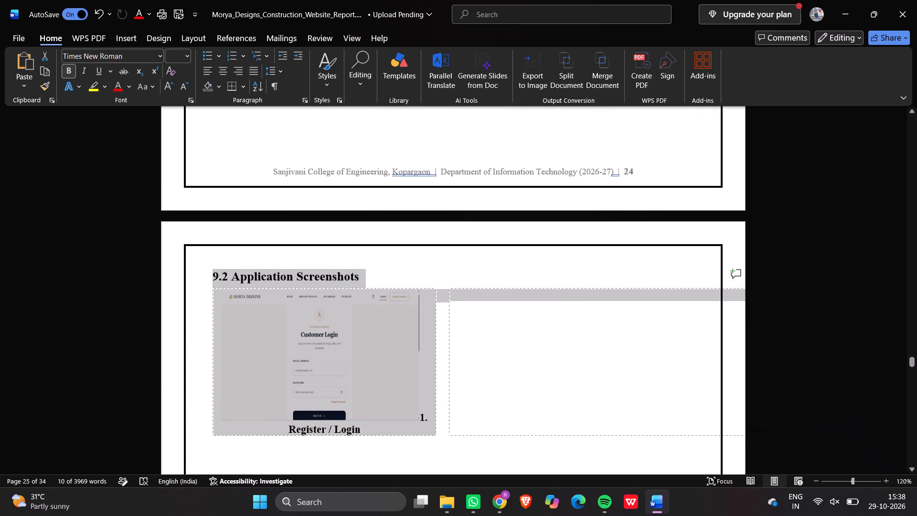
click(450, 374)
drag(450, 374, 377, 338)
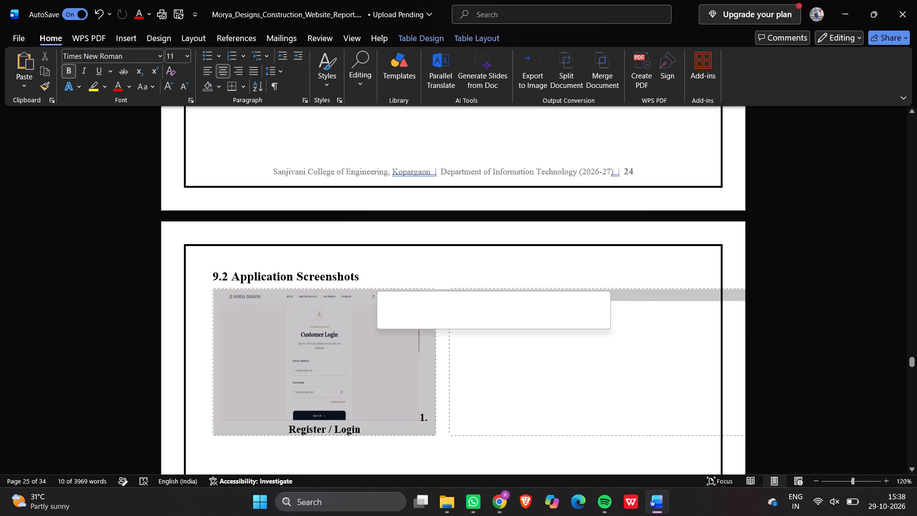
click(377, 338)
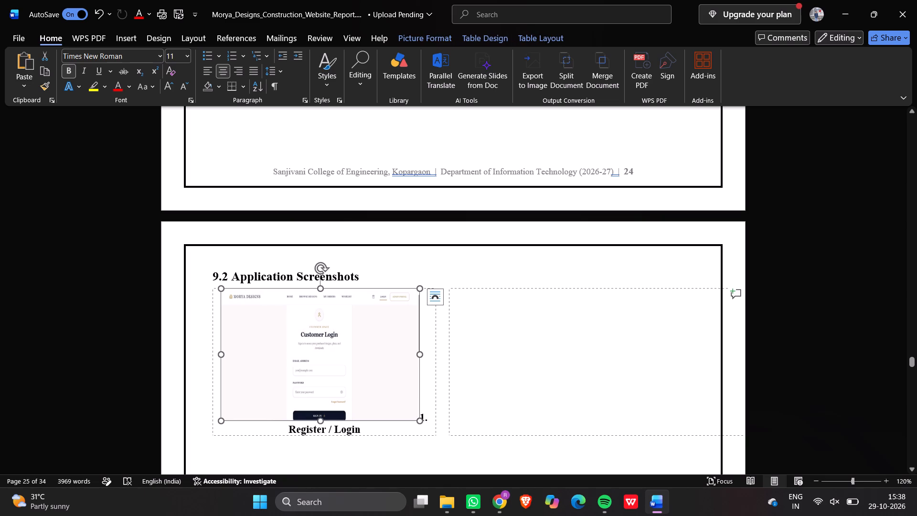
key(Delete)
Widen the Register / Login column of the 9.2 Application Screenshots table to close the gap before the empty column beside it.
double_click(483, 308)
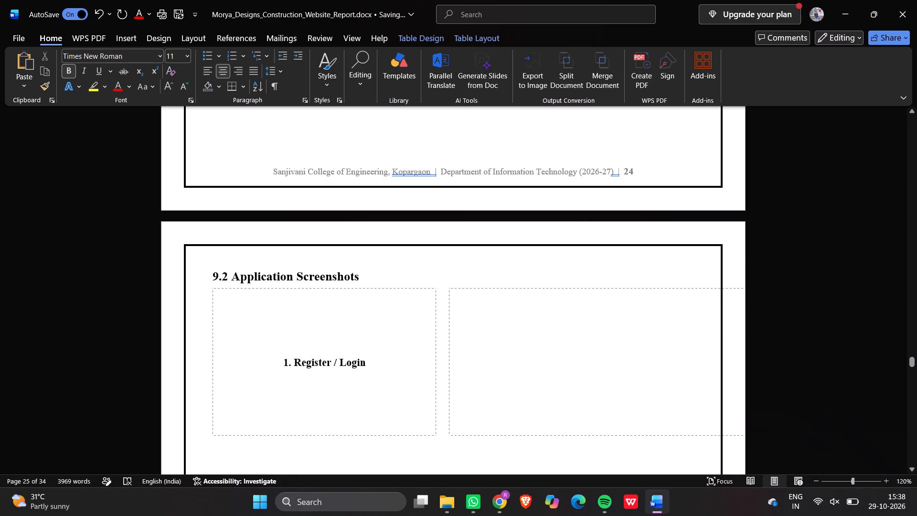
click(449, 287)
double_click(453, 288)
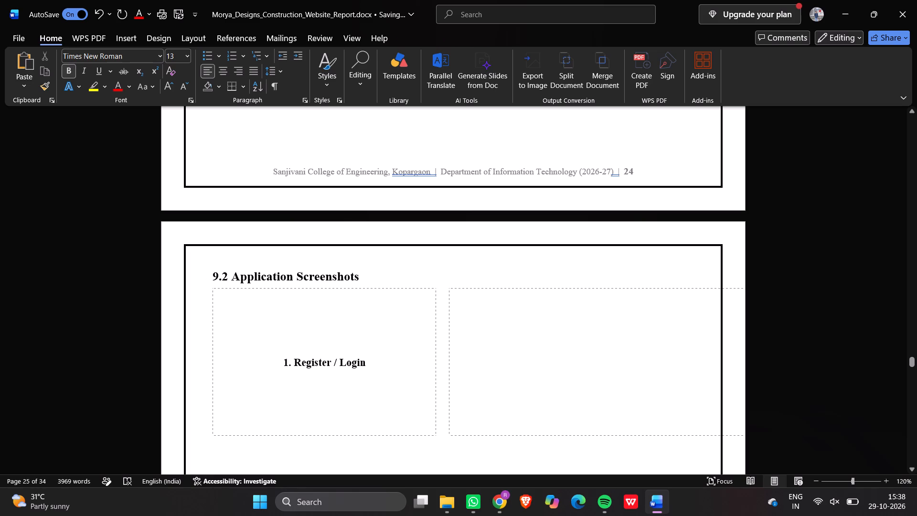
drag(435, 294, 634, 270)
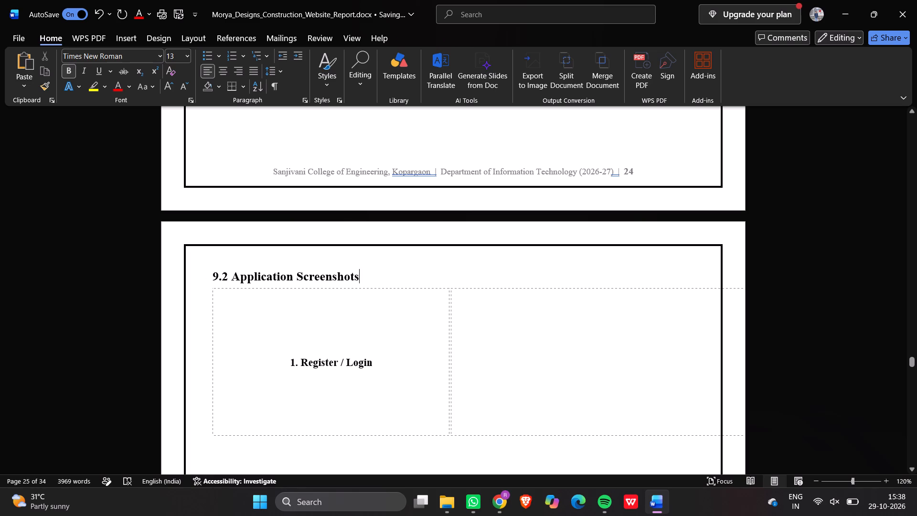
Examine the layout of the 9.2 Application Screenshots table across its pages, from Register / Login to Admin Dashboard.
scroll(361, 340, down, 1)
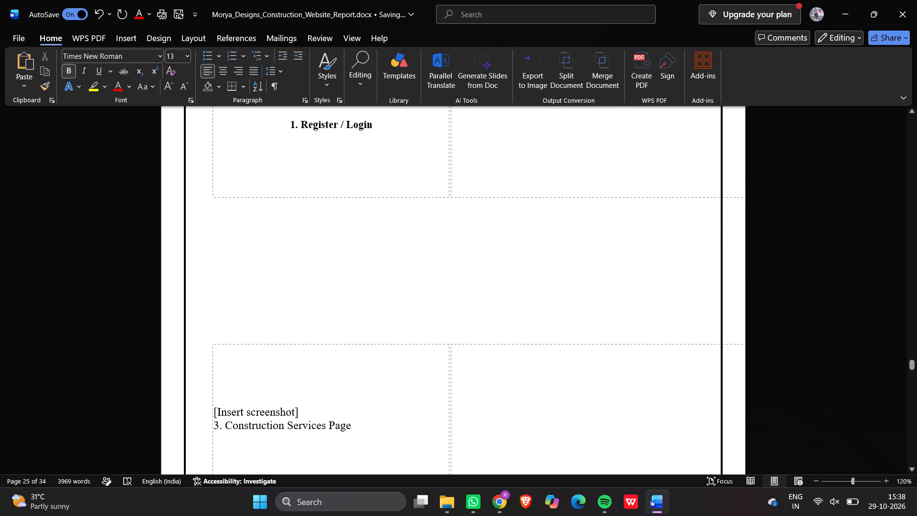
click(450, 197)
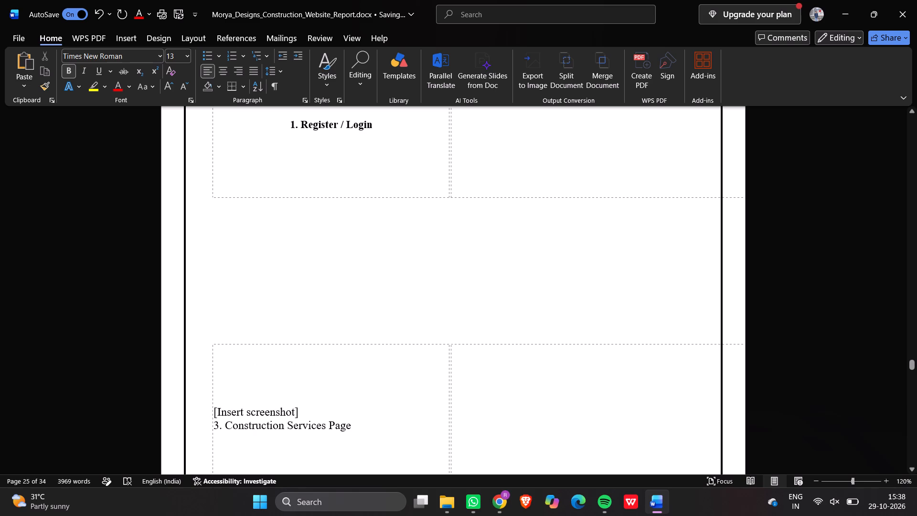
scroll(663, 204, right, 1)
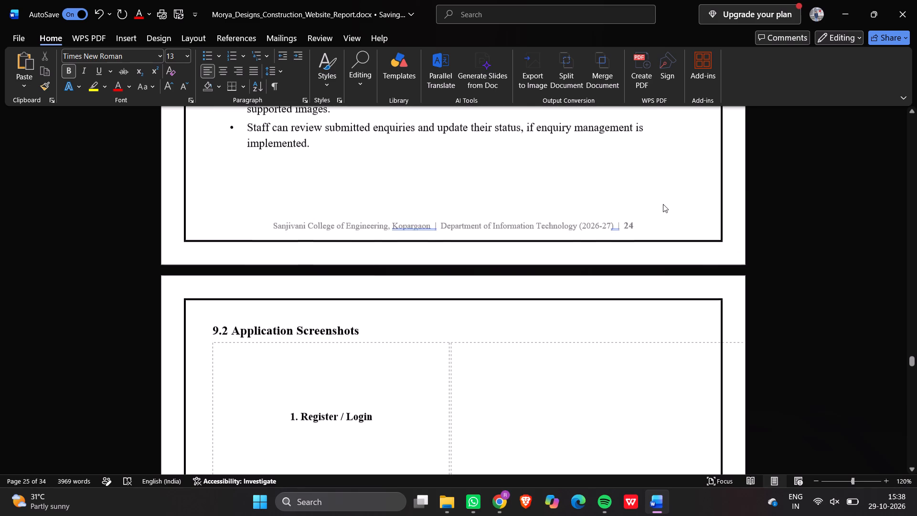
scroll(663, 204, right, 1)
scroll(663, 204, down, 3)
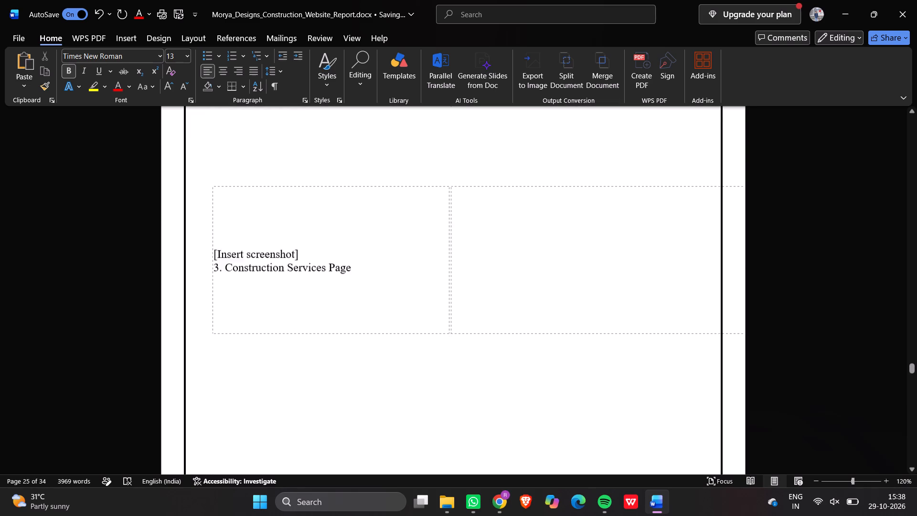
scroll(663, 204, down, 4)
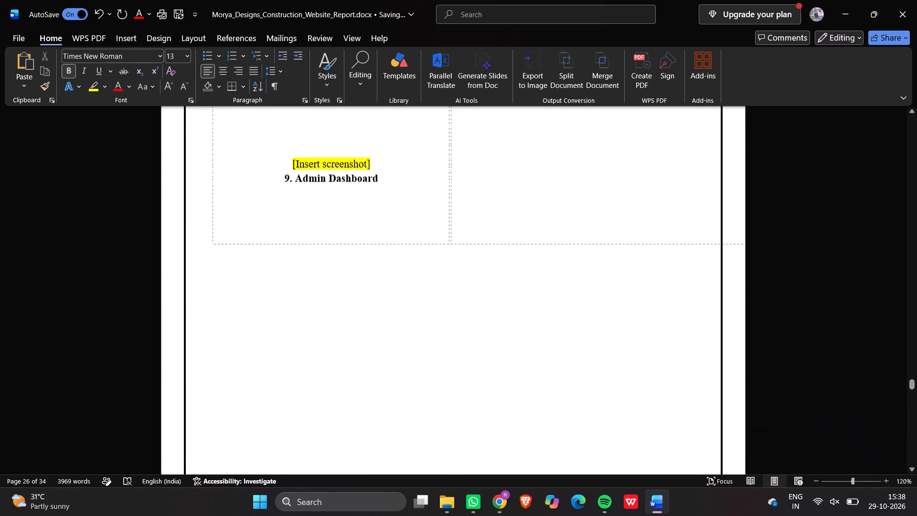
scroll(663, 204, down, 1)
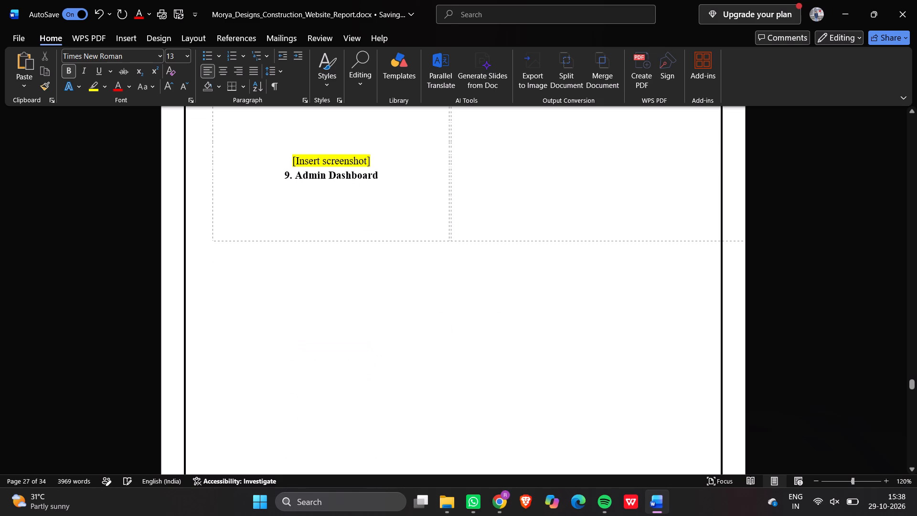
scroll(663, 204, down, 3)
scroll(663, 204, up, 3)
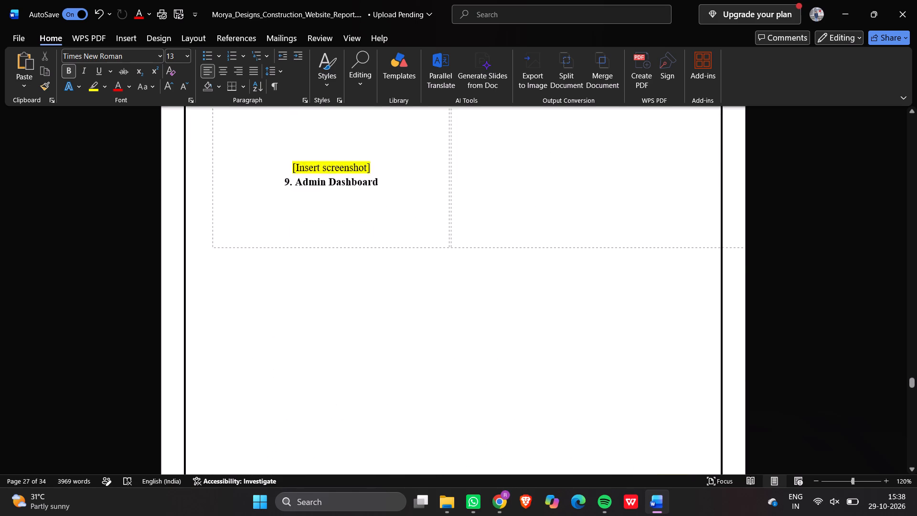
scroll(663, 204, up, 10)
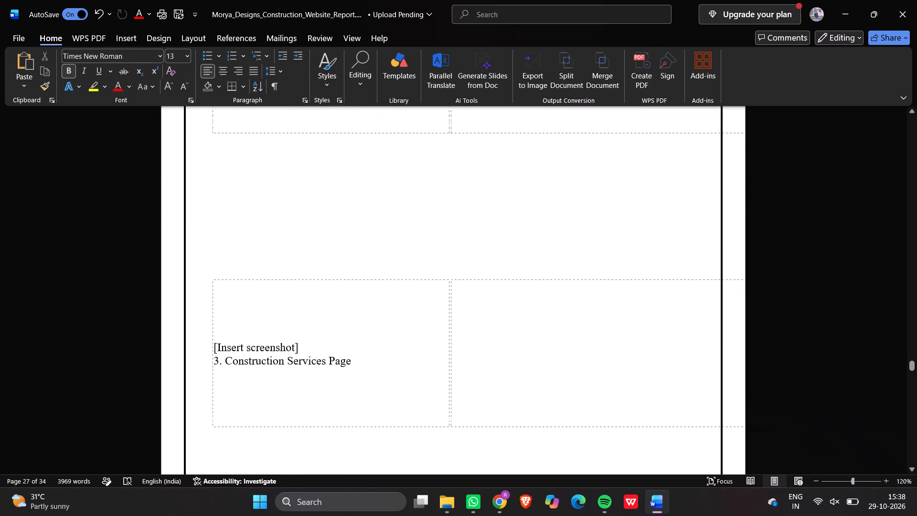
scroll(663, 204, up, 4)
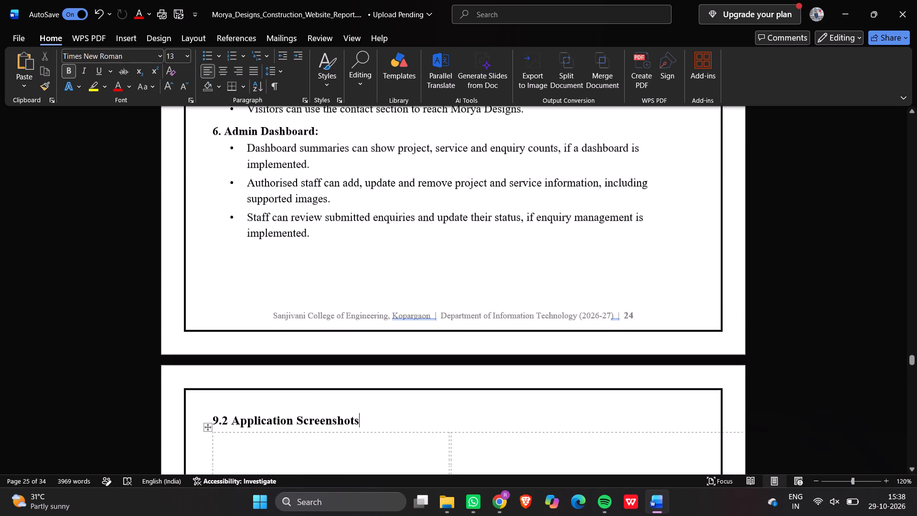
scroll(663, 204, down, 1)
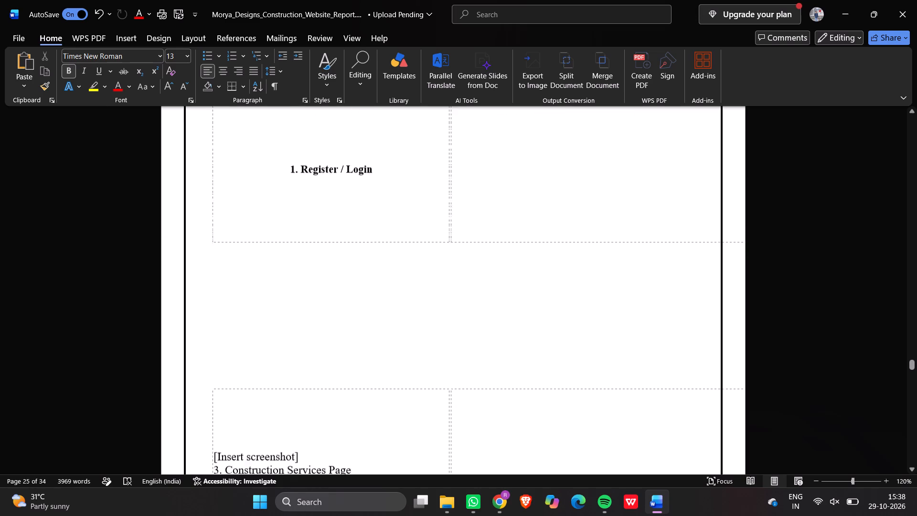
scroll(663, 204, down, 2)
scroll(663, 204, up, 1)
scroll(663, 204, right, 1)
scroll(663, 204, up, 7)
scroll(663, 204, right, 1)
scroll(663, 204, up, 1)
scroll(663, 204, right, 1)
scroll(663, 204, up, 1)
scroll(663, 204, right, 1)
scroll(663, 204, up, 1)
scroll(663, 204, right, 1)
scroll(663, 204, up, 1)
scroll(663, 204, right, 1)
scroll(663, 204, up, 1)
scroll(663, 204, right, 1)
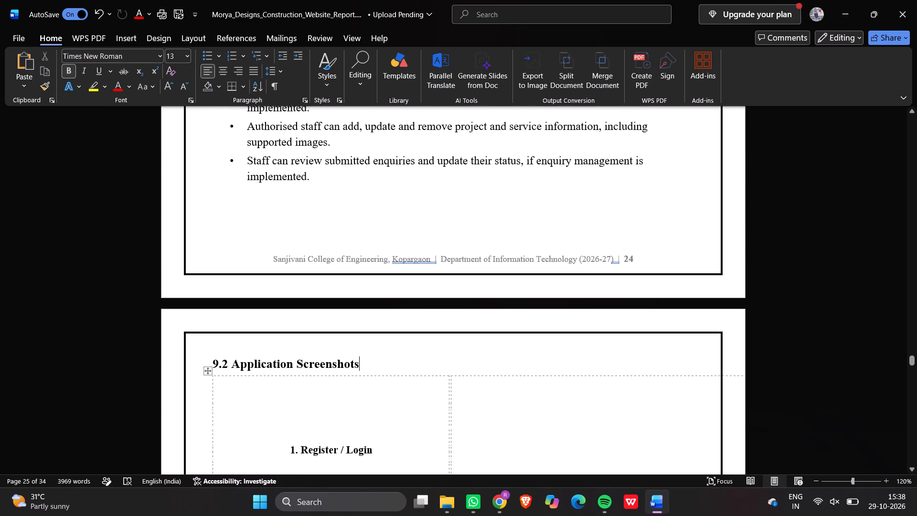
Delete the table column that starts with the Register / Login cell under 9.2 Application Screenshots.
click(448, 376)
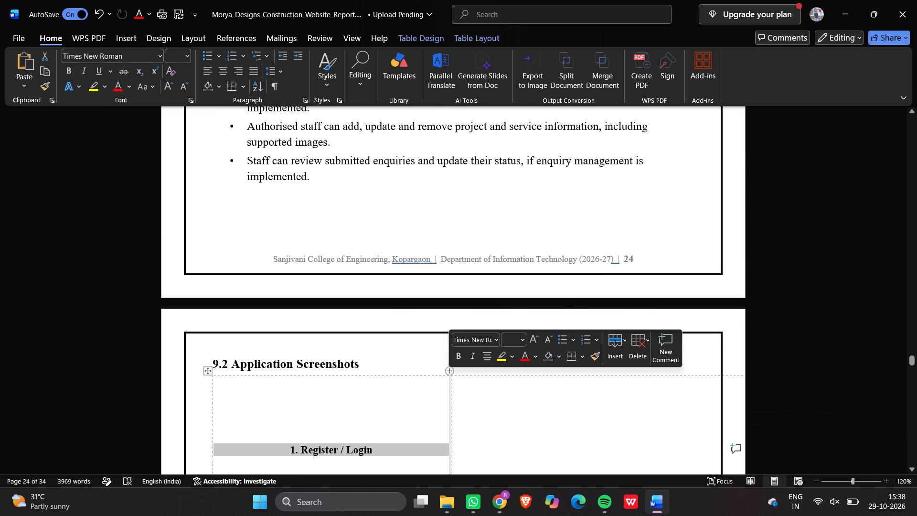
click(633, 343)
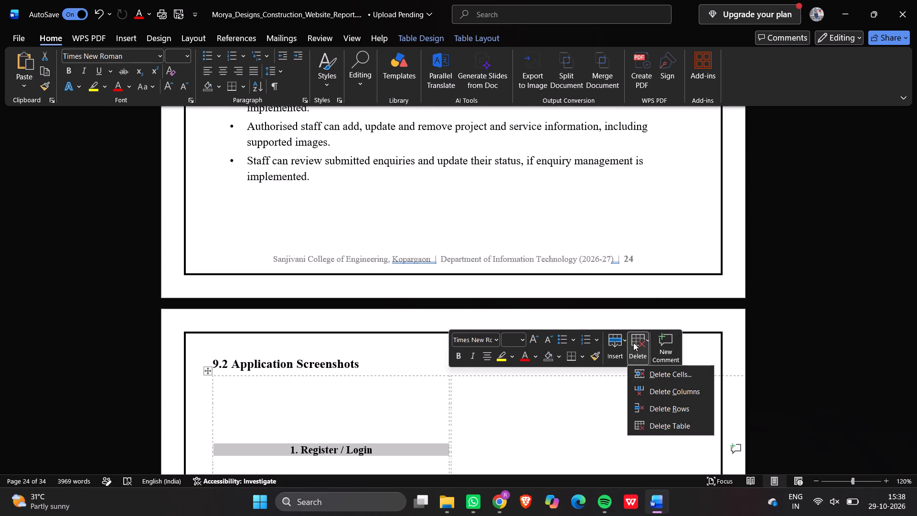
click(678, 391)
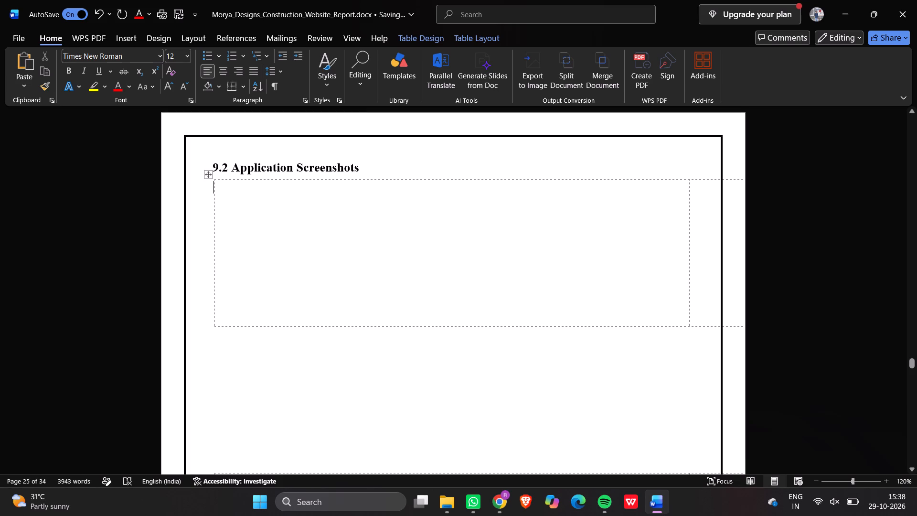
Delete the wide empty column's cells in the 9.2 screenshots table with the shift cells left option.
click(649, 328)
click(367, 181)
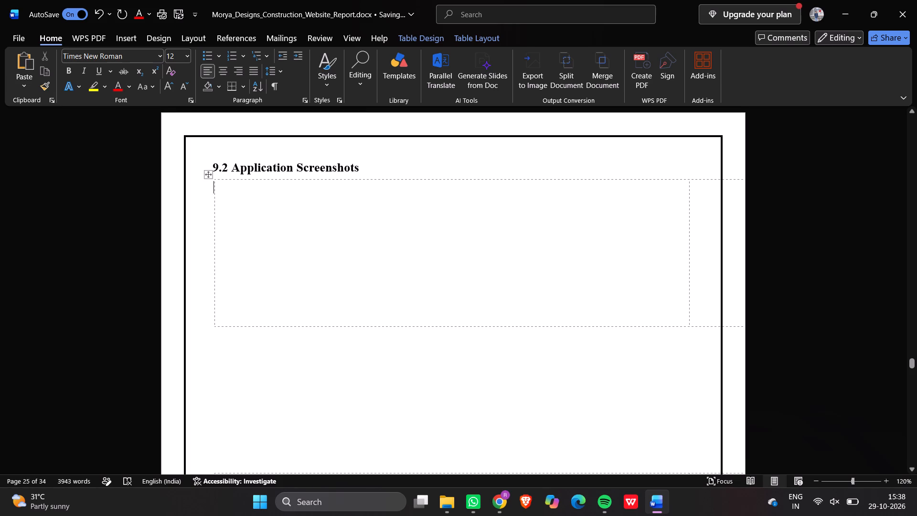
right_click(367, 181)
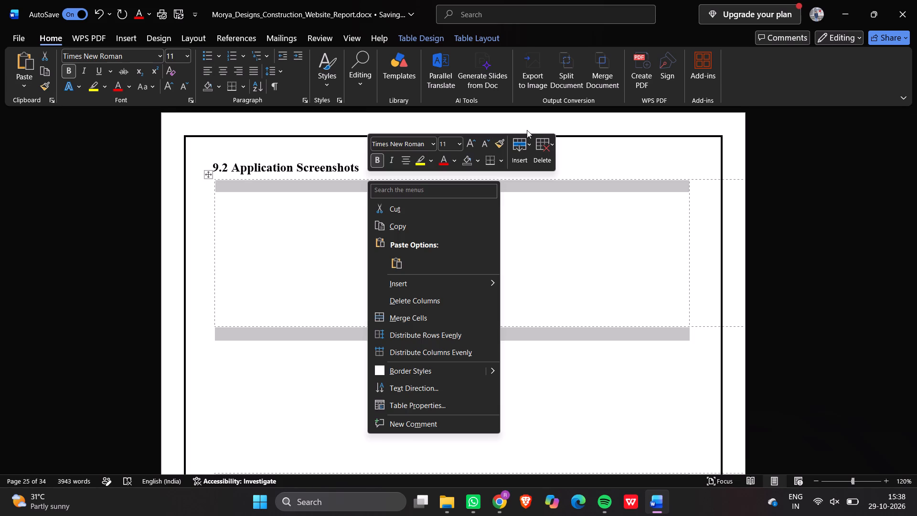
click(547, 140)
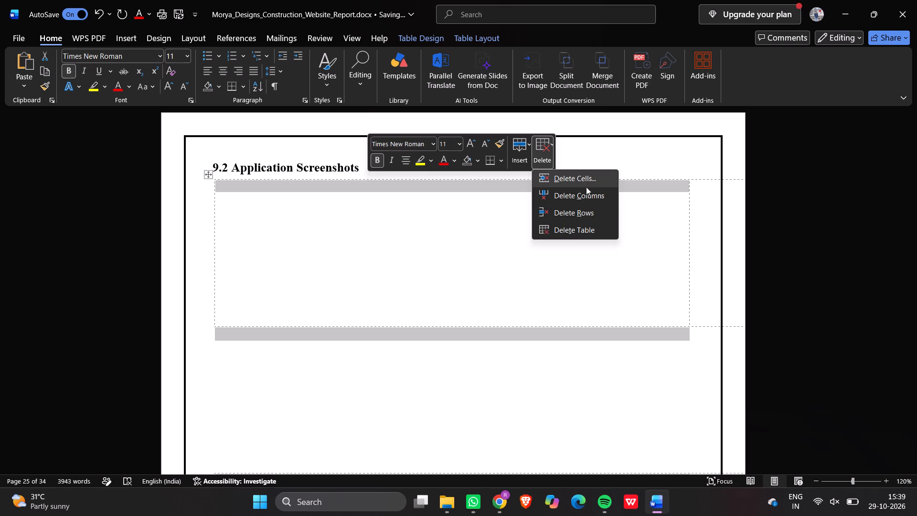
click(588, 183)
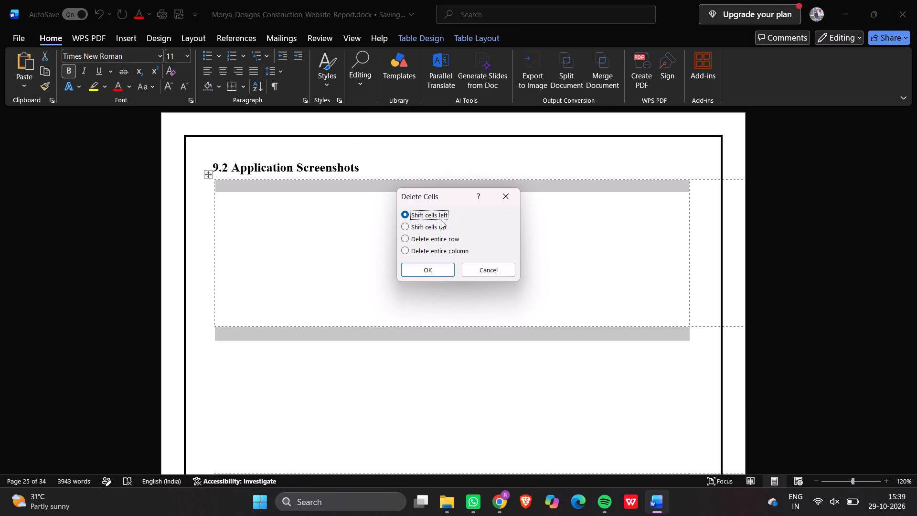
click(444, 265)
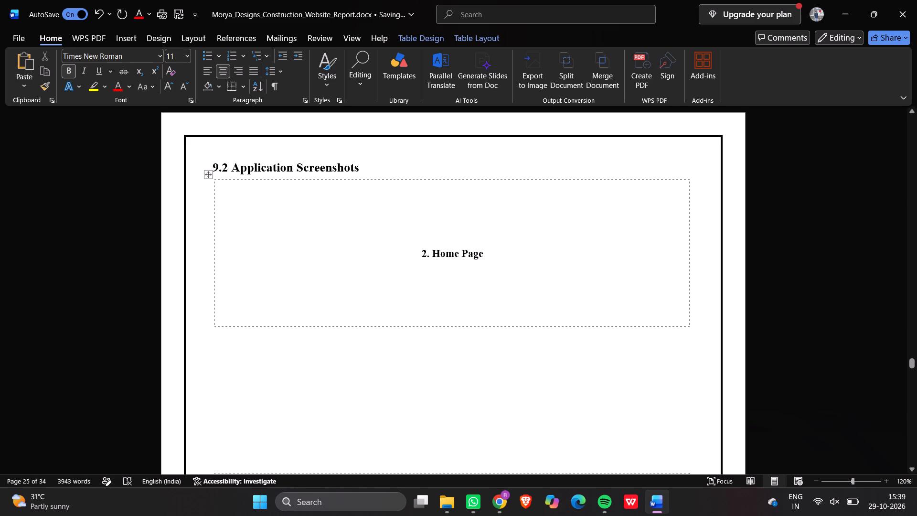
Delete the entire 2. Home Page row from the 9.2 Application Screenshots table.
right_click(346, 183)
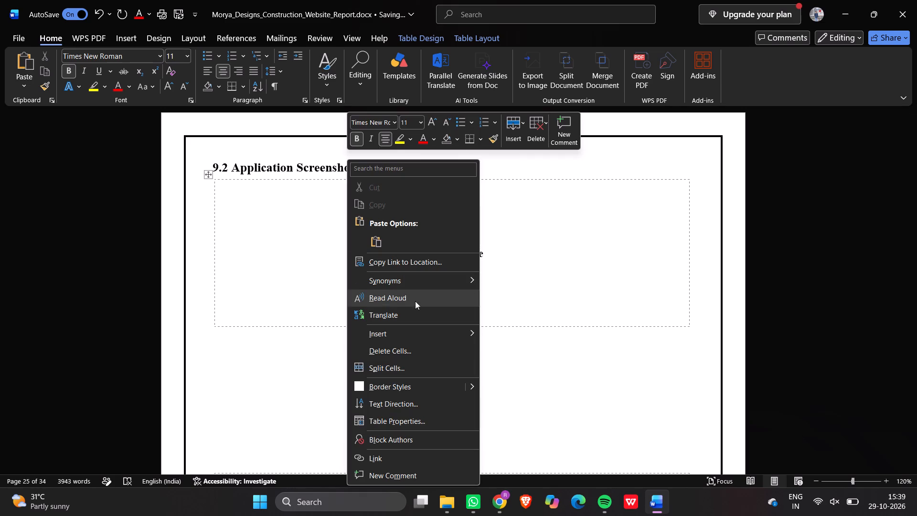
click(536, 125)
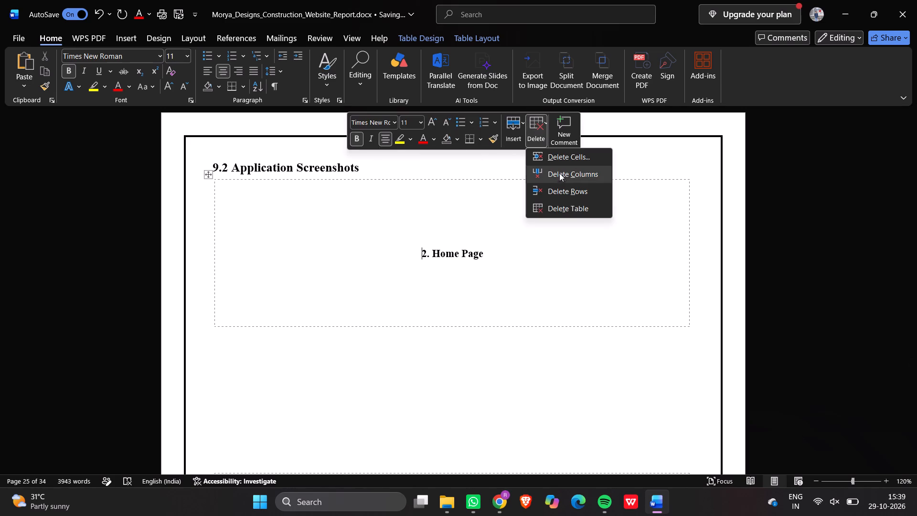
click(596, 161)
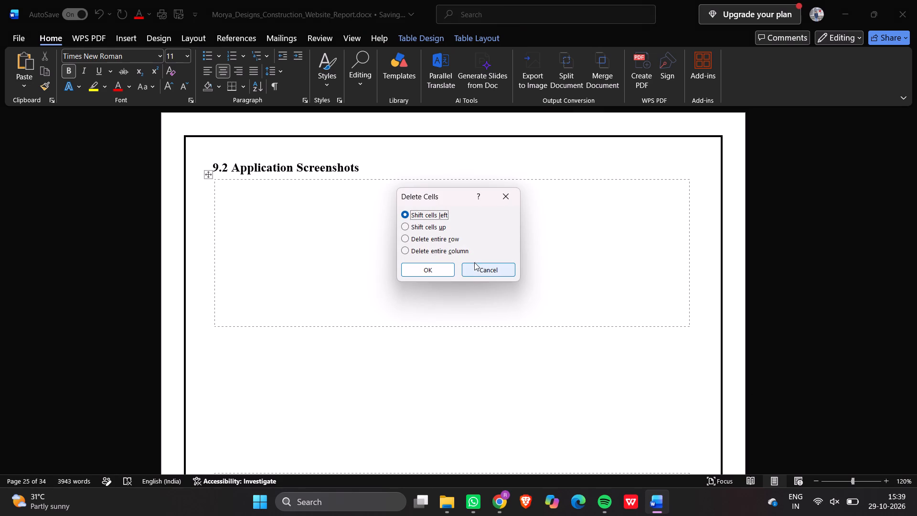
click(452, 241)
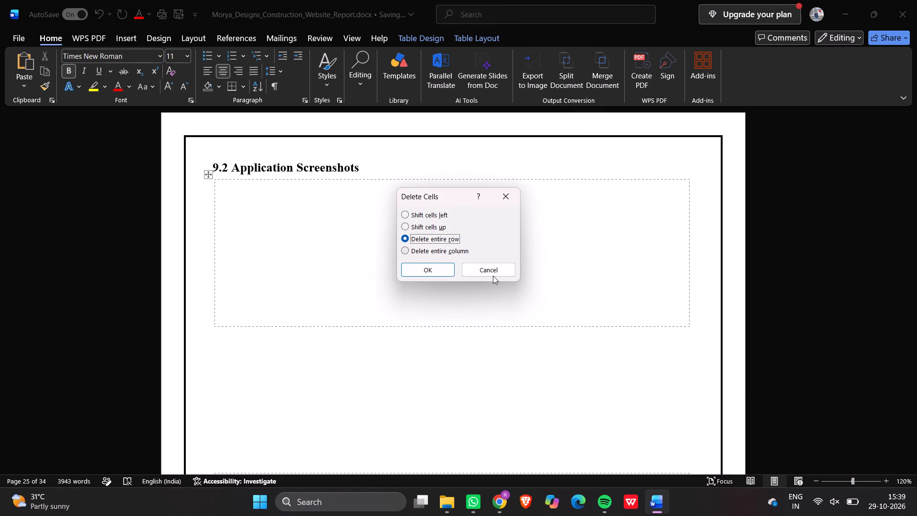
click(443, 271)
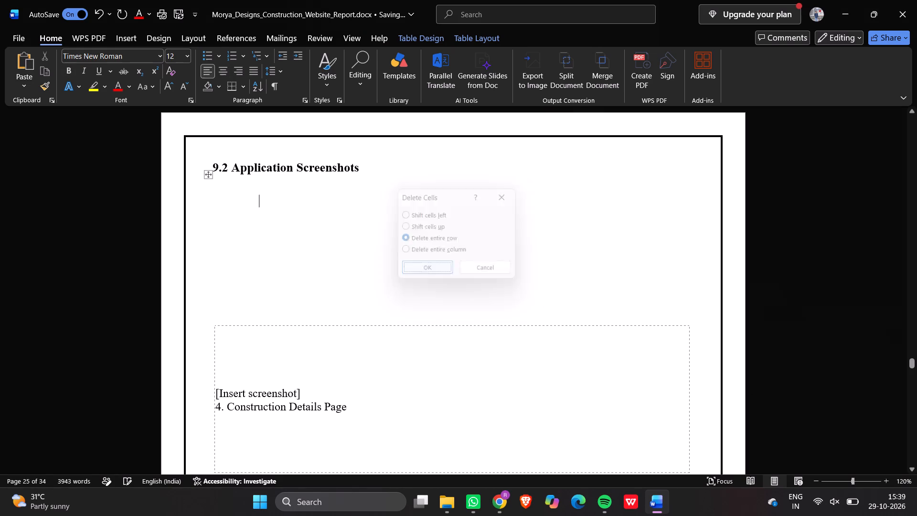
Review the remaining screenshot placeholder cells of the 9.2 table, from Construction Details Page through Profile Page to Chapter 10.
scroll(367, 323, down, 2)
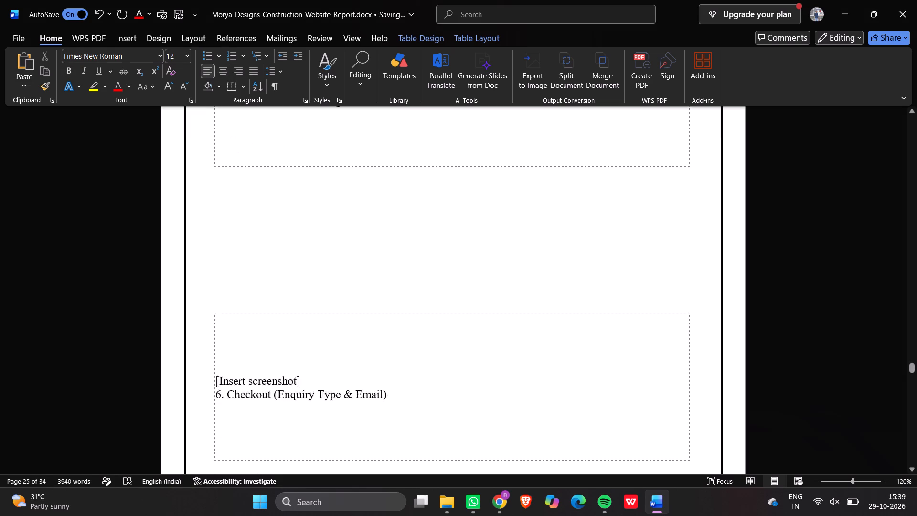
scroll(367, 323, down, 7)
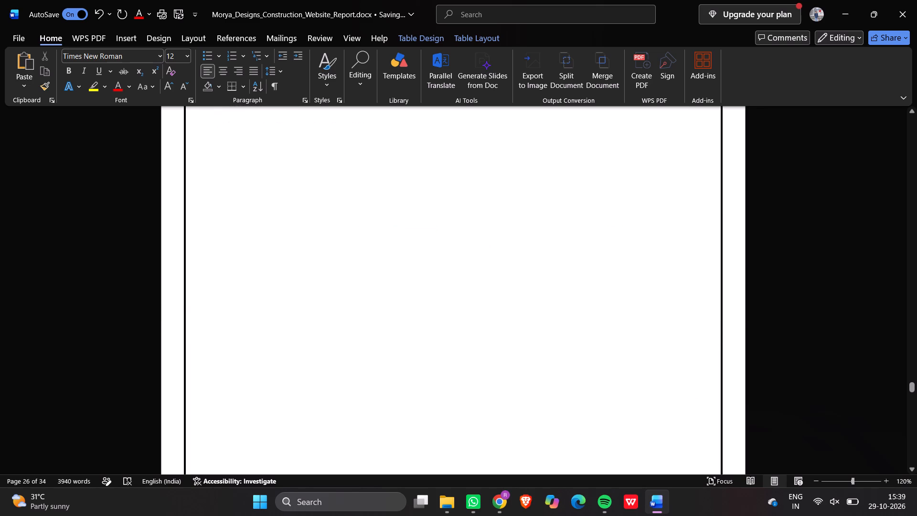
scroll(367, 323, right, 1)
scroll(367, 323, up, 1)
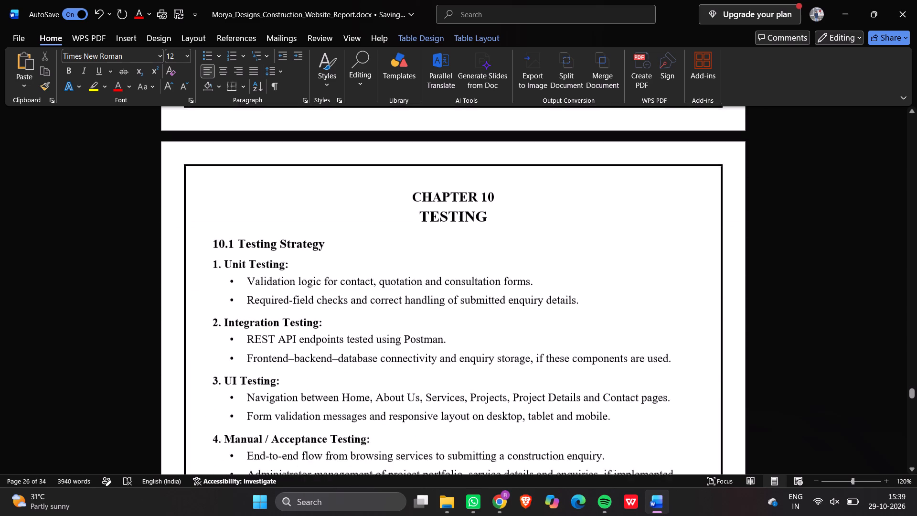
scroll(367, 323, up, 2)
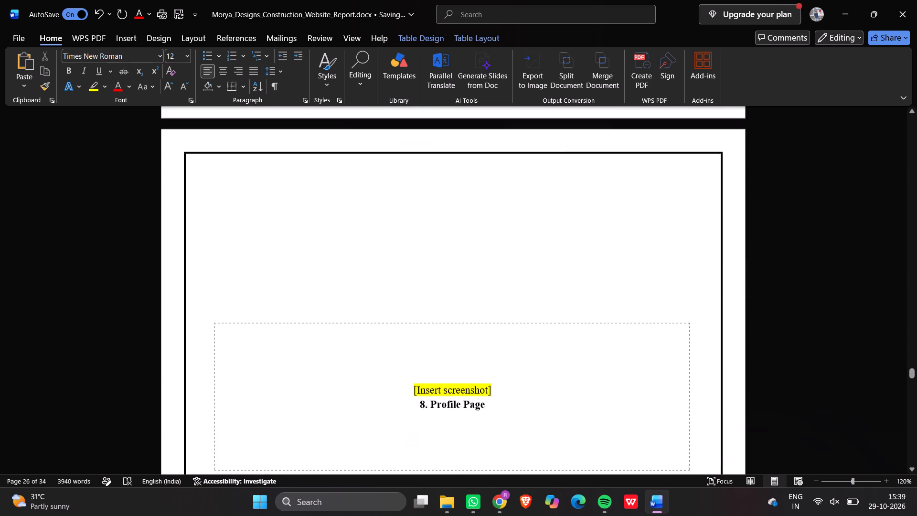
click(325, 310)
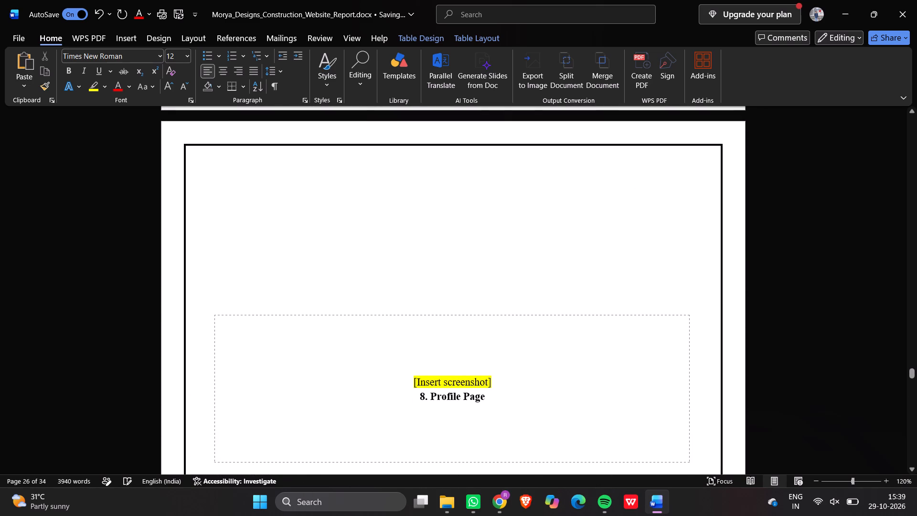
click(325, 318)
scroll(325, 318, up, 4)
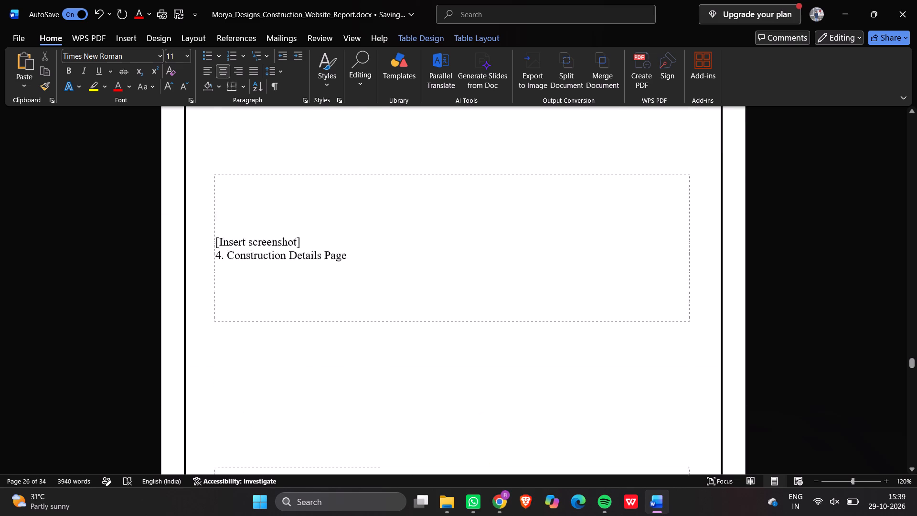
Delete the entire 4. Construction Details Page row from the 9.2 Application Screenshots table.
scroll(325, 318, right, 2)
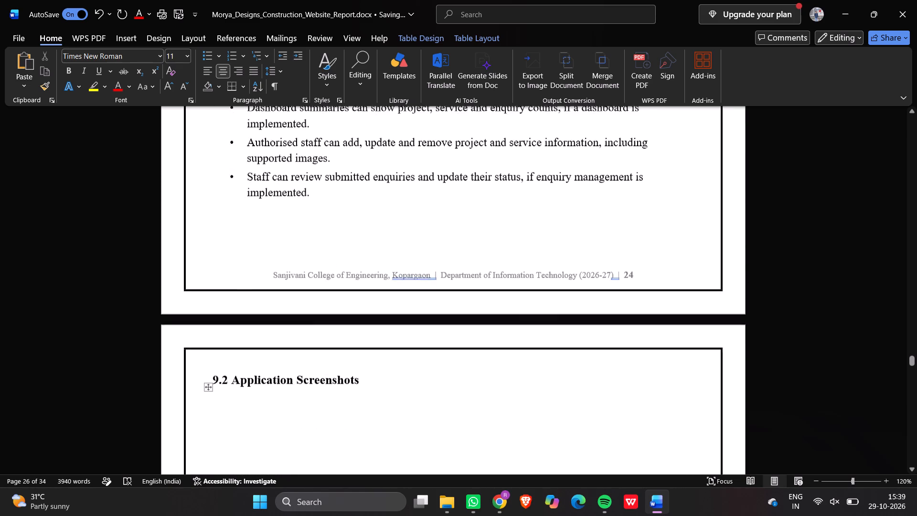
scroll(325, 318, right, 1)
scroll(325, 318, down, 1)
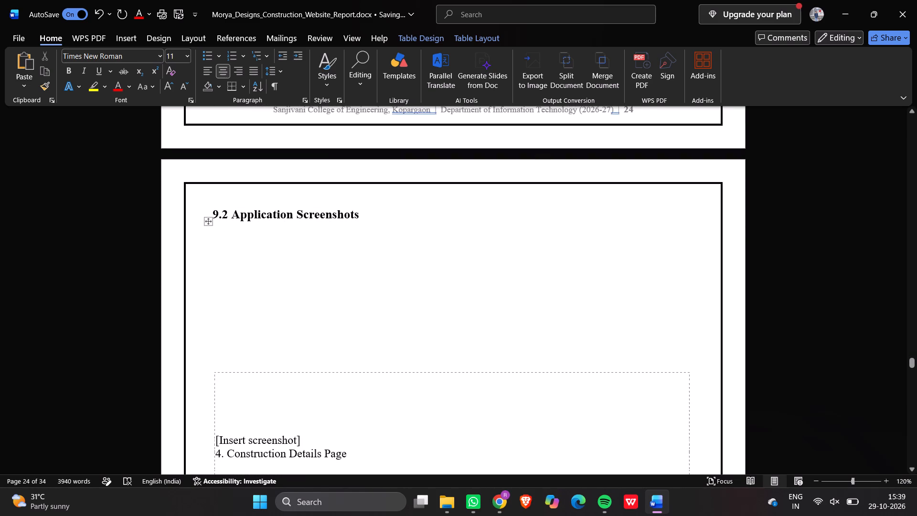
scroll(325, 318, down, 1)
scroll(325, 318, right, 1)
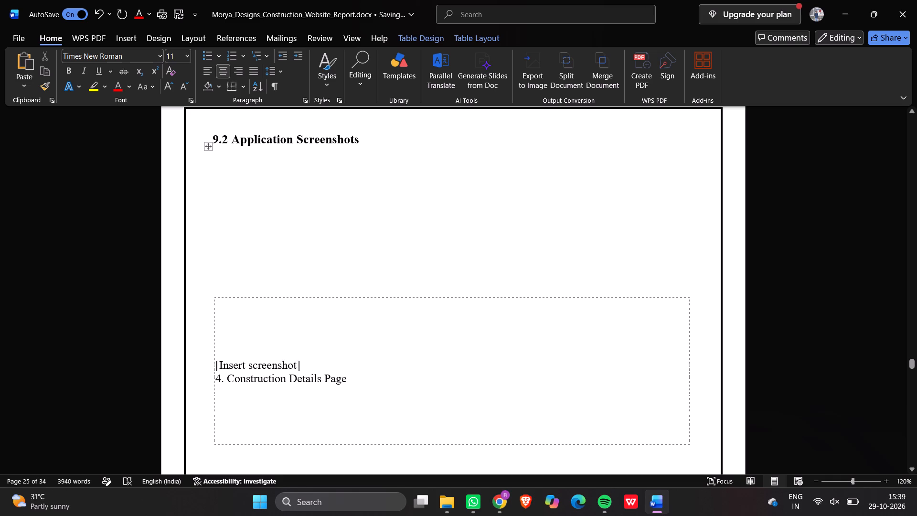
click(230, 296)
click(231, 322)
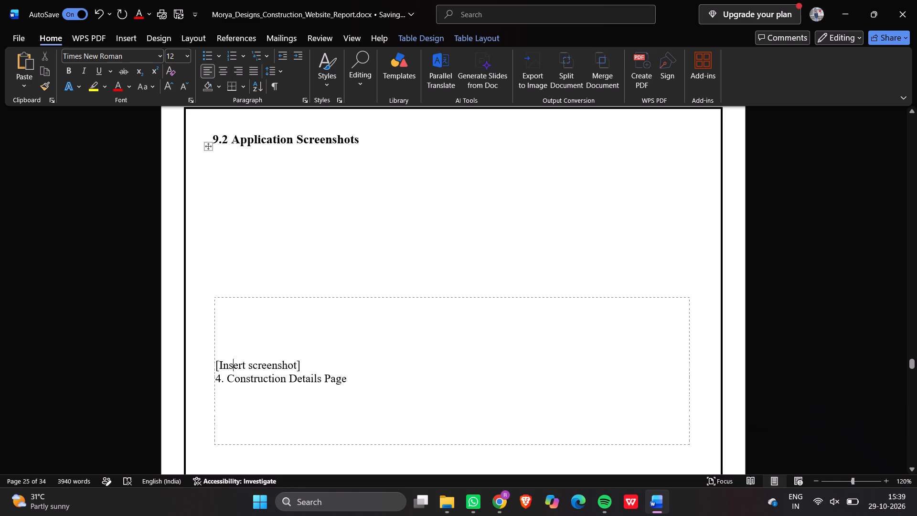
right_click(213, 308)
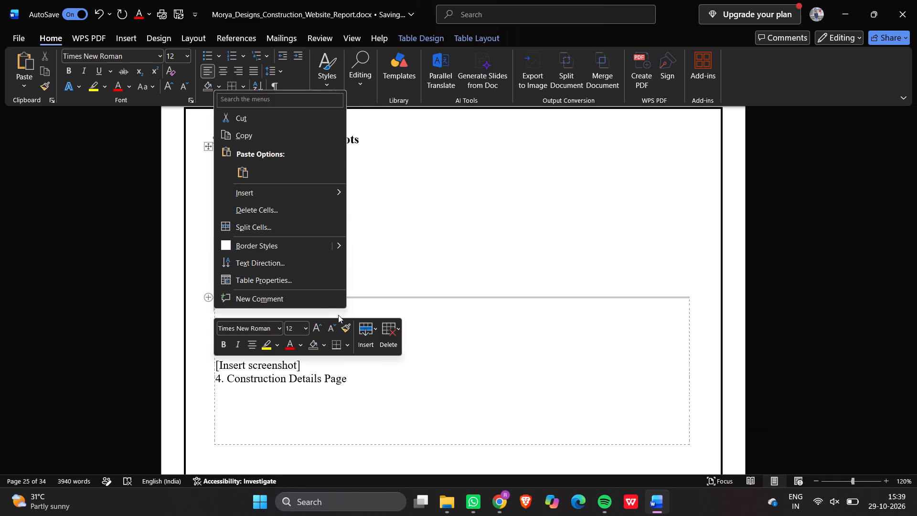
click(393, 343)
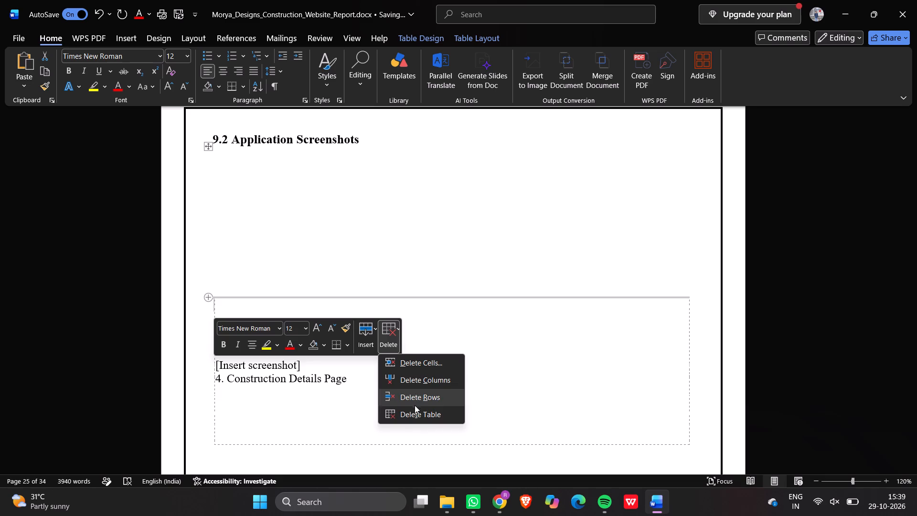
click(426, 392)
Delete the empty row above the 6. Checkout (Enquiry Type & Email) row in the 9.2 screenshots table.
scroll(426, 392, down, 1)
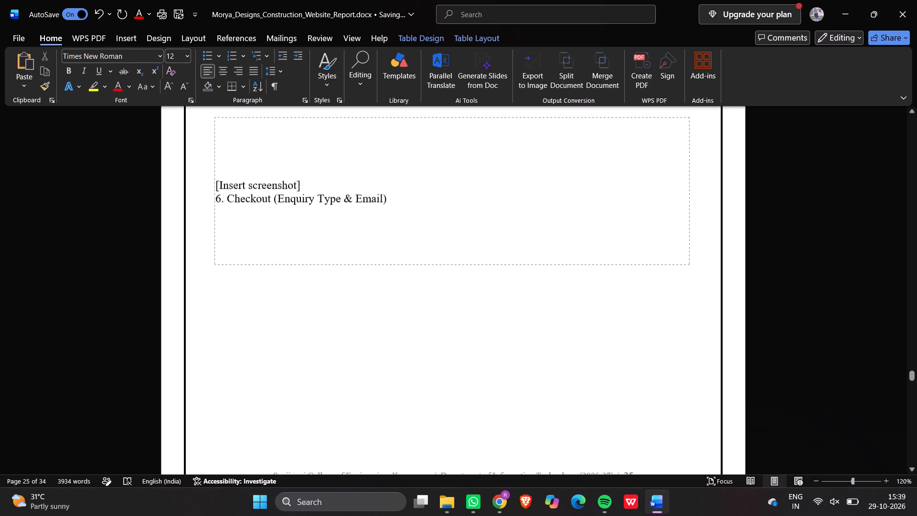
scroll(426, 392, down, 1)
scroll(260, 246, up, 1)
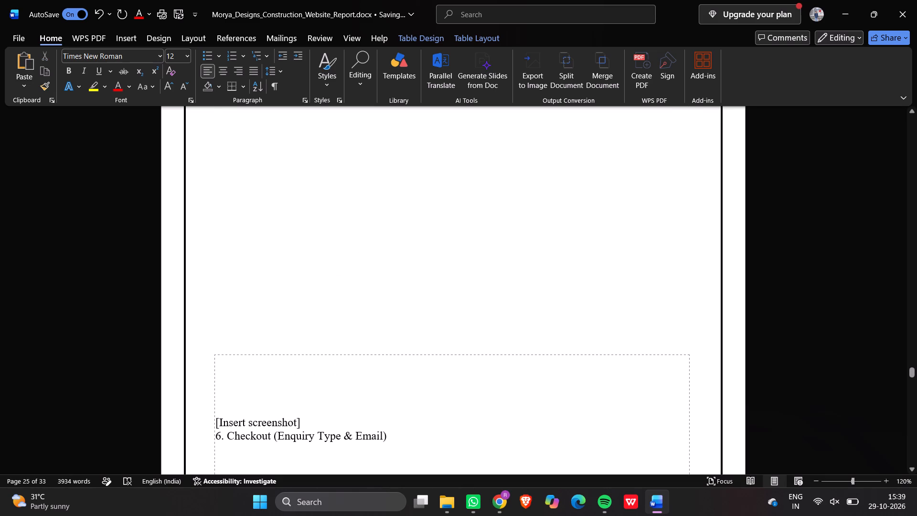
click(216, 355)
right_click(216, 355)
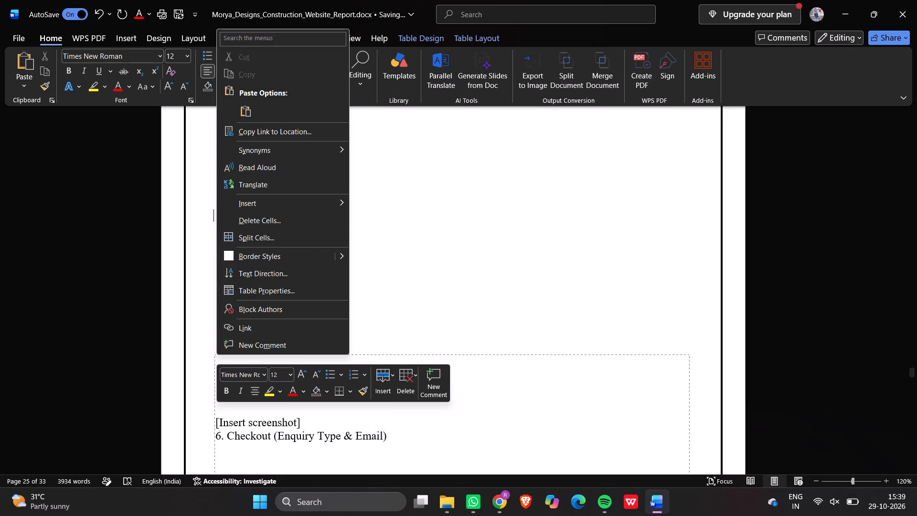
click(406, 374)
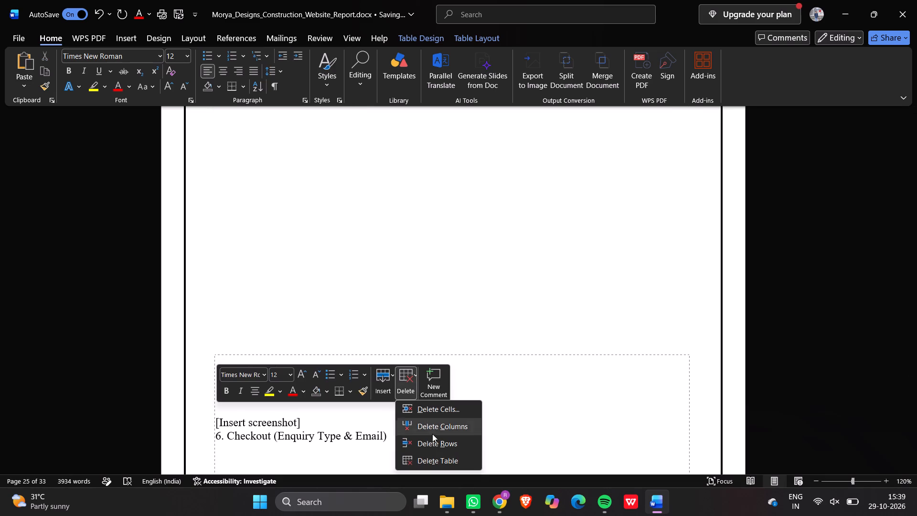
click(437, 451)
Delete the entire 6. Checkout (Enquiry Type & Email) row from the 9.2 screenshots table.
scroll(437, 365, down, 1)
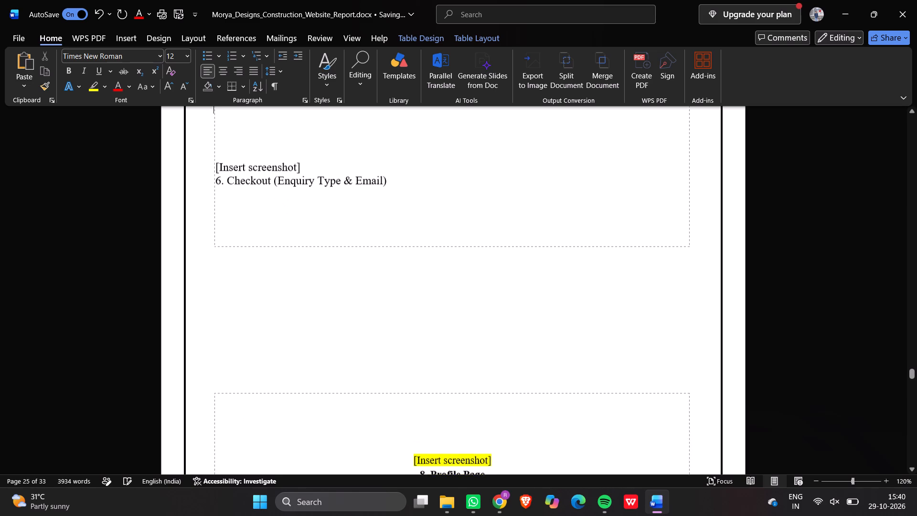
scroll(370, 322, up, 1)
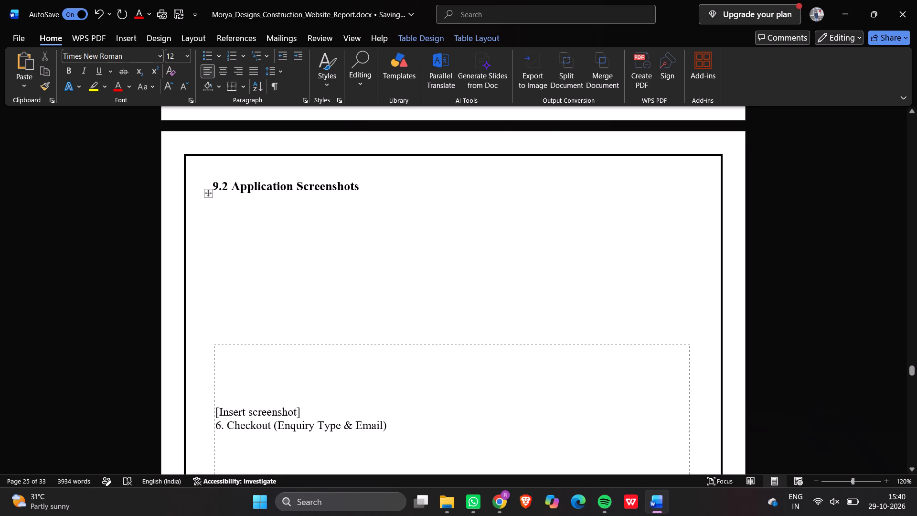
right_click(215, 350)
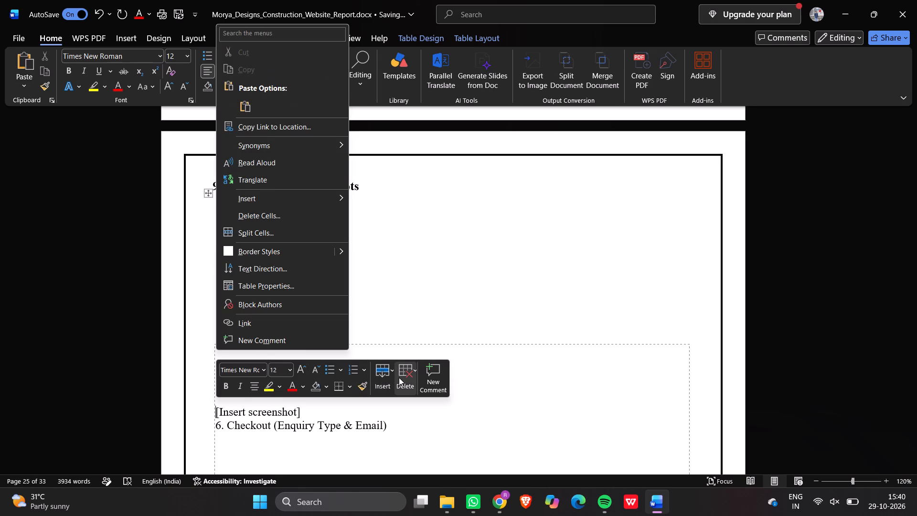
click(399, 377)
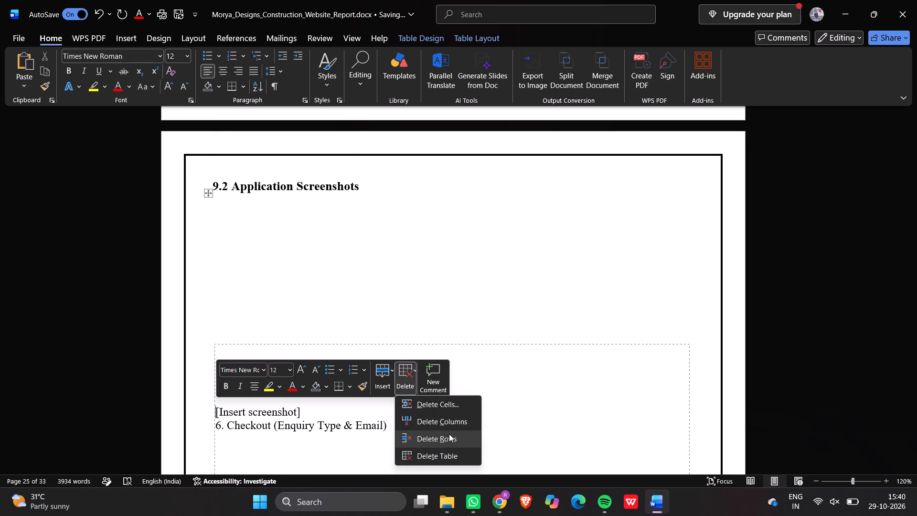
click(449, 434)
Delete the entire 8. Profile Page row from the 9.2 screenshots table.
scroll(449, 434, down, 1)
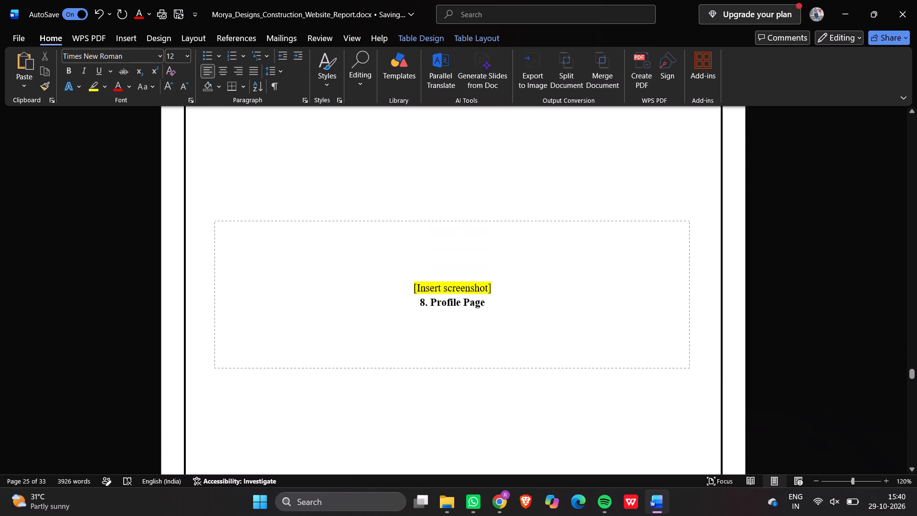
right_click(213, 233)
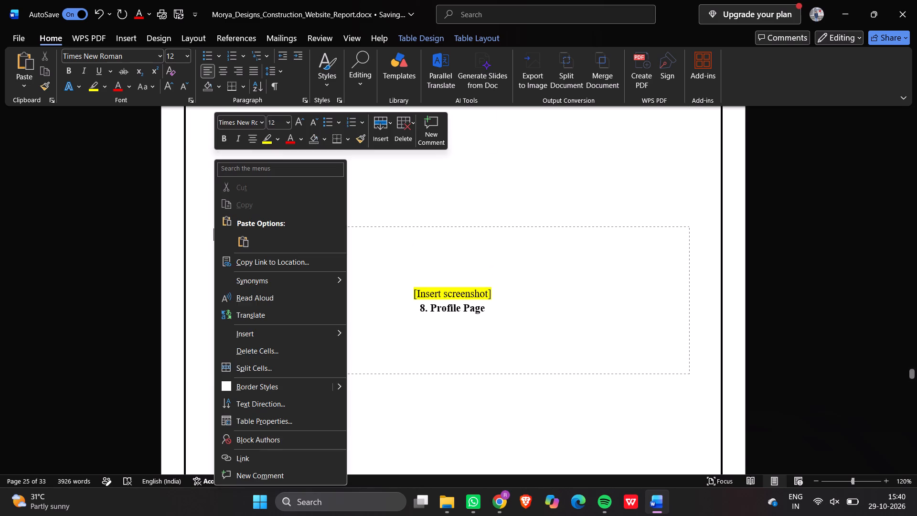
click(404, 121)
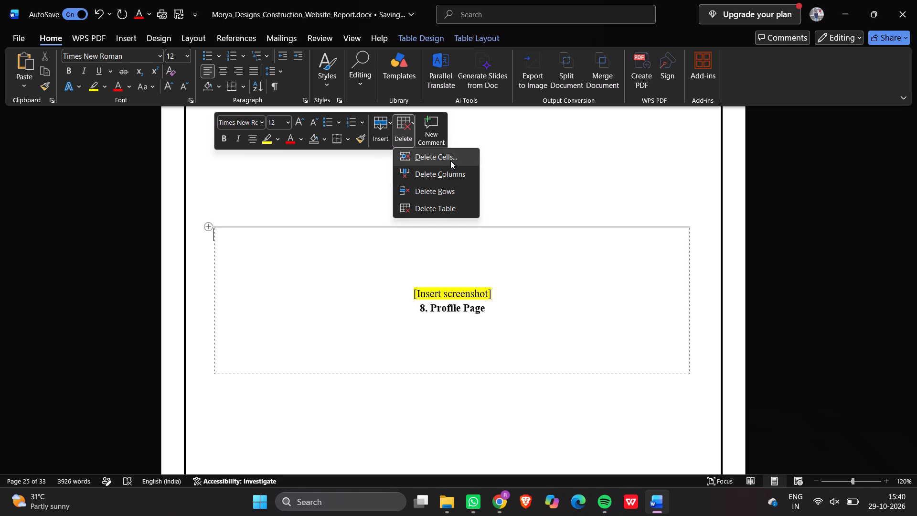
click(444, 189)
Delete the entire 10. Admin Enquiry Management row from the 9.2 screenshots table.
scroll(444, 189, down, 1)
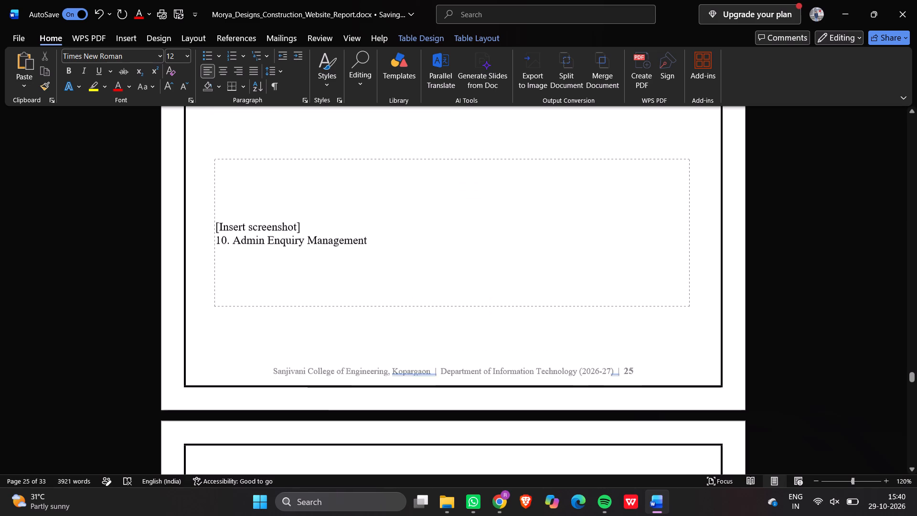
scroll(444, 189, down, 1)
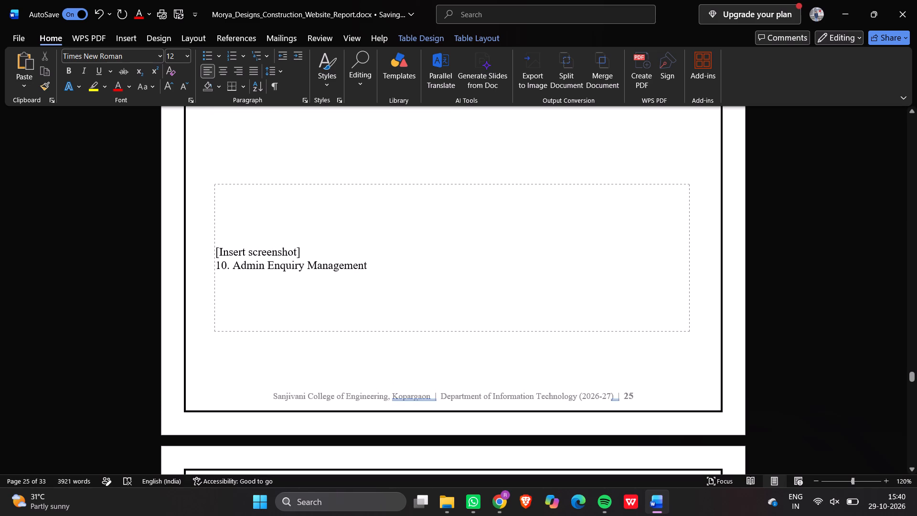
right_click(214, 191)
click(404, 130)
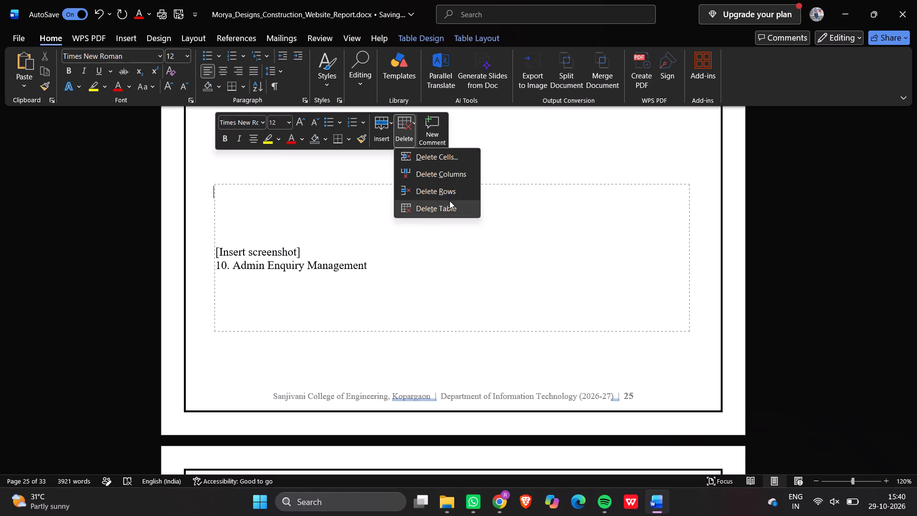
click(448, 193)
Look through the report's closing chapters, from Chapter 10 Testing and its test case table to Chapter 12 References.
scroll(371, 327, down, 2)
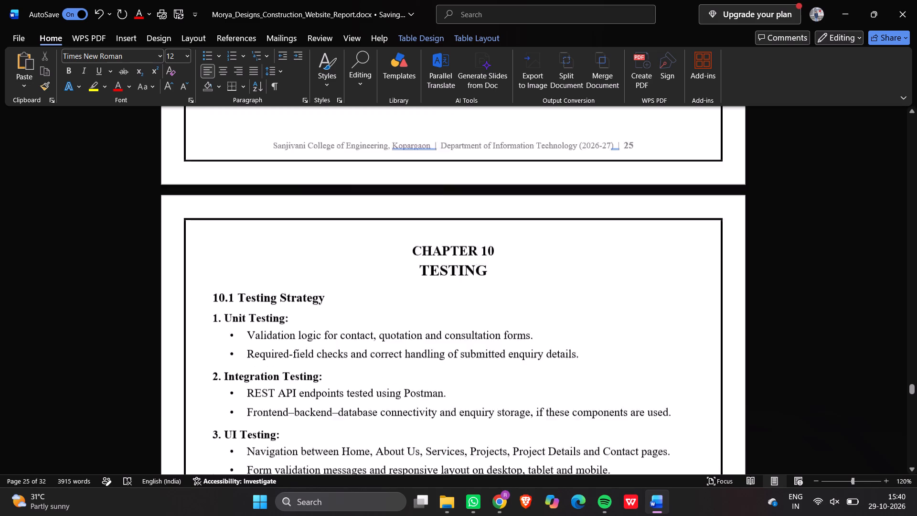
scroll(371, 327, down, 14)
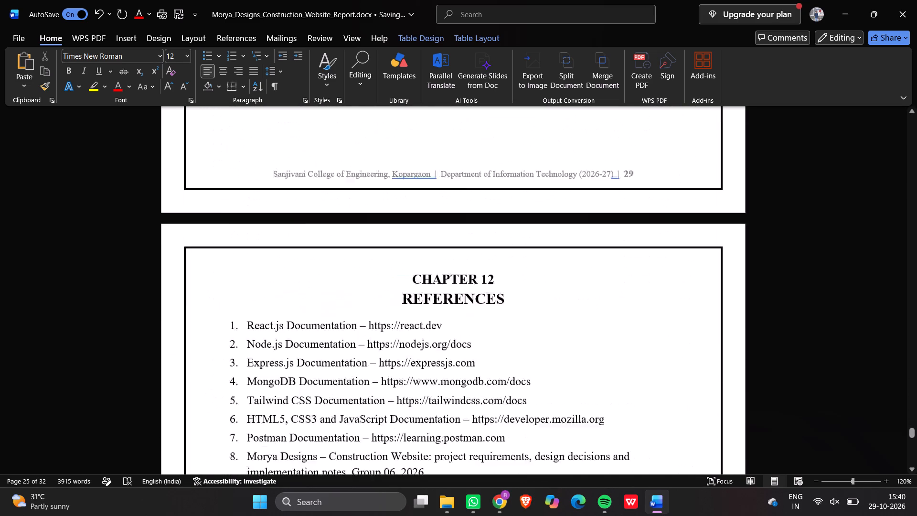
scroll(371, 327, down, 4)
scroll(371, 327, up, 14)
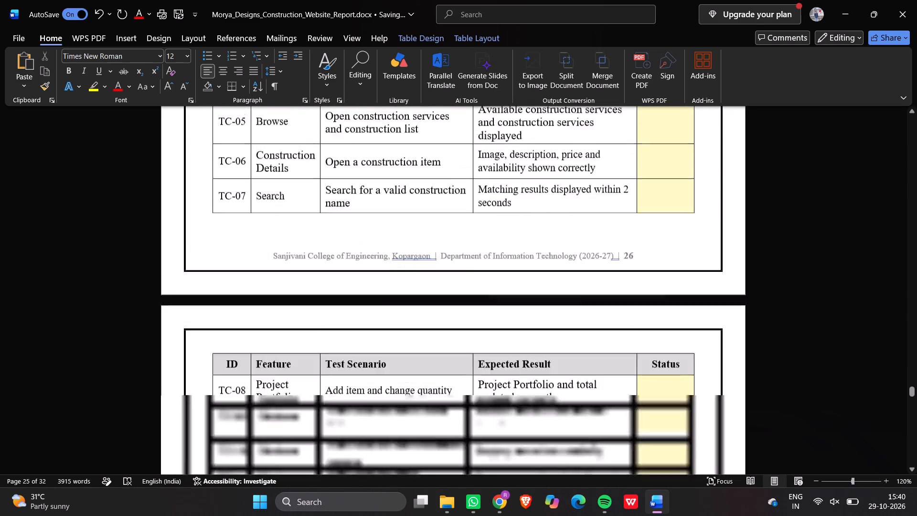
scroll(371, 327, up, 6)
Review Chapters 7 to 11, including the 8.4 Design Screens / Wireframes and 9.2 Application Screenshots pages.
scroll(371, 327, down, 2)
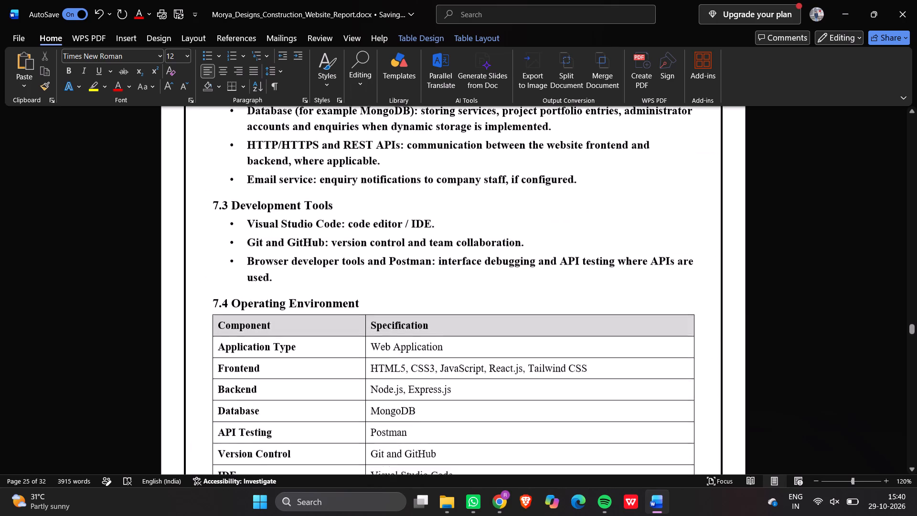
scroll(371, 327, down, 10)
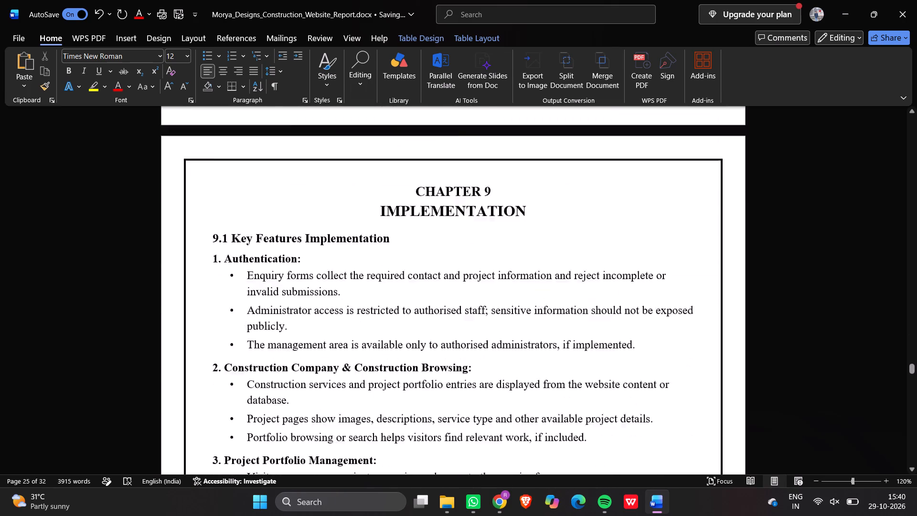
scroll(371, 327, up, 5)
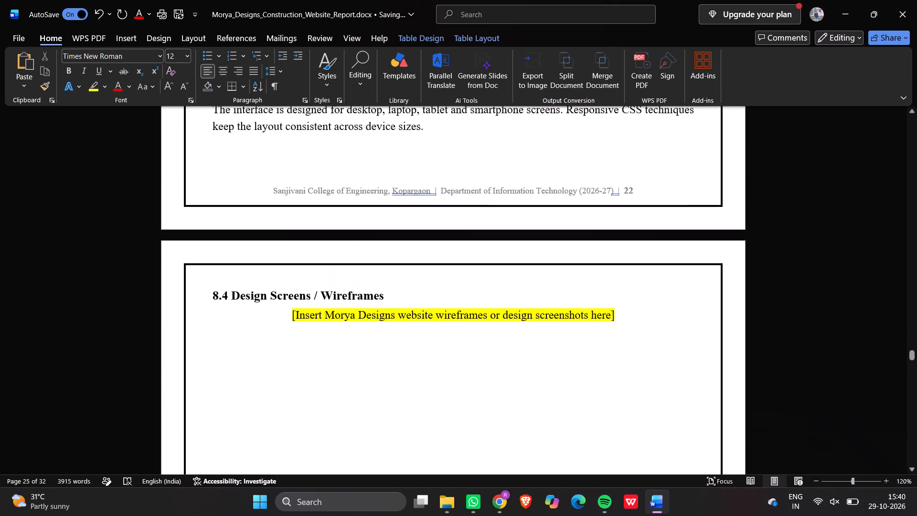
scroll(371, 327, up, 1)
scroll(371, 327, down, 3)
scroll(371, 327, up, 1)
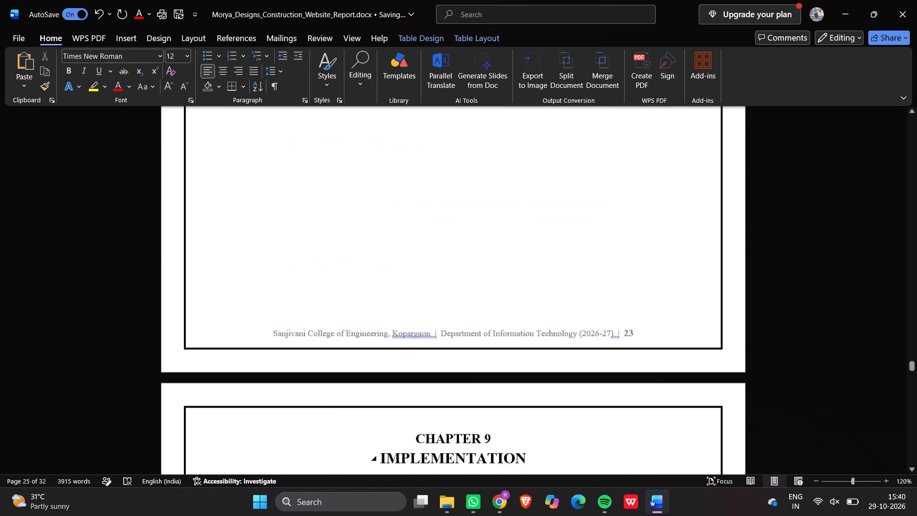
scroll(371, 327, up, 1)
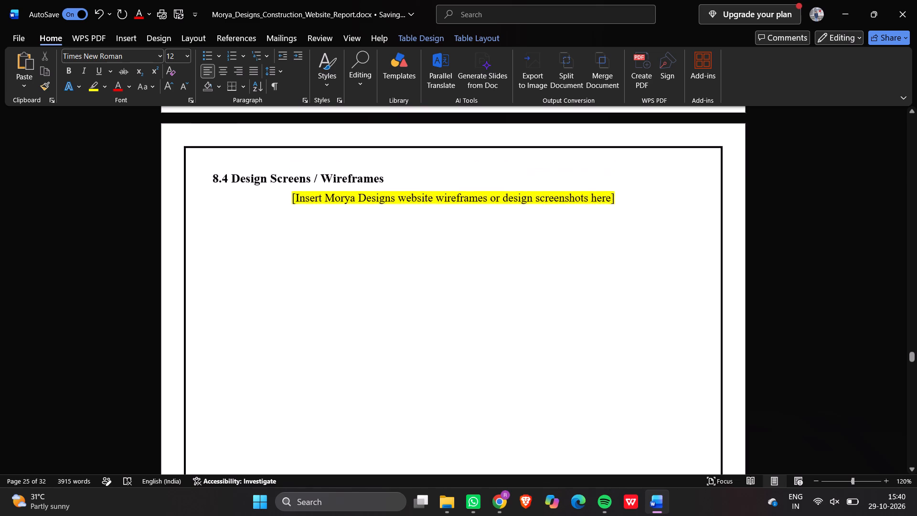
scroll(371, 327, up, 6)
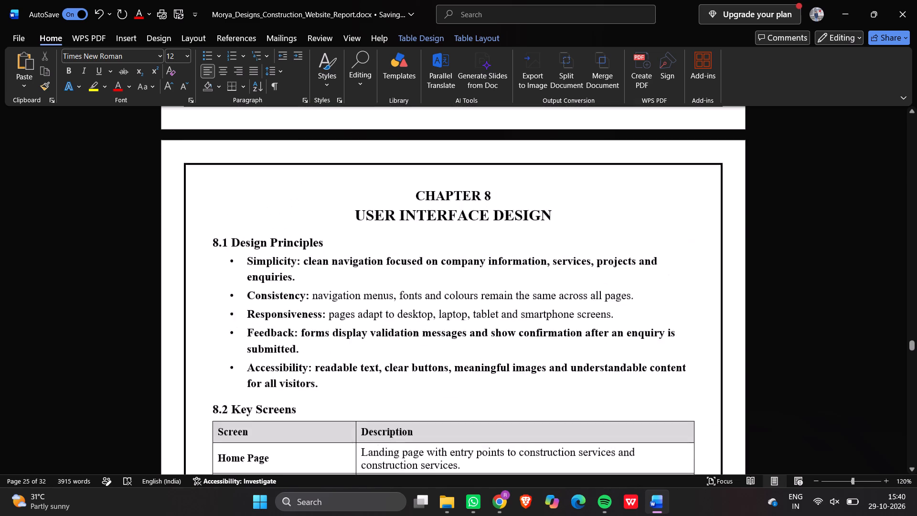
scroll(371, 327, up, 5)
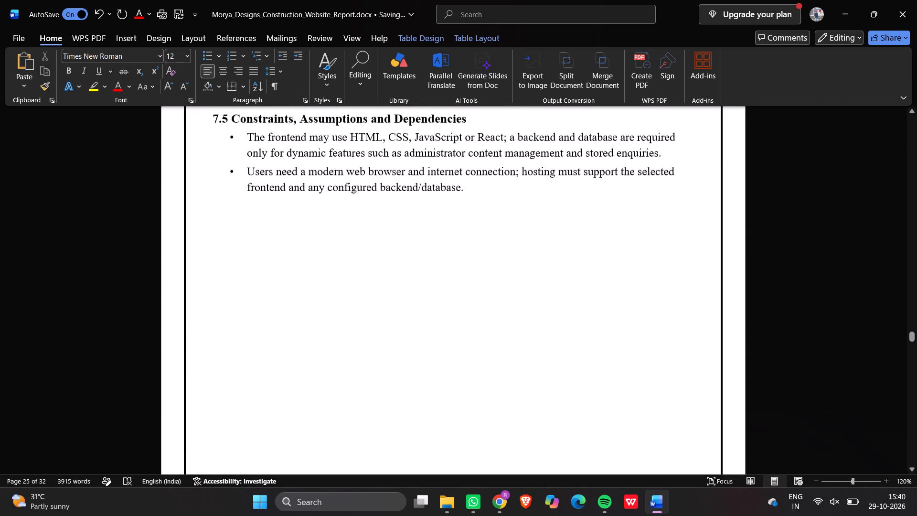
scroll(371, 327, up, 8)
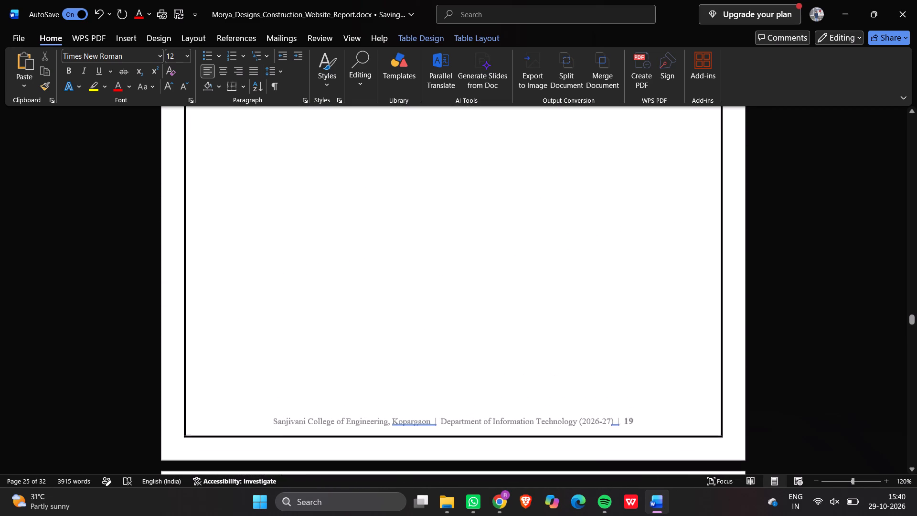
scroll(371, 327, right, 1)
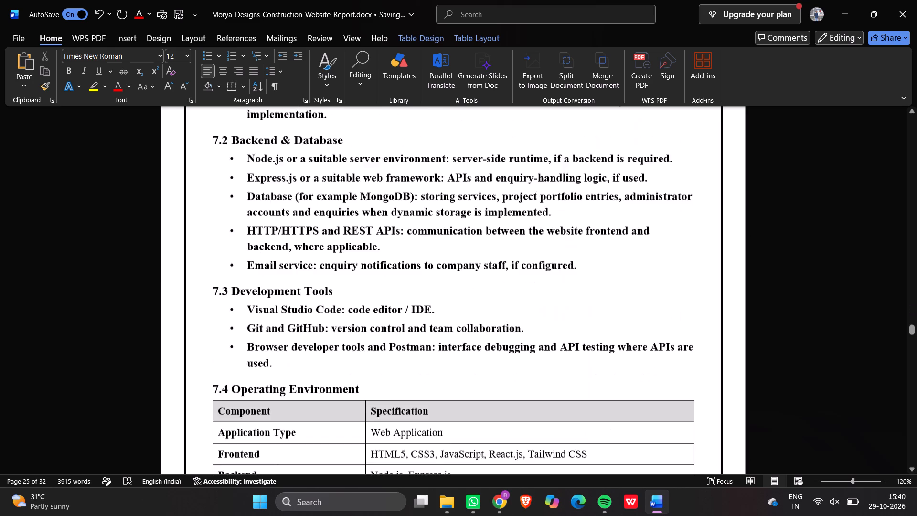
scroll(371, 327, down, 13)
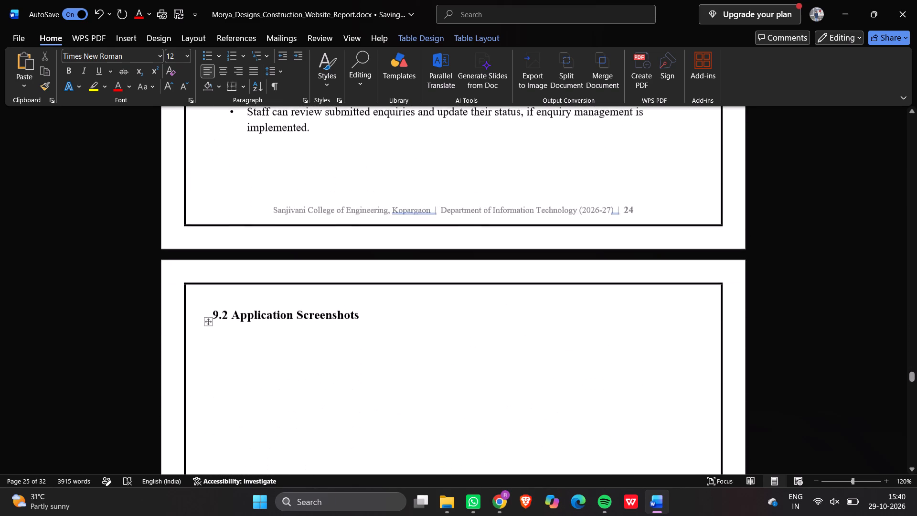
scroll(371, 327, down, 5)
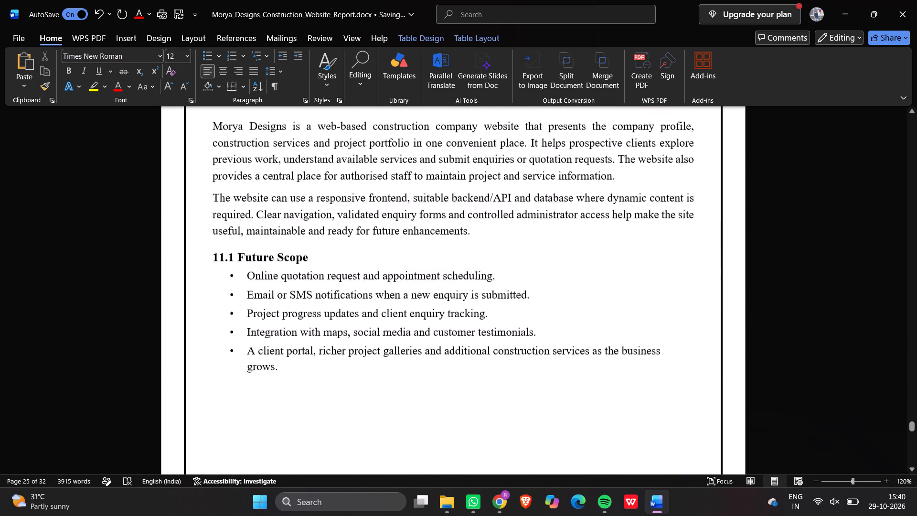
scroll(371, 327, down, 2)
scroll(371, 327, up, 20)
scroll(371, 327, up, 15)
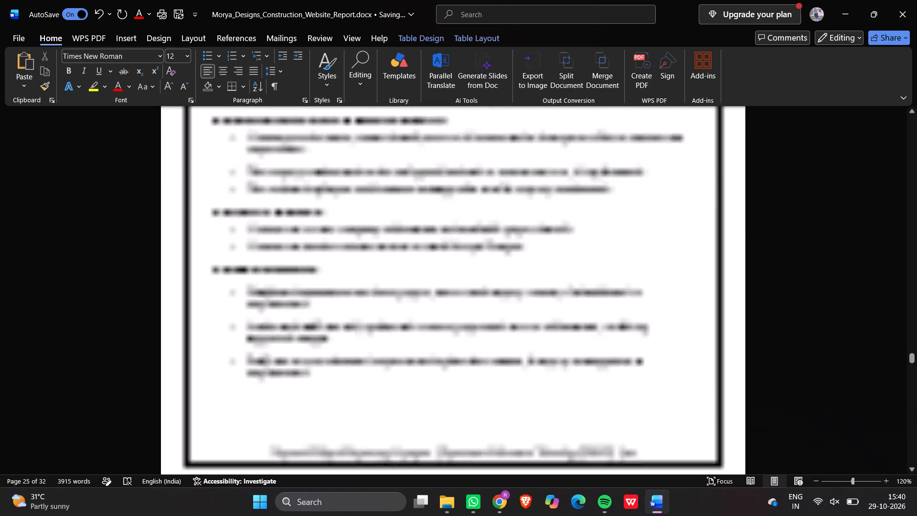
Look through the report from the certificate page to the use case and activity diagrams in section 6.5 System Models and Diagrams.
scroll(371, 327, up, 13)
scroll(371, 327, down, 7)
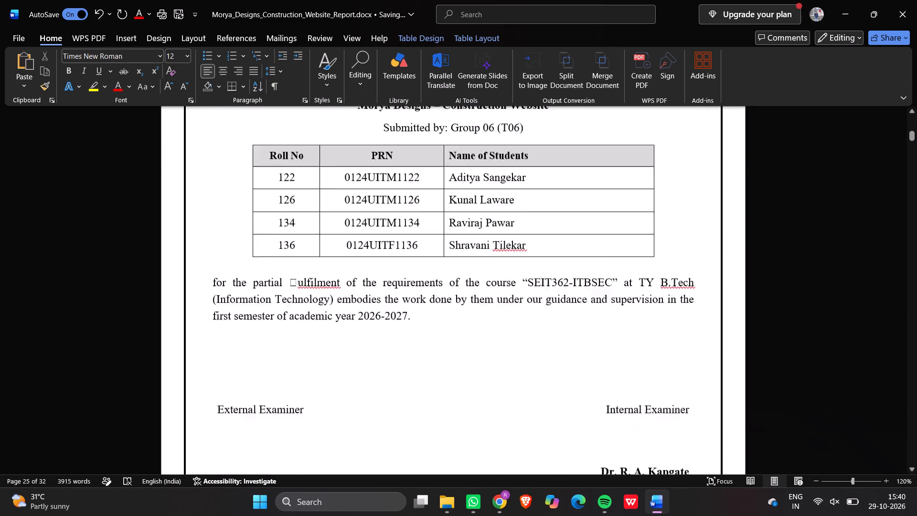
scroll(371, 327, down, 6)
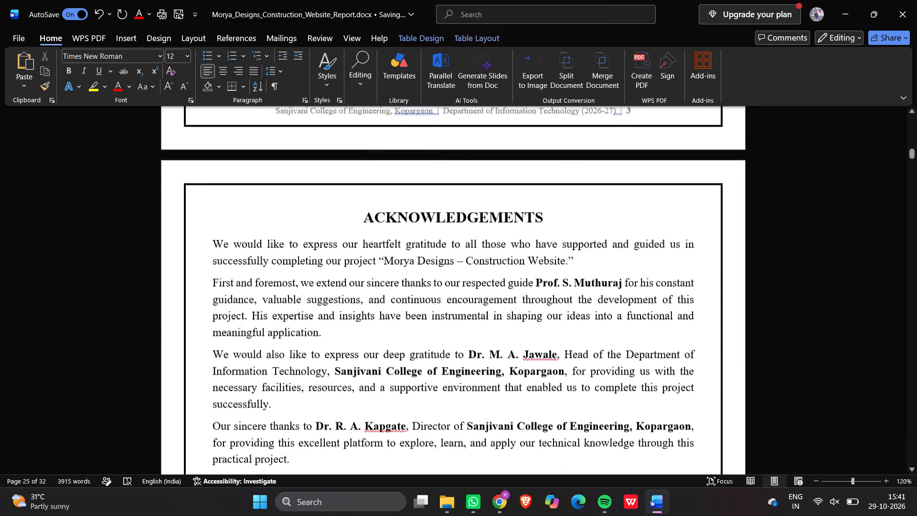
scroll(371, 327, down, 7)
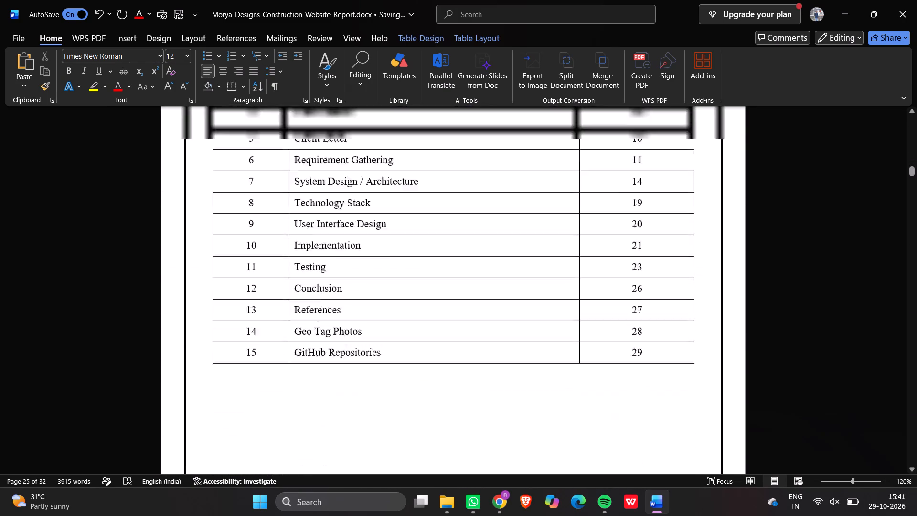
scroll(371, 327, down, 10)
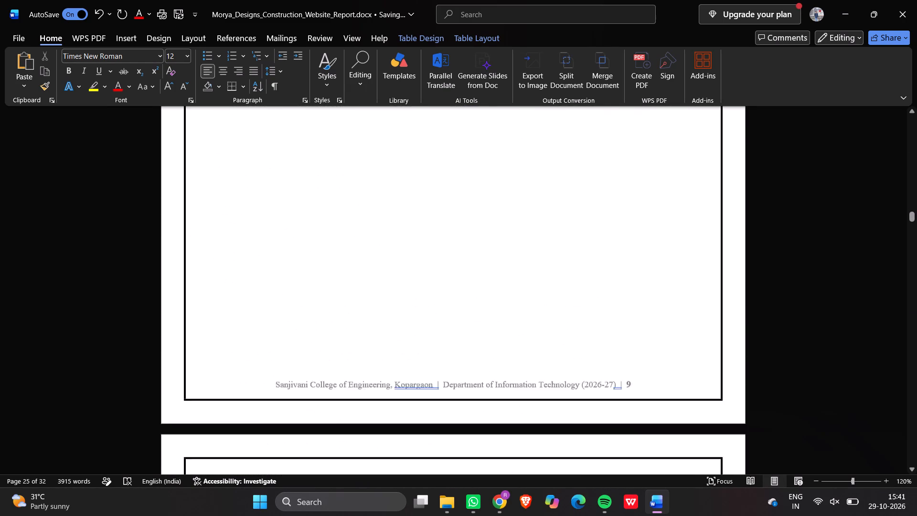
scroll(371, 327, down, 2)
scroll(371, 327, up, 3)
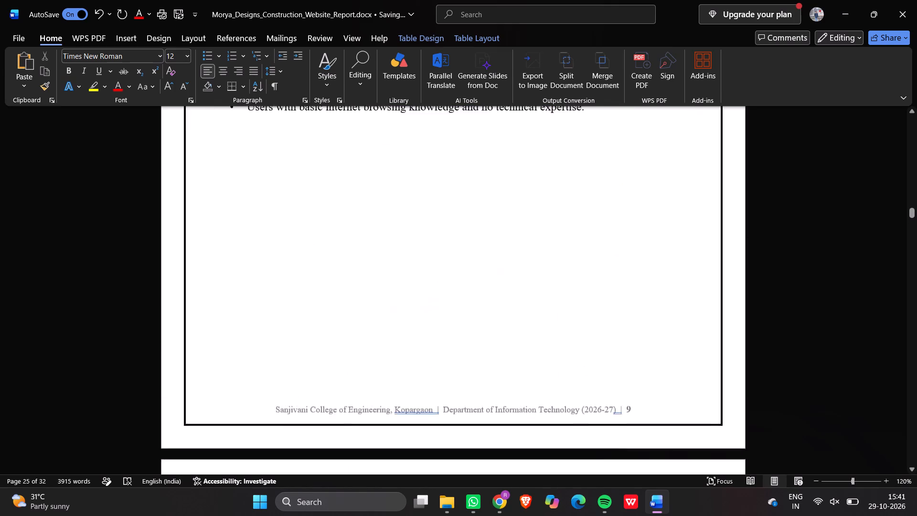
scroll(371, 327, up, 2)
scroll(371, 327, down, 6)
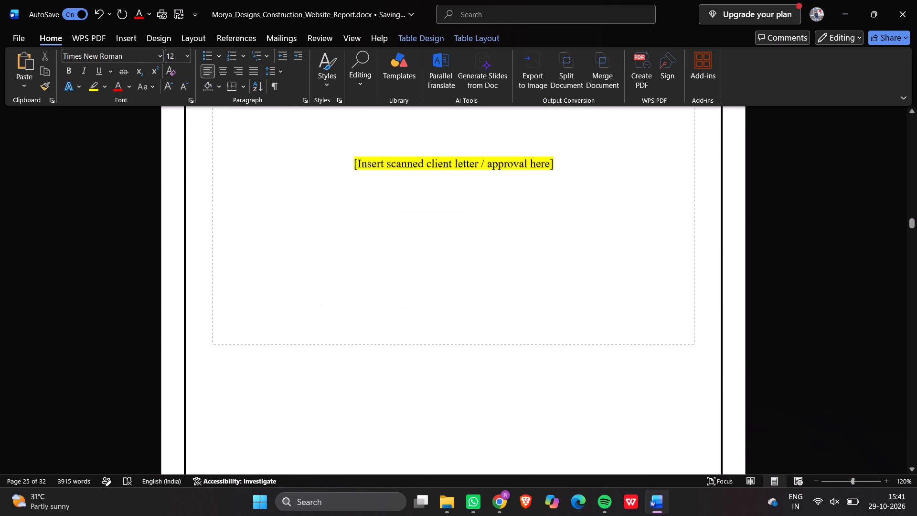
scroll(371, 327, down, 6)
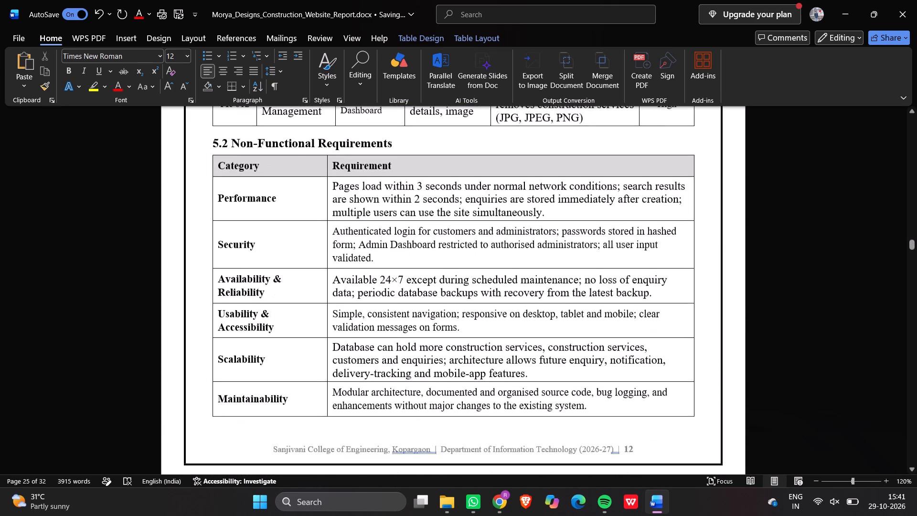
scroll(371, 327, down, 7)
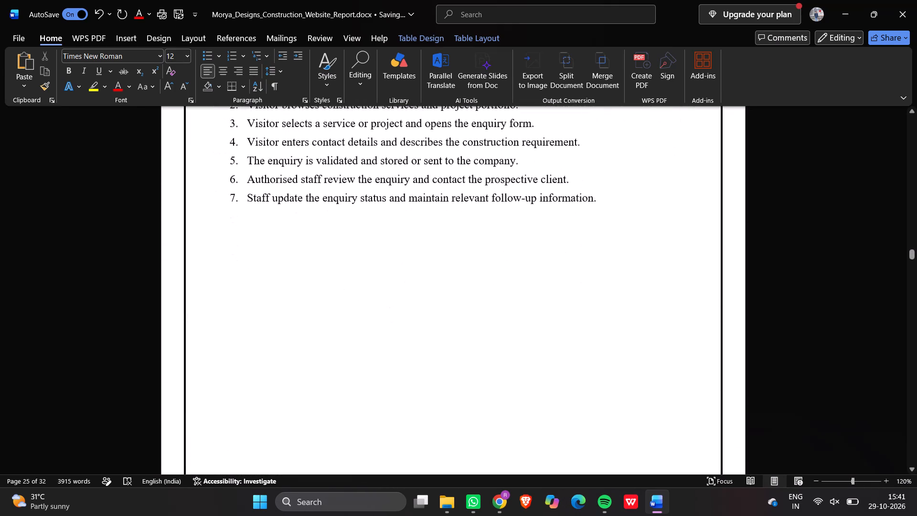
scroll(371, 327, down, 8)
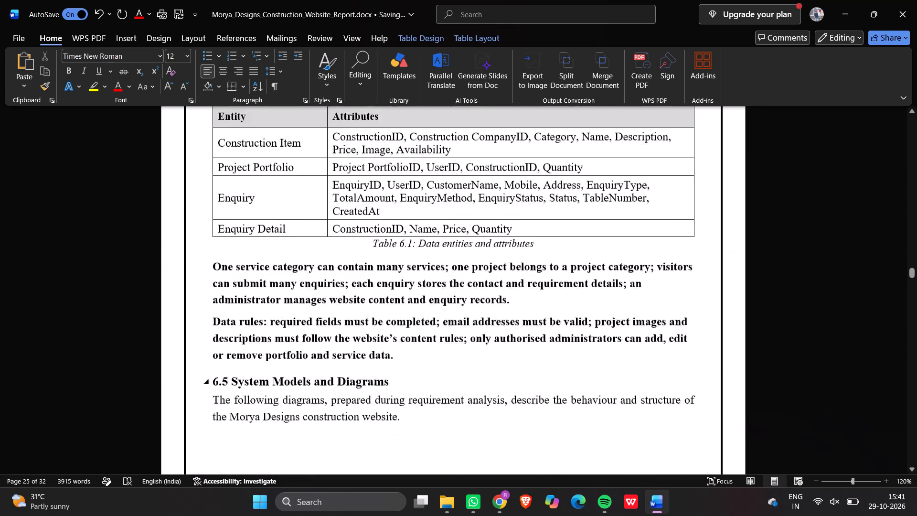
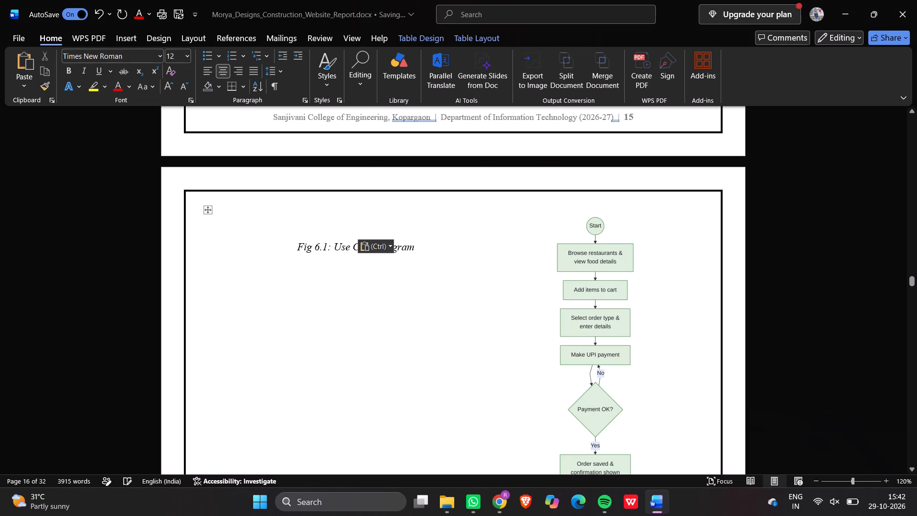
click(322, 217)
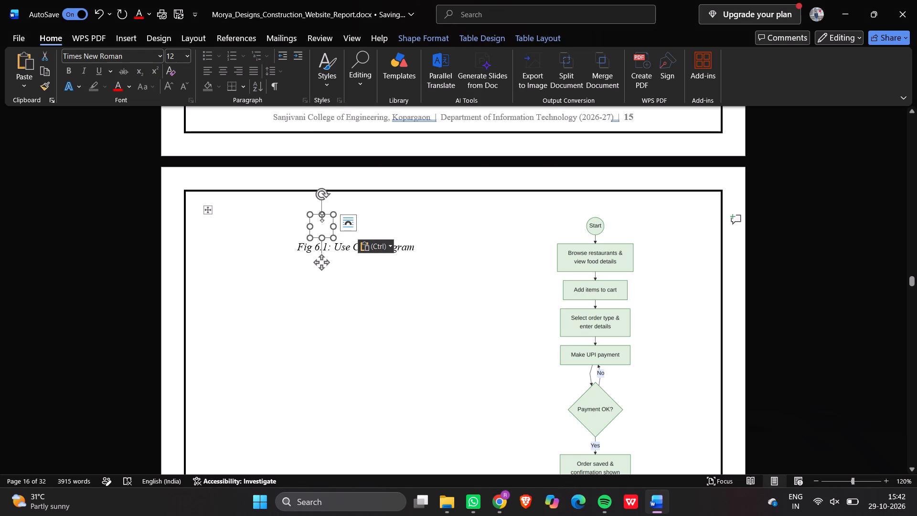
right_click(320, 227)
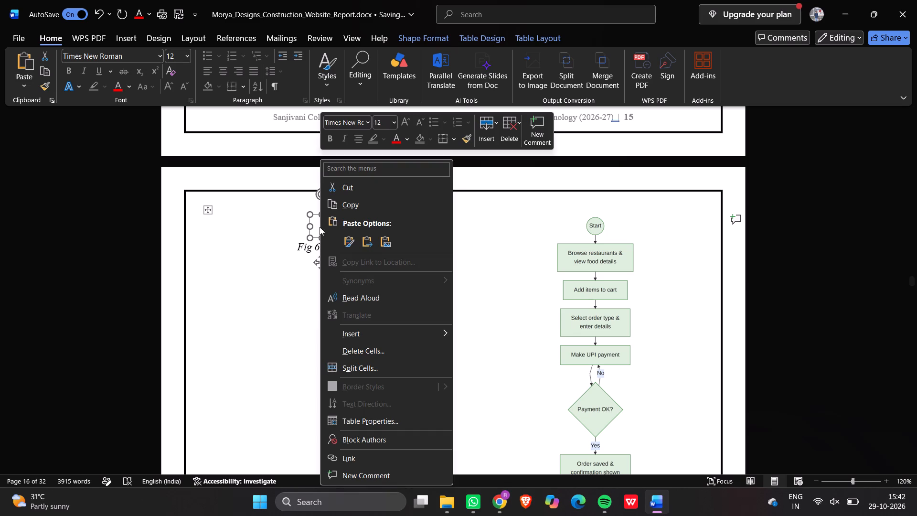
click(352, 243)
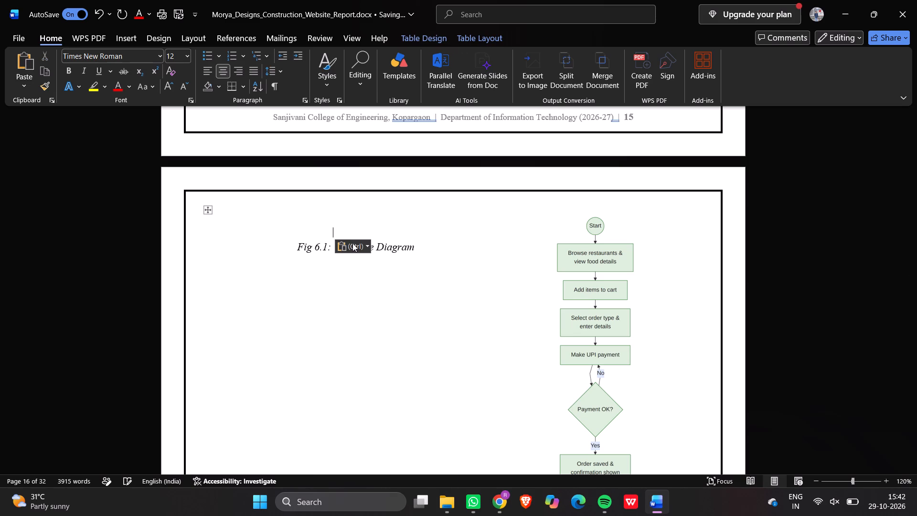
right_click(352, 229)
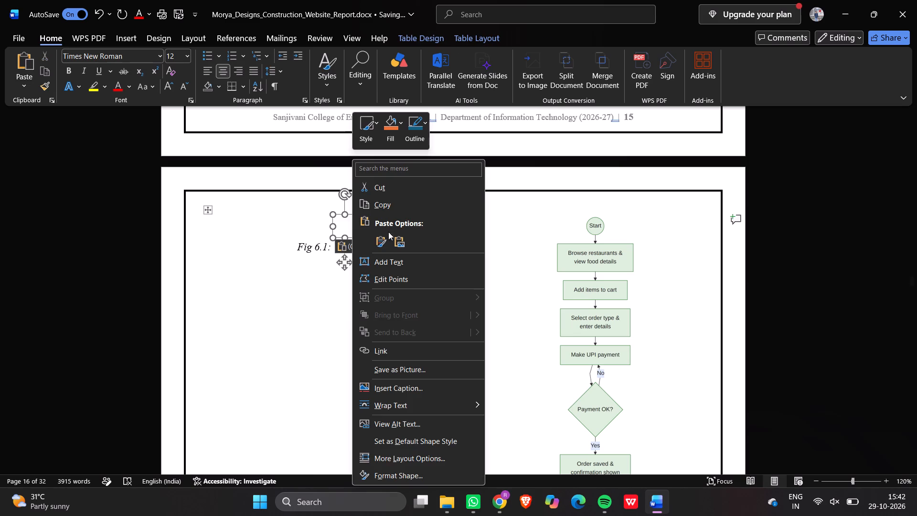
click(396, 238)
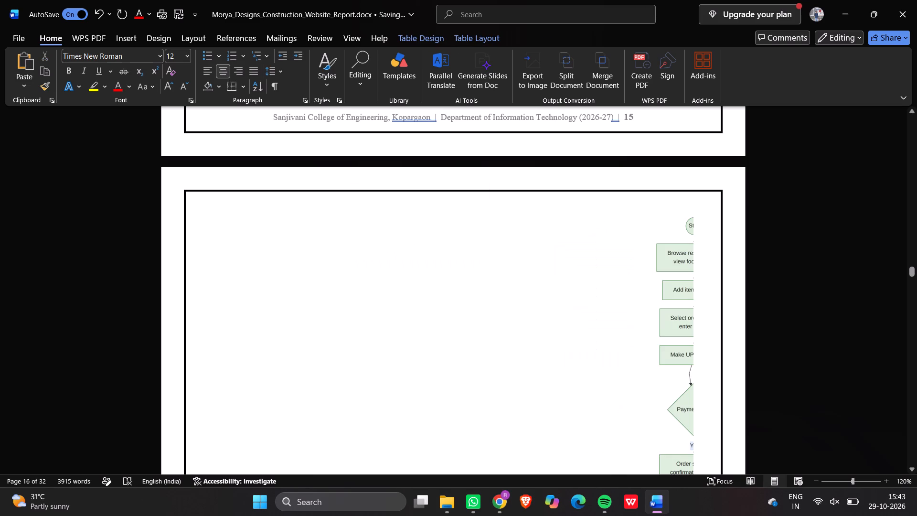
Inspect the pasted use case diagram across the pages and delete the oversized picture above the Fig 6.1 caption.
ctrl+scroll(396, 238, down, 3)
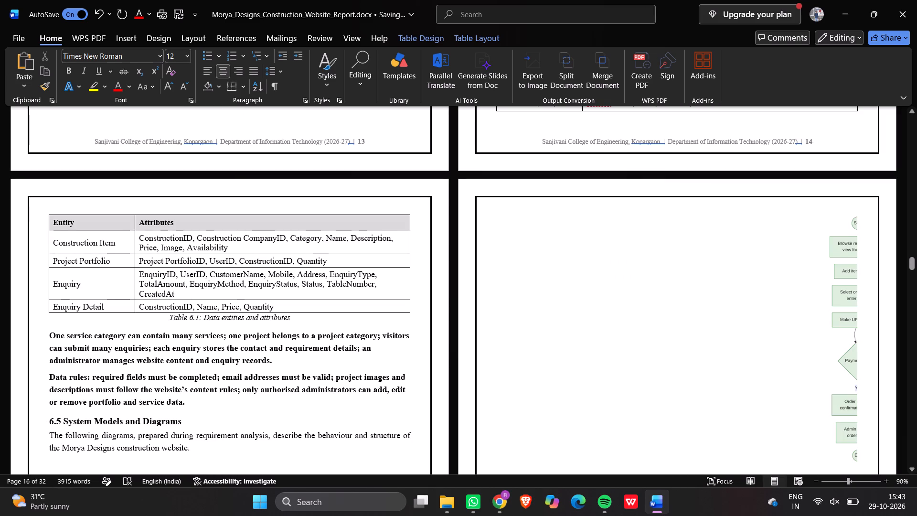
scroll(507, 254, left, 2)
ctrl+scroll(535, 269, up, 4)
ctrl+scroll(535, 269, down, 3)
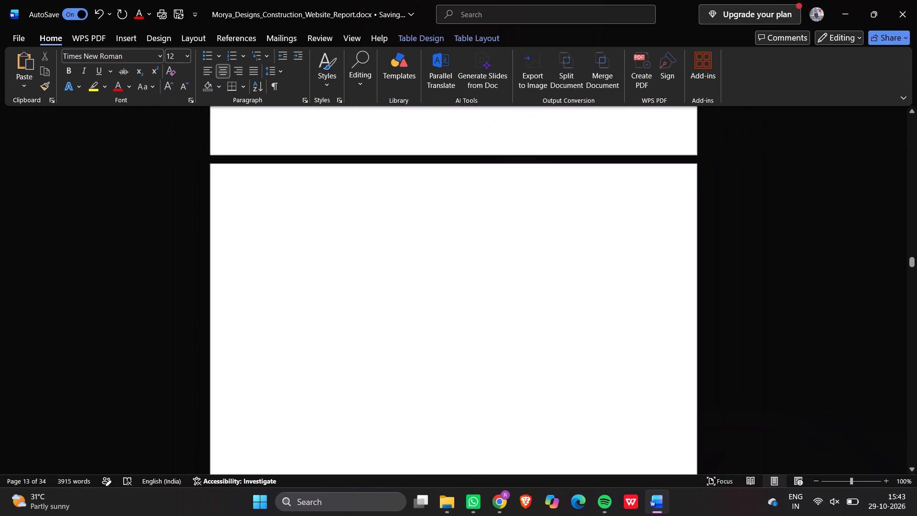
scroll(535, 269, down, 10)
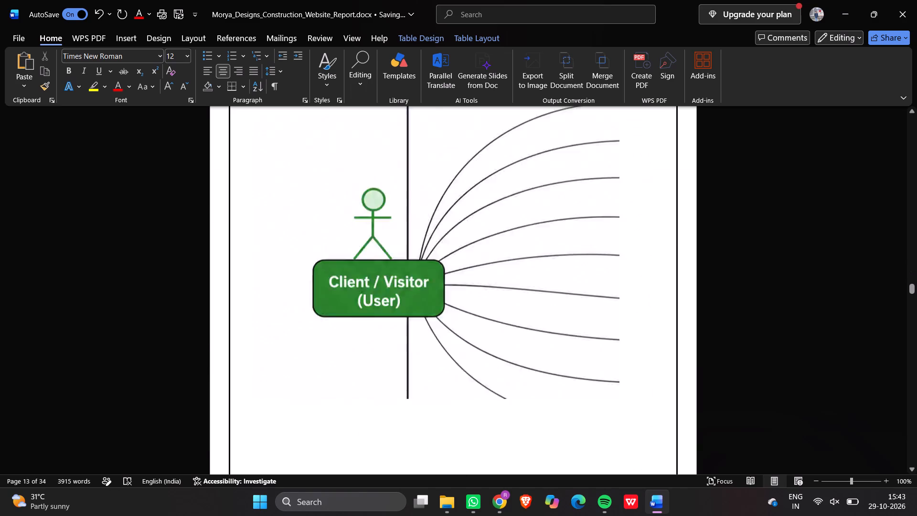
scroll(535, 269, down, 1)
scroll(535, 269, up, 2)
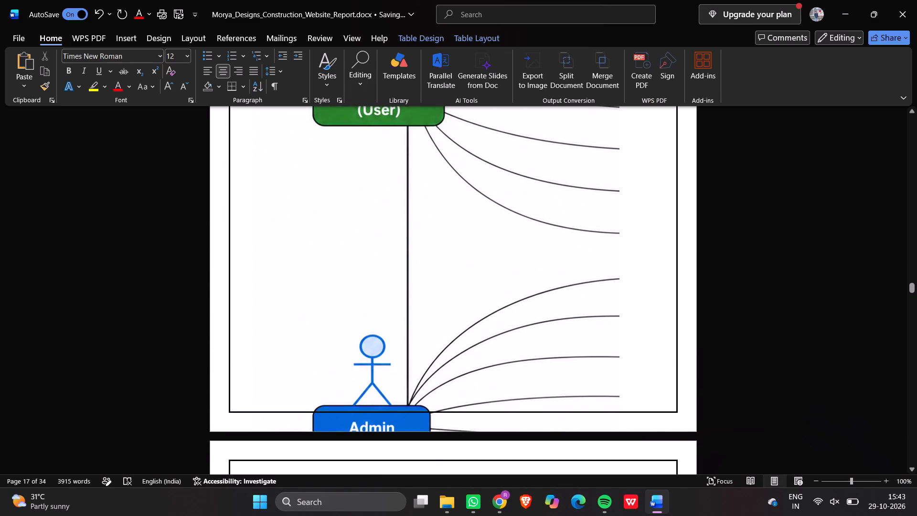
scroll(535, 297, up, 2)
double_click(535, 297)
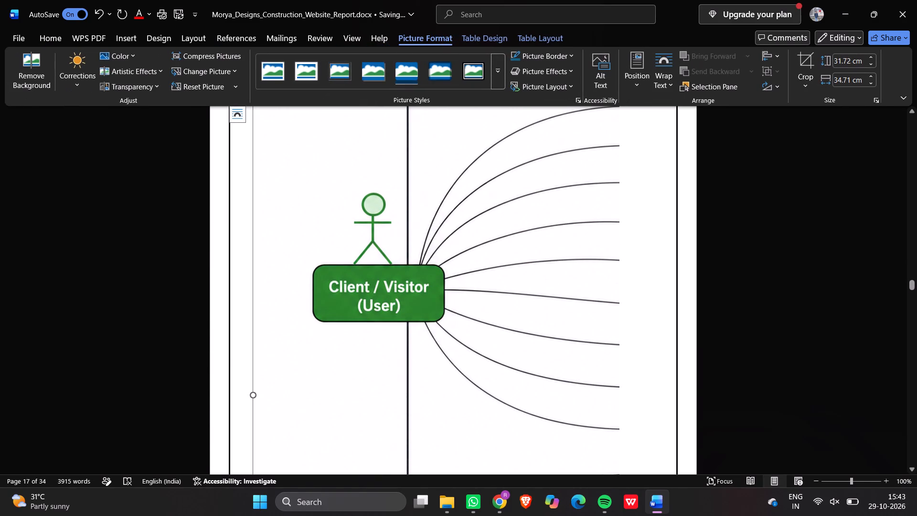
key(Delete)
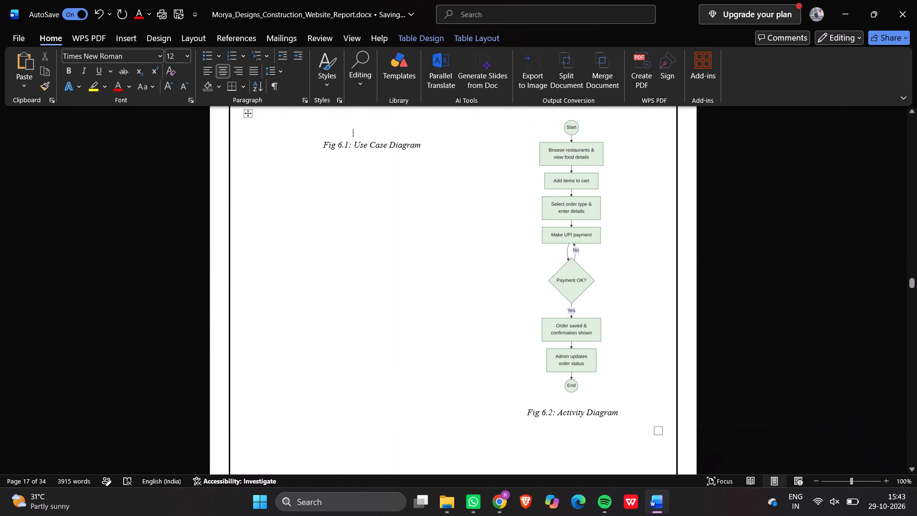
Look through the sequence, class and ER diagram pages that follow, and back up to sections 6.2 to 6.4.
scroll(535, 297, right, 1)
scroll(535, 297, down, 2)
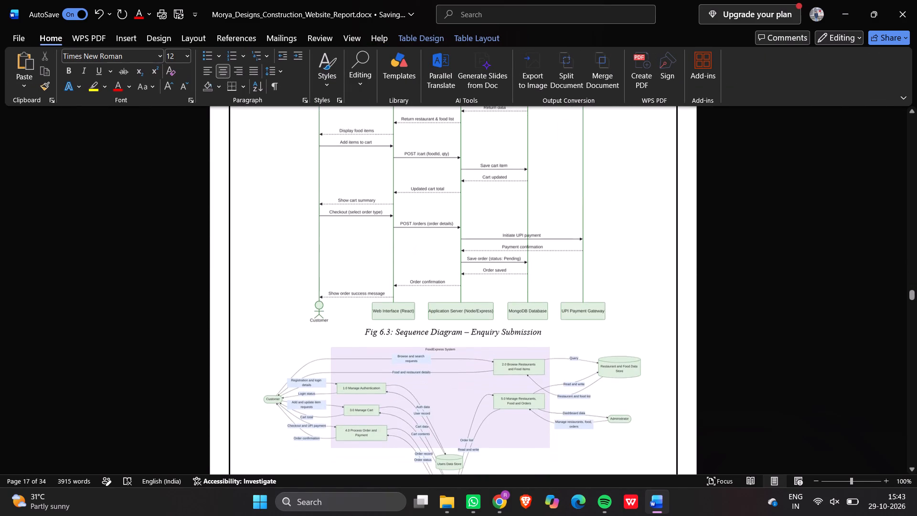
scroll(535, 297, down, 7)
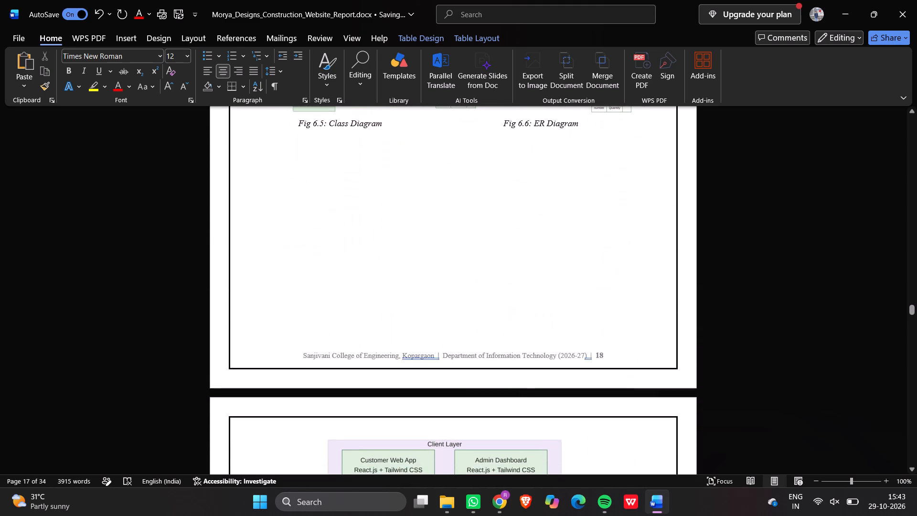
scroll(535, 297, up, 14)
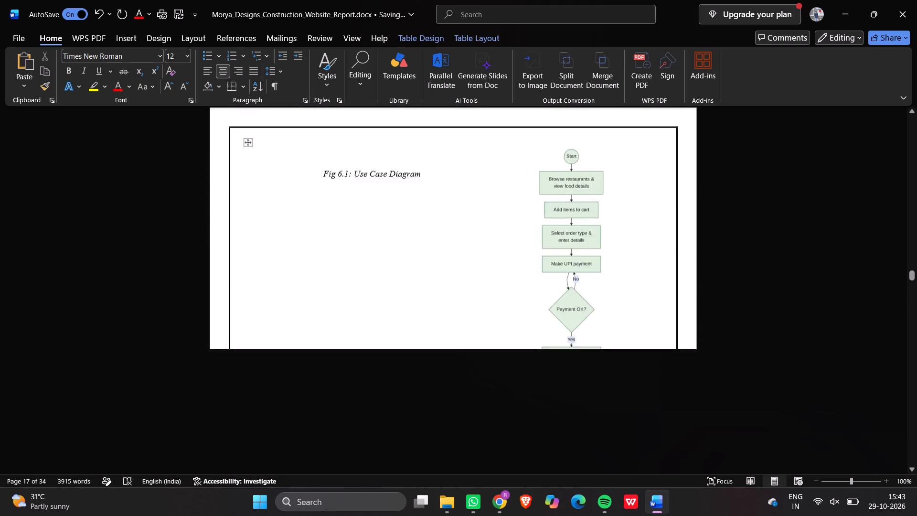
scroll(535, 297, up, 2)
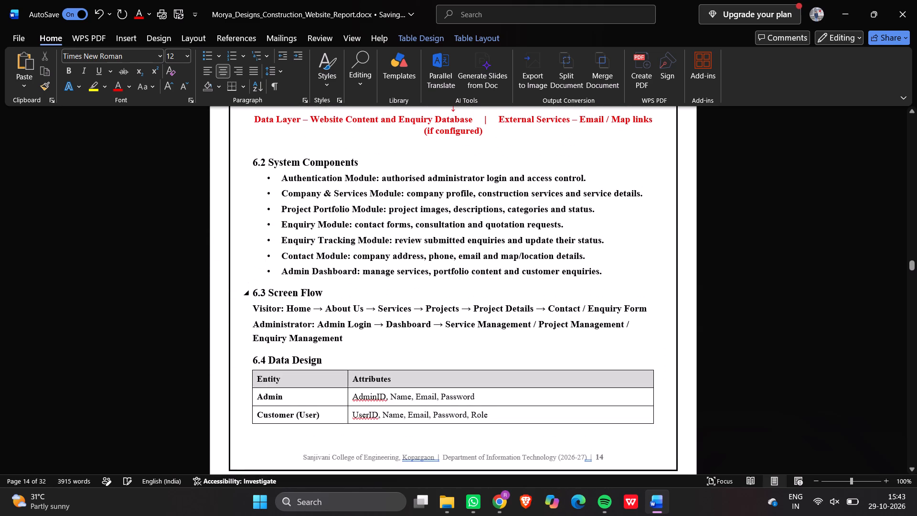
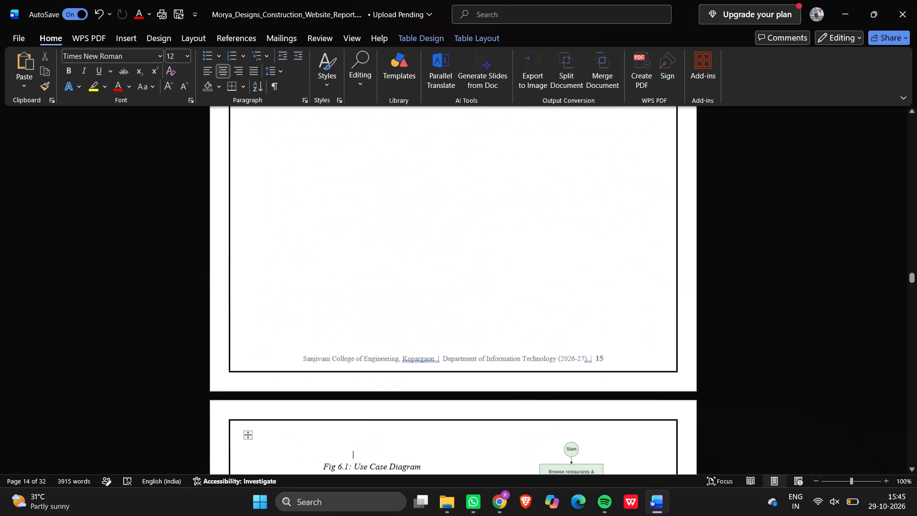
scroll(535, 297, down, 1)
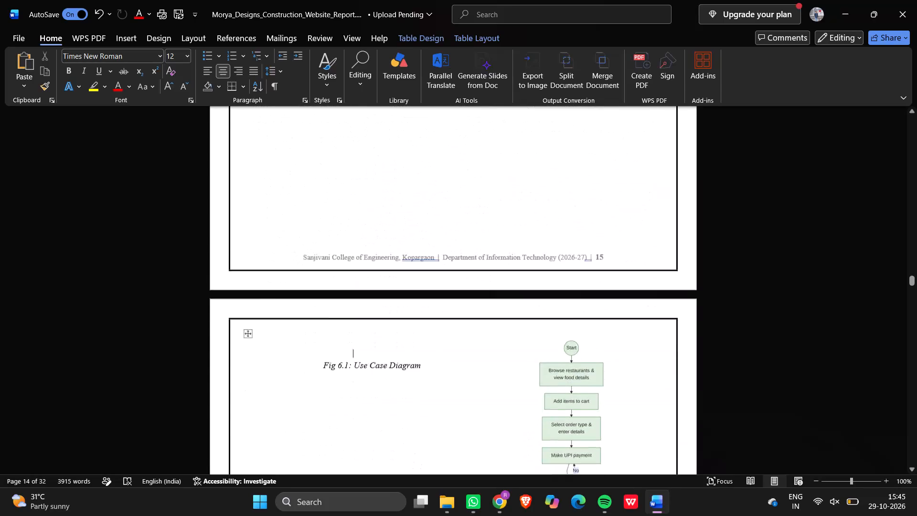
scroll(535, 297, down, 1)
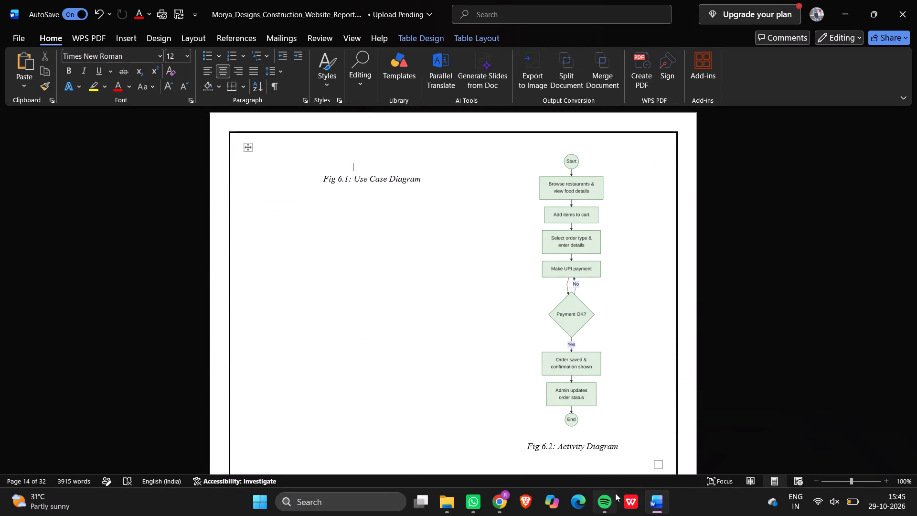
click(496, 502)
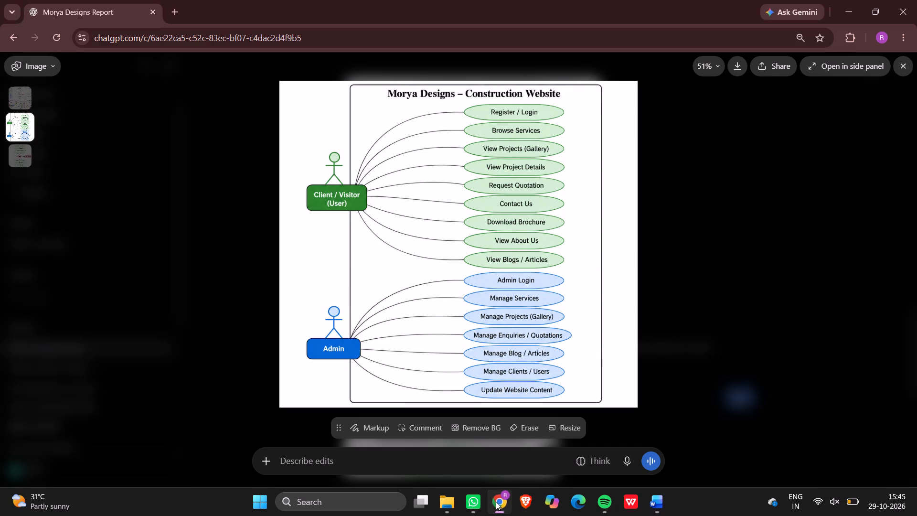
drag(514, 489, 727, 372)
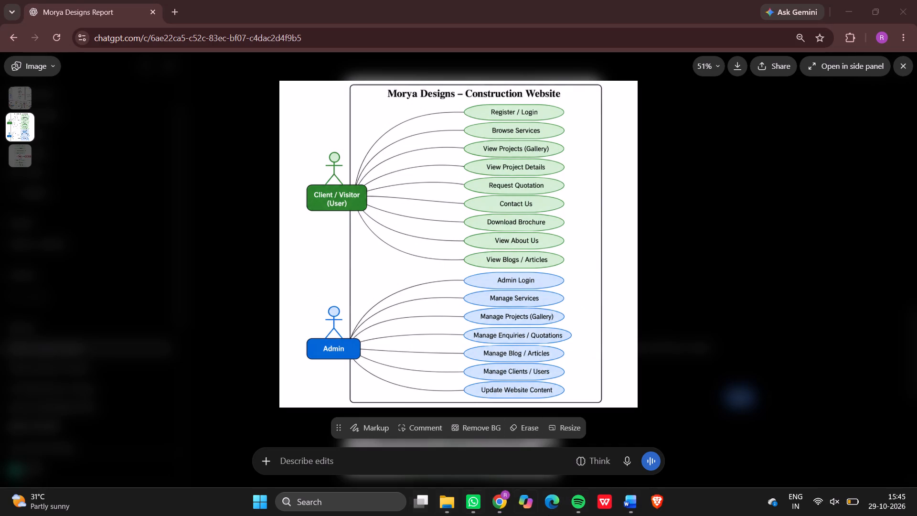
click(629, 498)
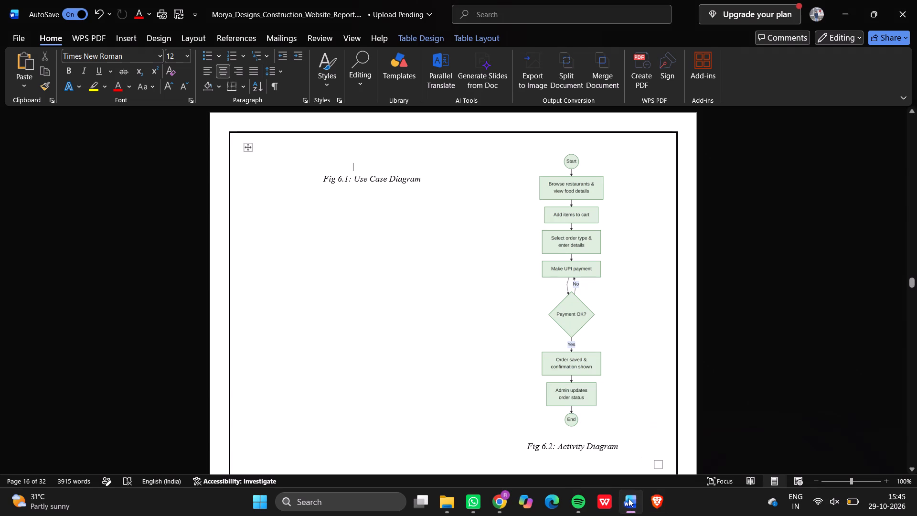
Draw a rectangle shape about 15.4 cm high and 11 cm wide below the Fig 6.1 Use Case Diagram caption.
click(128, 43)
click(147, 86)
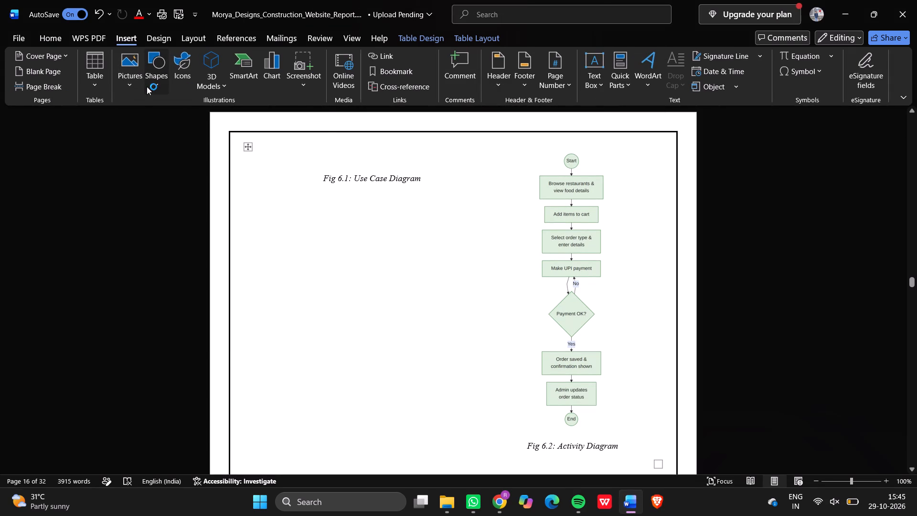
click(191, 120)
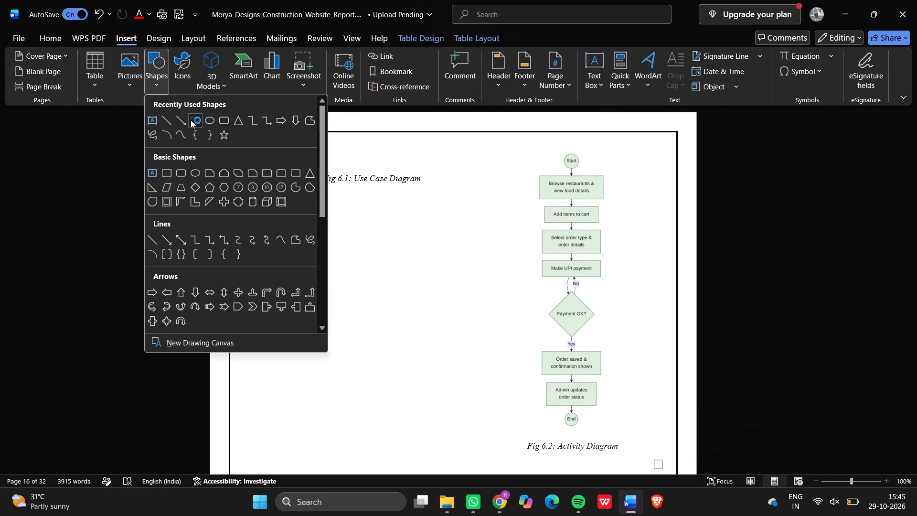
scroll(321, 223, down, 1)
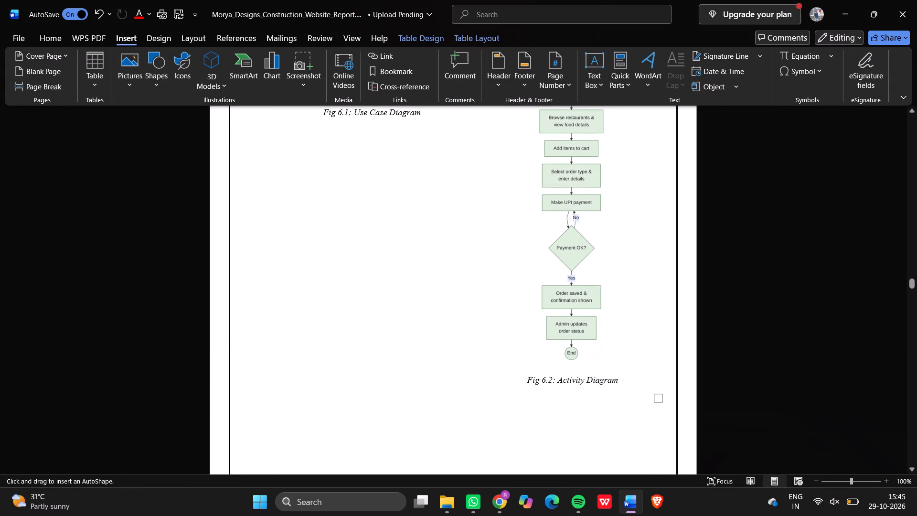
drag(252, 130, 429, 465)
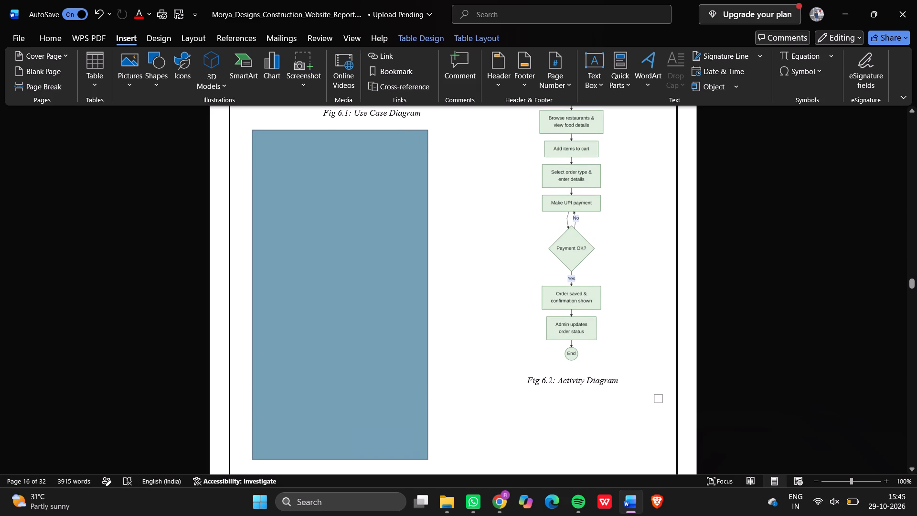
drag(429, 465, 500, 458)
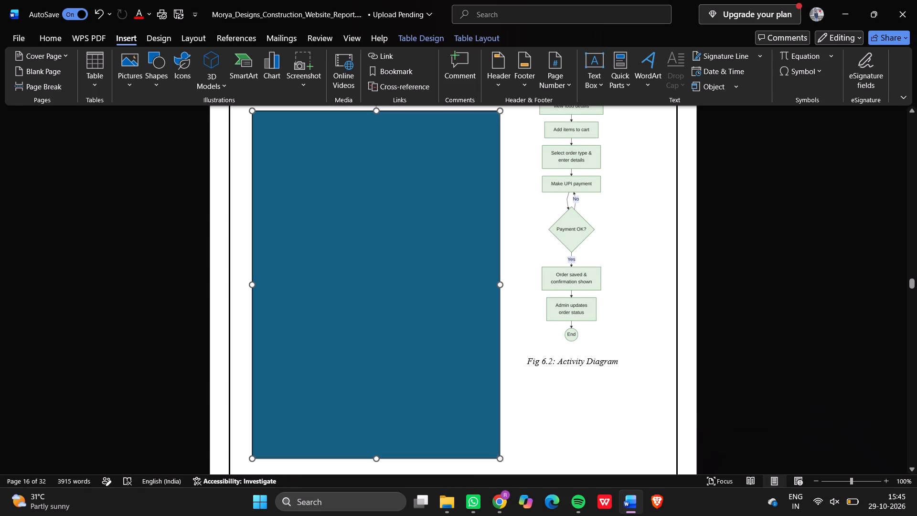
Switch to ChatGPT in Chrome and download the Morya Designs use case diagram image.
right_click(455, 250)
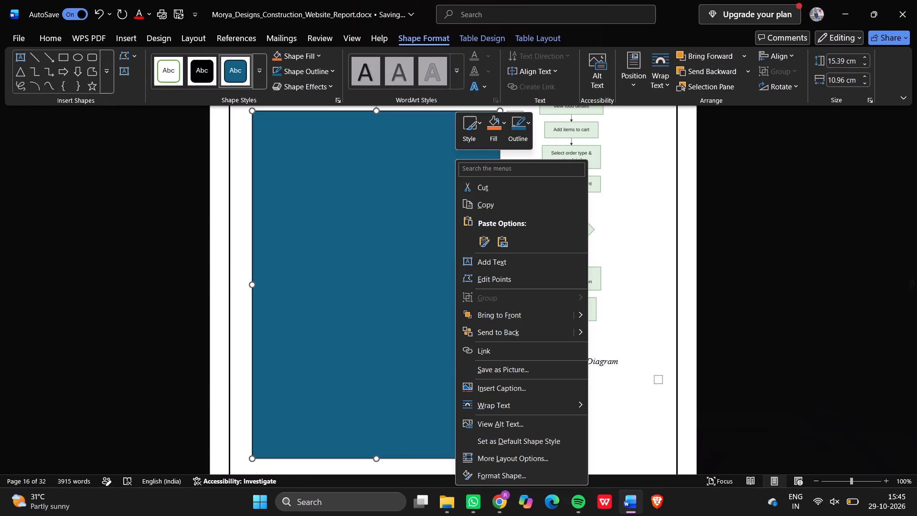
click(497, 130)
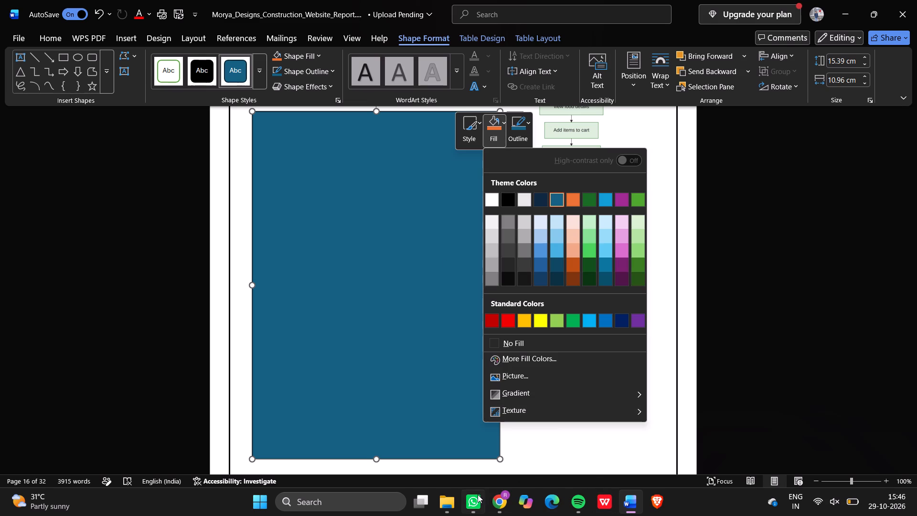
click(500, 499)
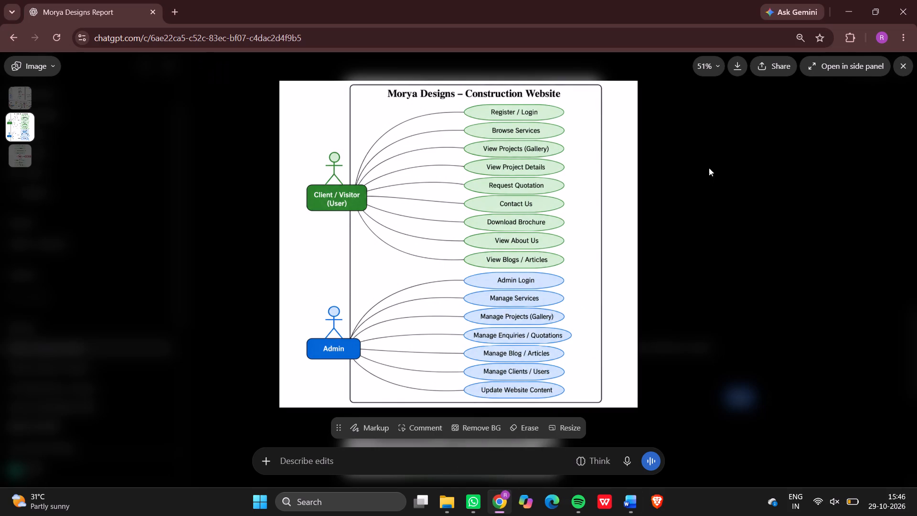
click(730, 67)
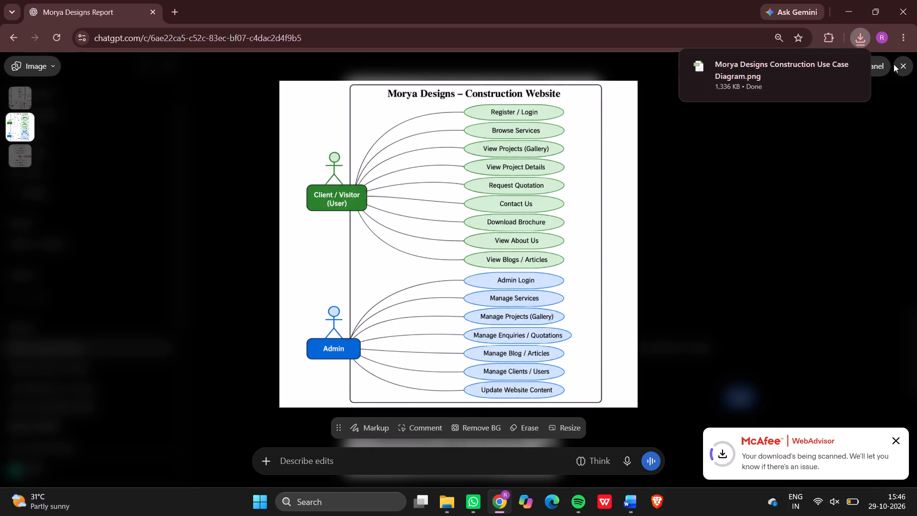
Switch to Word and fill the rectangle with the picture Morya Designs Construction Use Case Diagram.png from the Downloads folder.
click(635, 497)
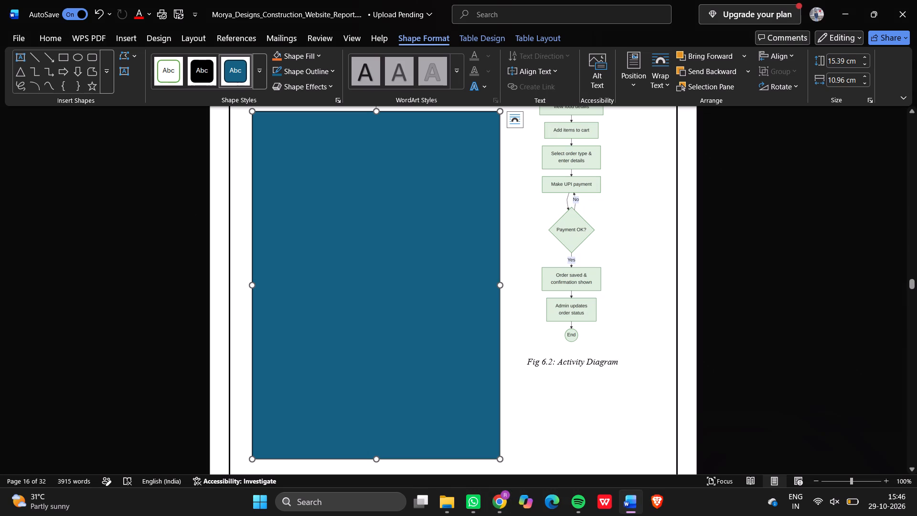
right_click(384, 241)
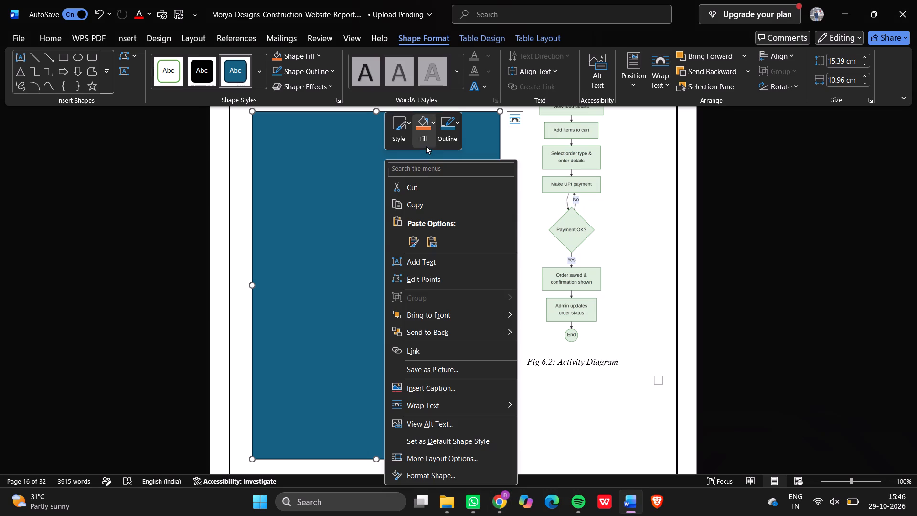
click(425, 119)
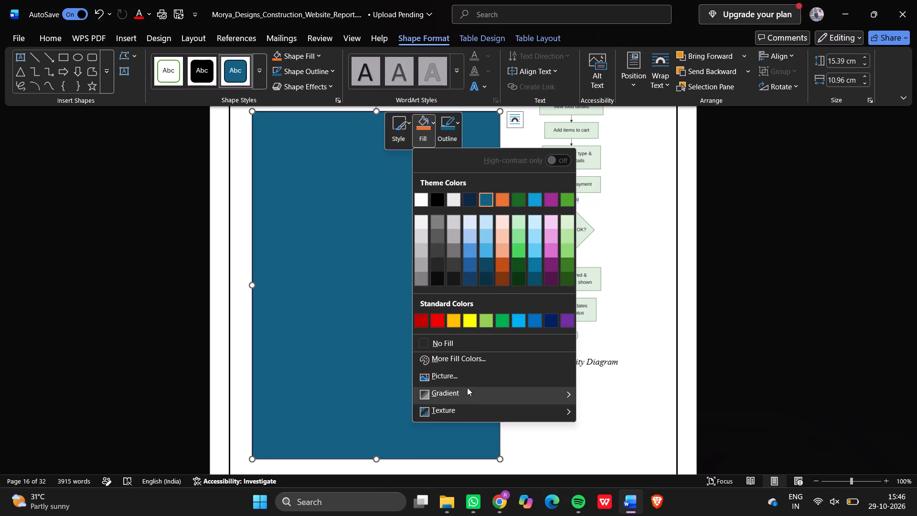
click(480, 376)
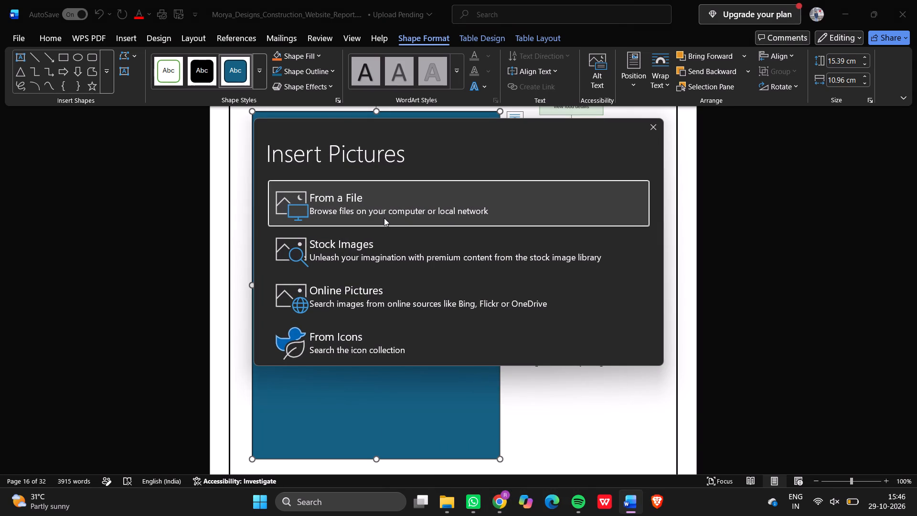
click(383, 215)
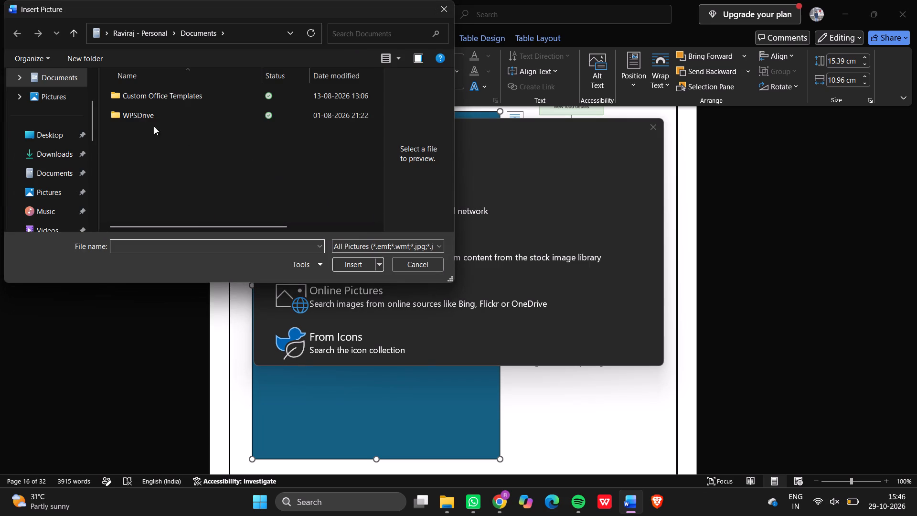
click(55, 149)
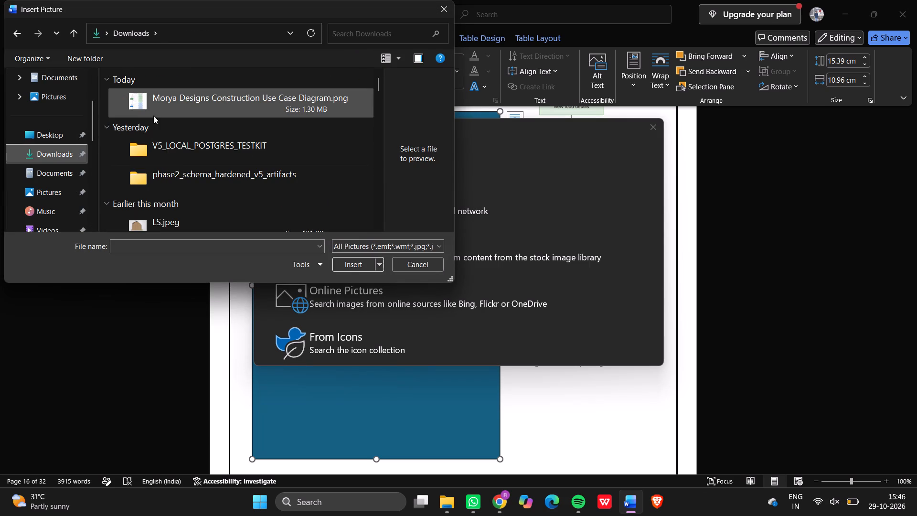
click(160, 116)
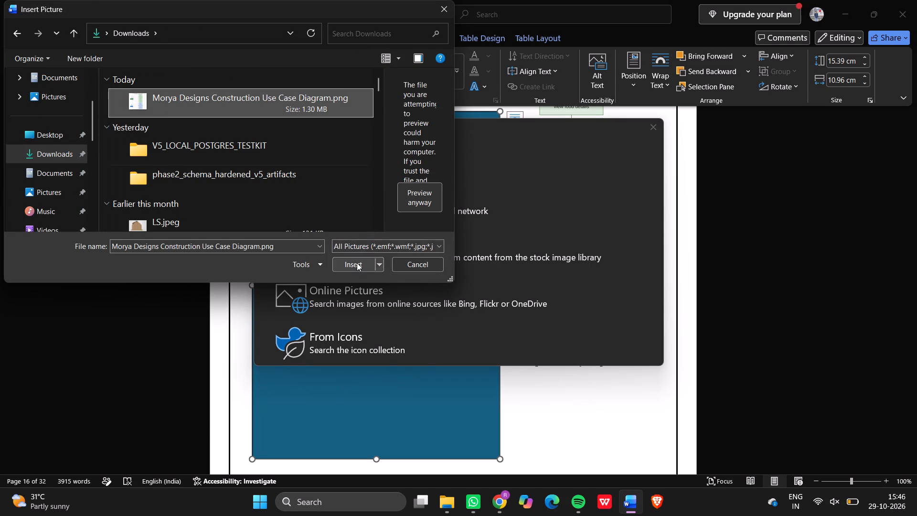
click(357, 263)
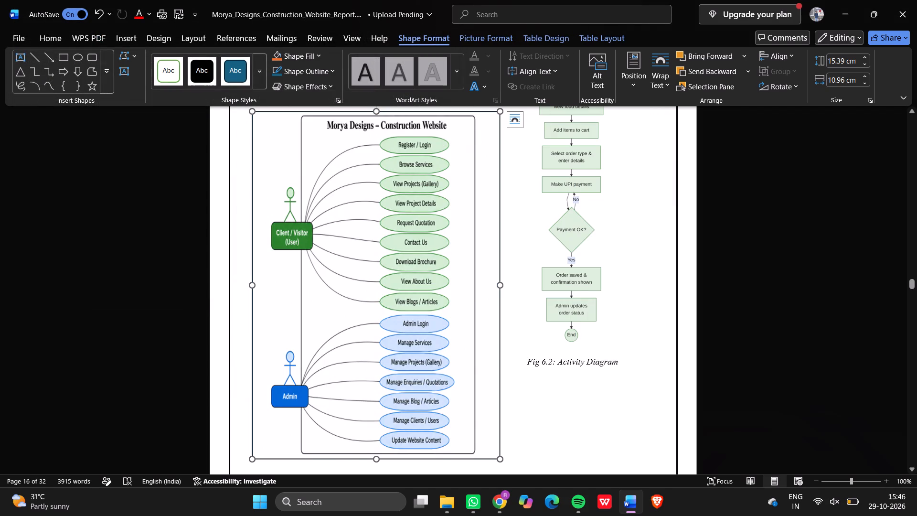
Narrow the use case diagram shape to about 9.8 cm wide and shorten it by raising its bottom edge.
drag(503, 288, 498, 290)
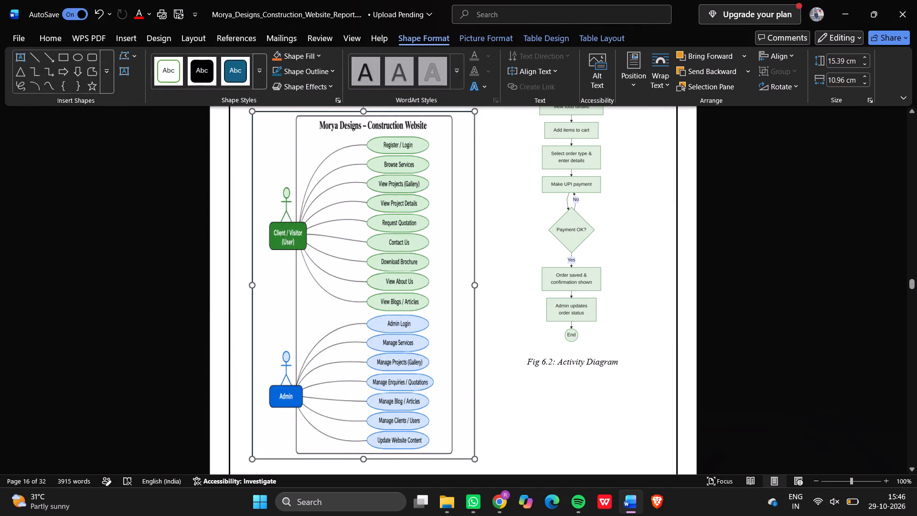
drag(498, 290, 473, 292)
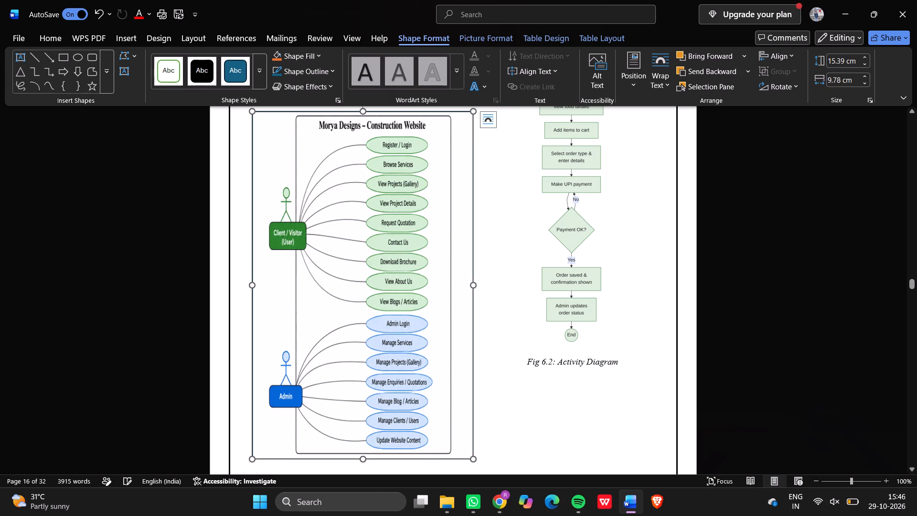
drag(364, 460, 361, 417)
click(520, 405)
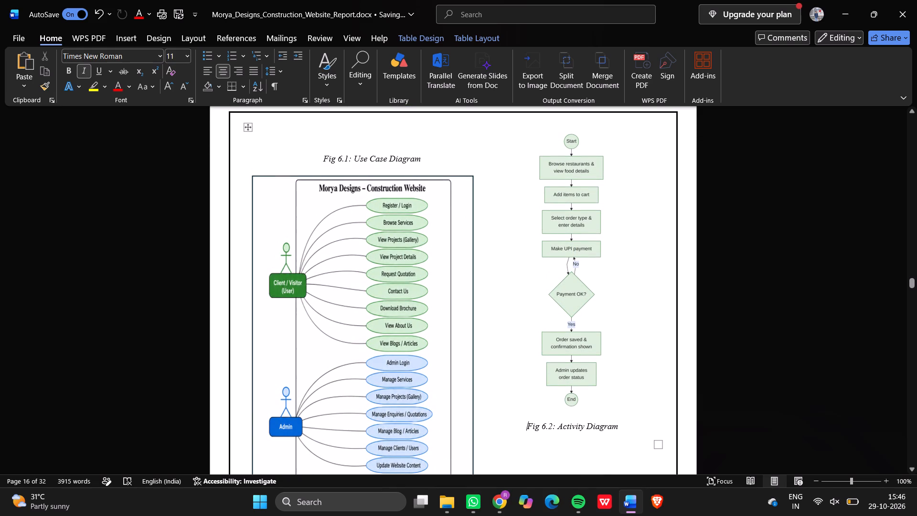
Delete the old food-ordering activity diagram picture above the Fig 6.2 caption.
click(550, 205)
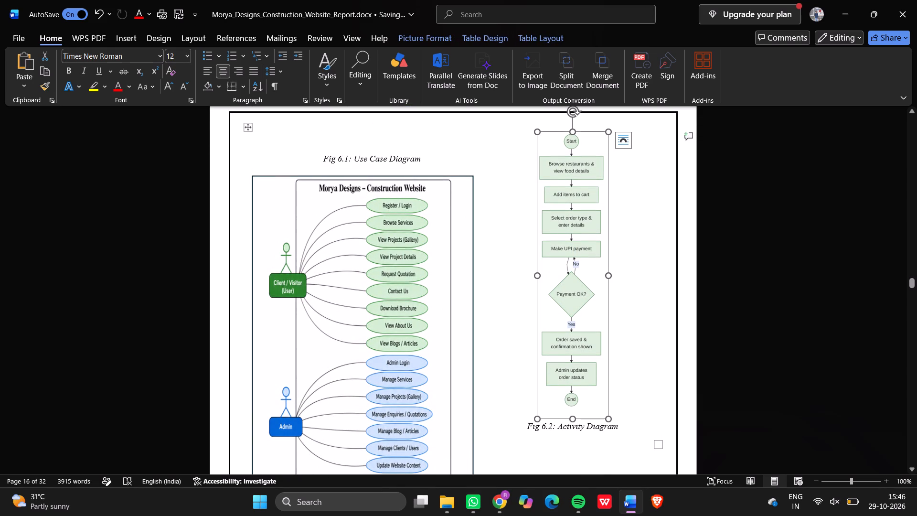
key(Delete)
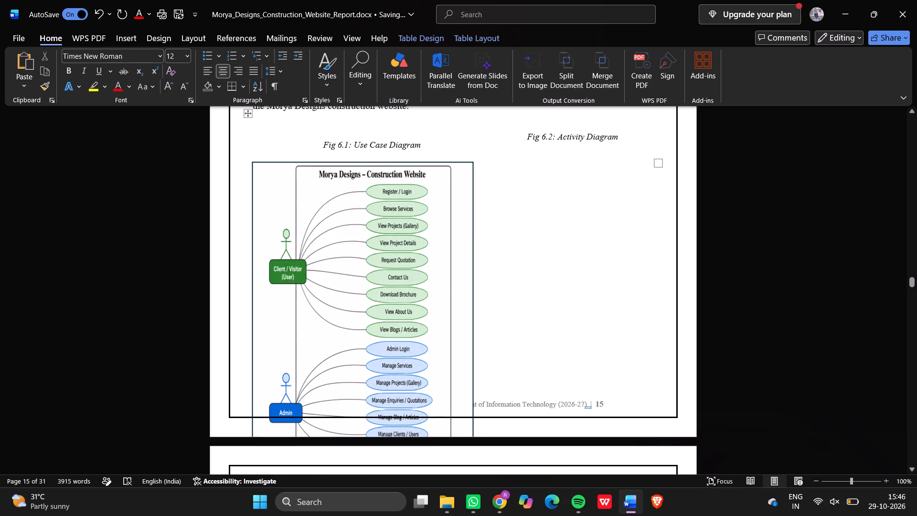
Look through the following diagram pages and the earlier requirement and data tables to check the layout around section 6.5.
scroll(550, 205, down, 2)
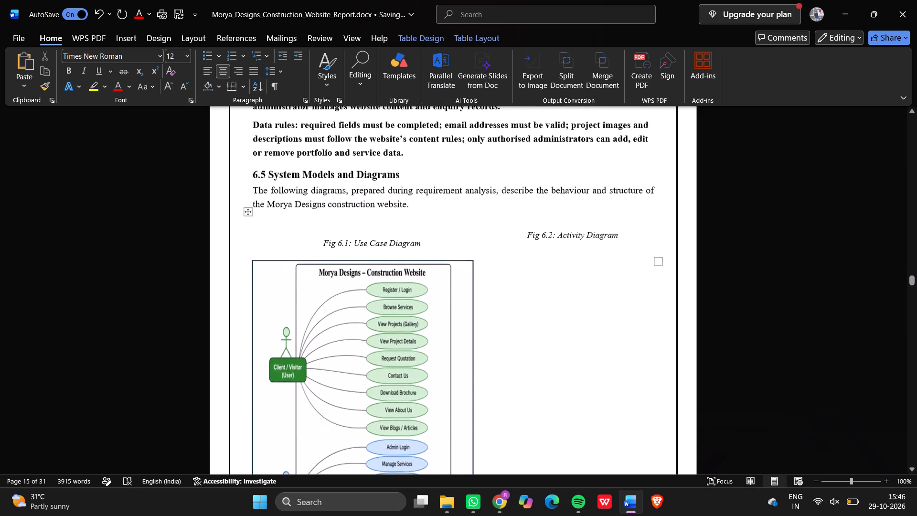
scroll(550, 205, down, 5)
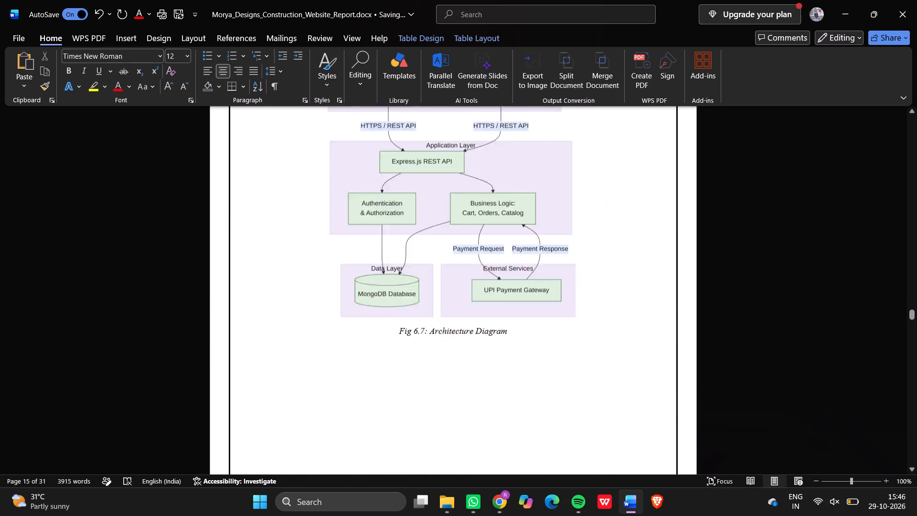
scroll(550, 205, up, 8)
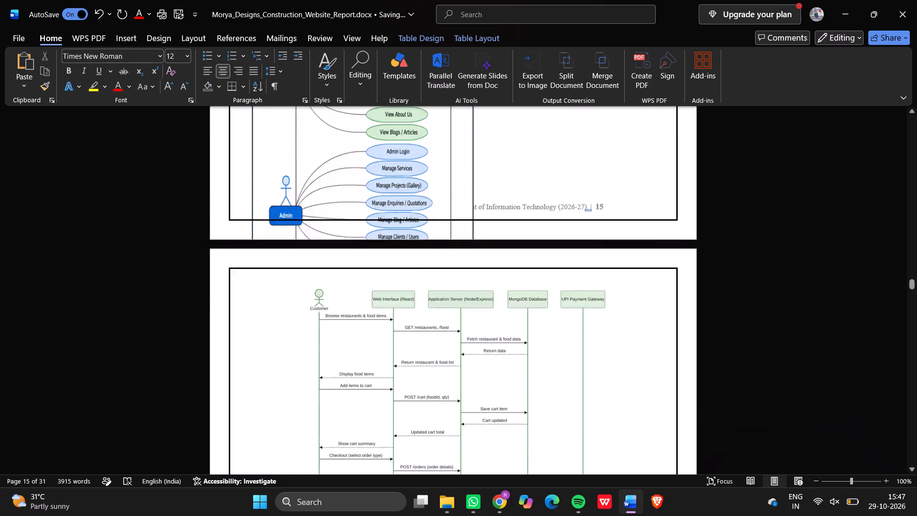
scroll(550, 205, up, 7)
scroll(550, 205, down, 4)
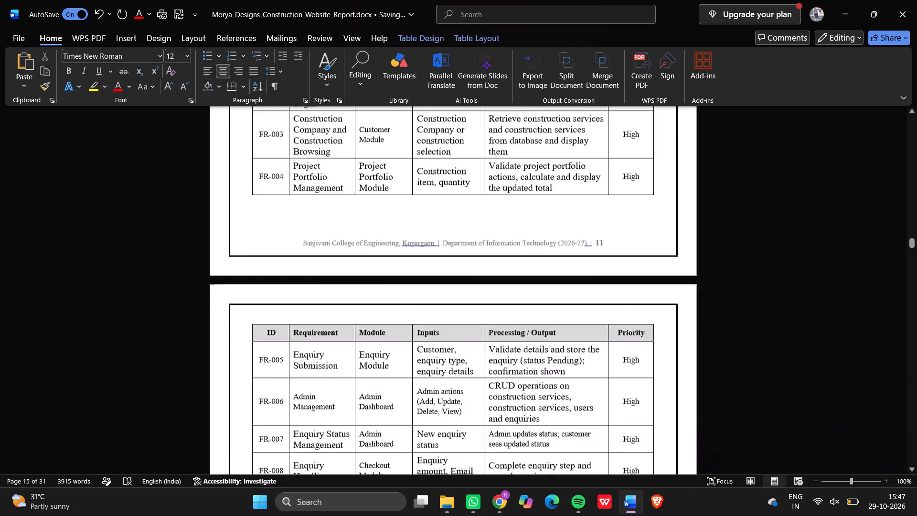
scroll(550, 205, down, 9)
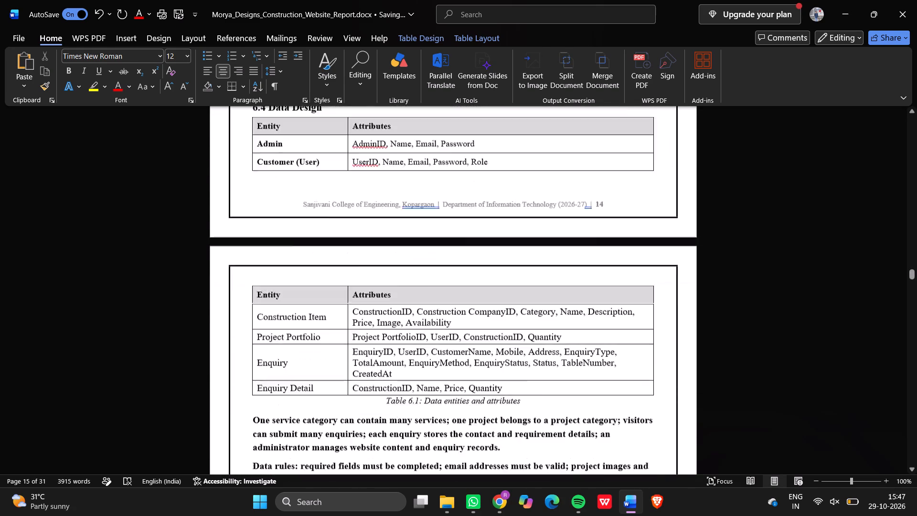
scroll(550, 205, down, 3)
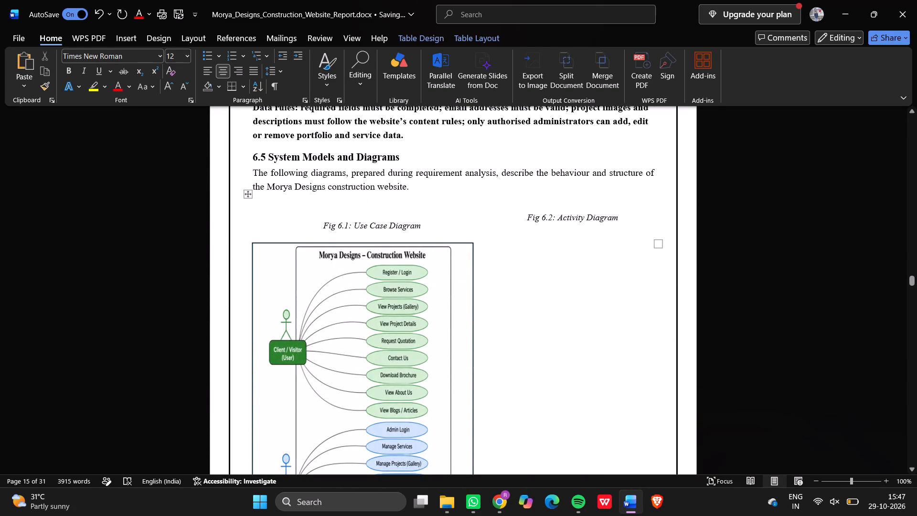
Add blank lines above the Fig 6.1 caption until the caption and the use case diagram move onto the following page.
click(329, 206)
key(Return)
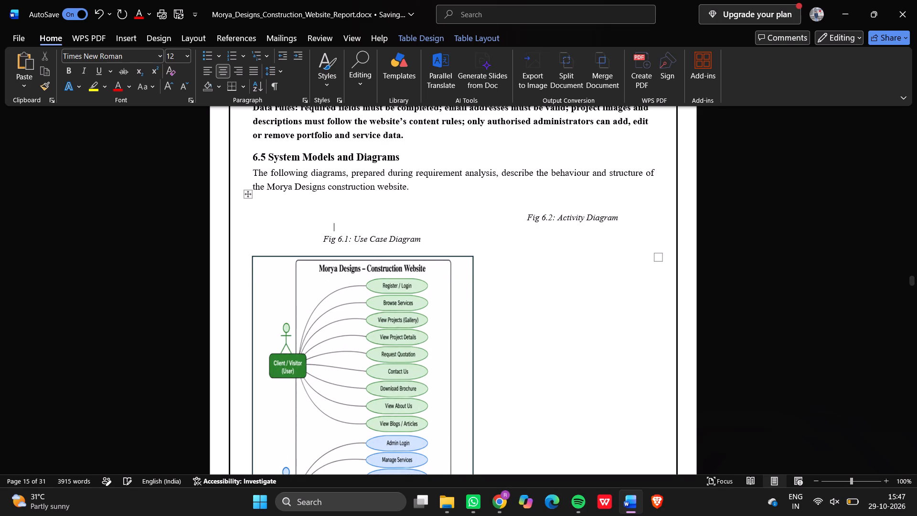
key(Return)
key(Return)
key(Return)
key(Return)
key(Return)
key(Return)
key(Return)
key(Return)
key(Return)
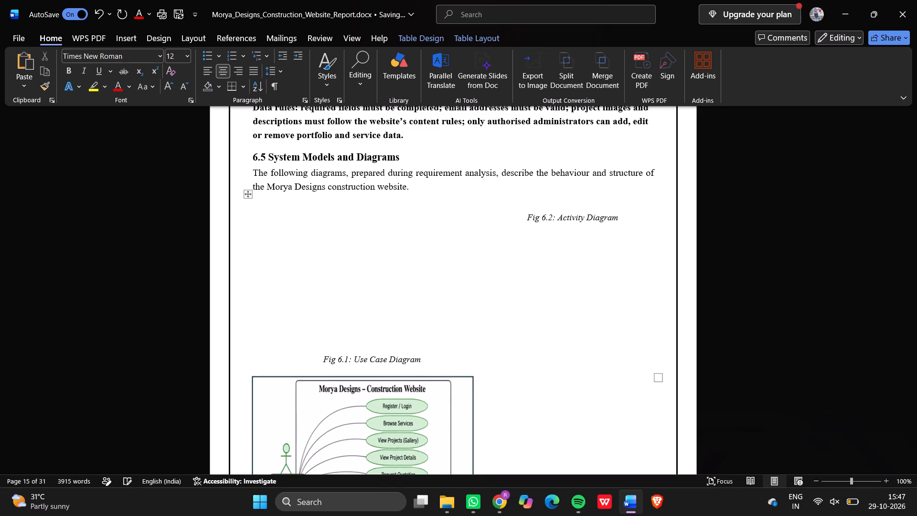
key(Return)
scroll(329, 206, down, 1)
scroll(329, 206, up, 1)
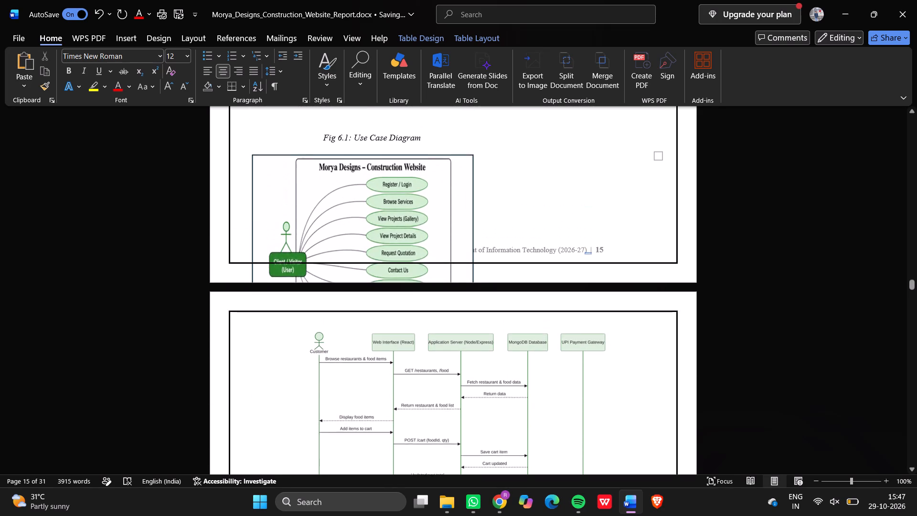
scroll(329, 206, up, 1)
key(Return)
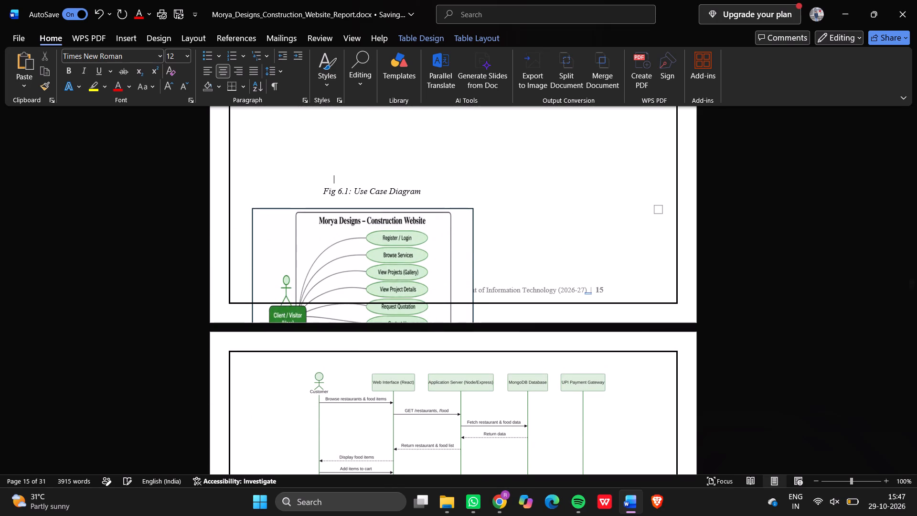
key(Return)
key(Return)
key(Return)
key(Return)
key(Return)
key(Return)
key(Return)
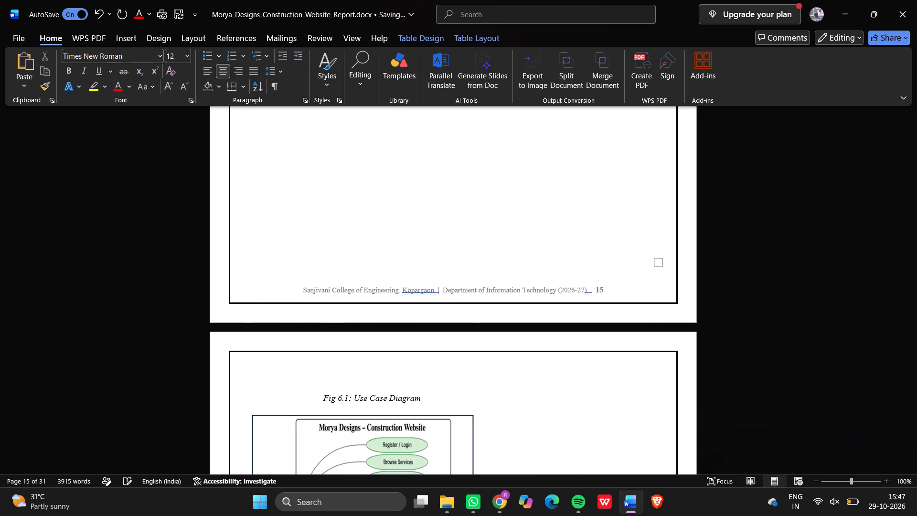
key(BackSpace)
key(BackSpace)
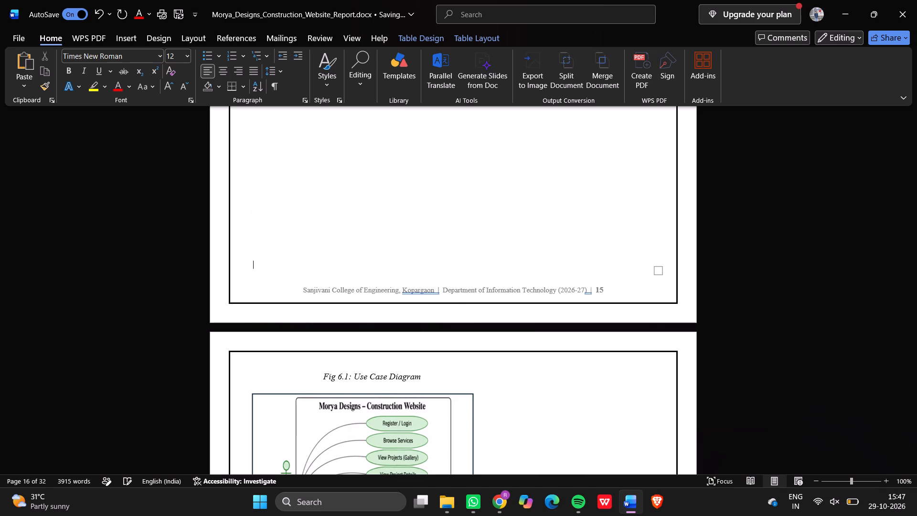
Cut the caption "Fig 6.2: Activity Diagram" from below the section 6.5 introduction.
scroll(329, 206, up, 2)
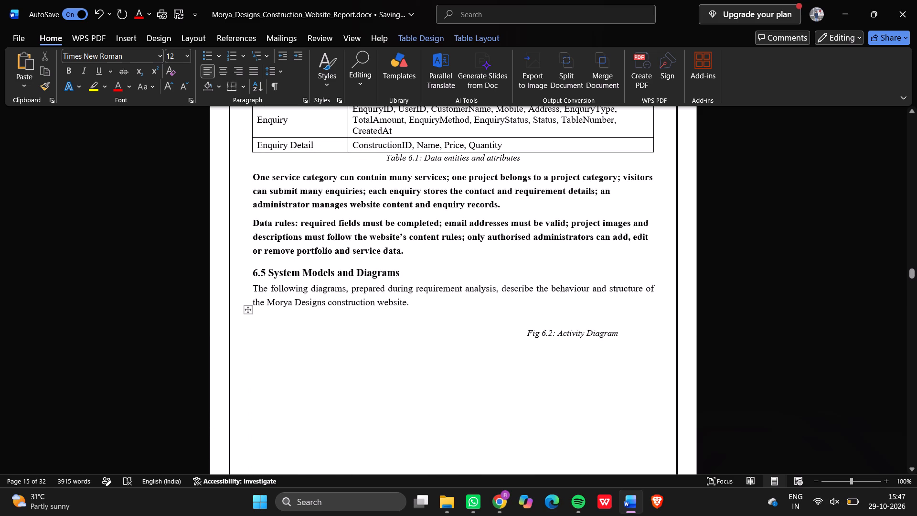
drag(524, 333, 606, 340)
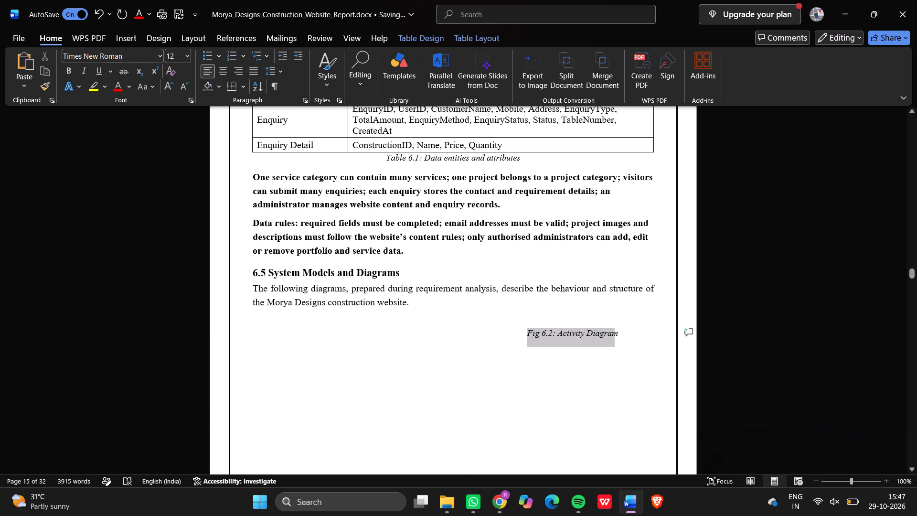
drag(606, 340, 626, 335)
key(ctrl+c)
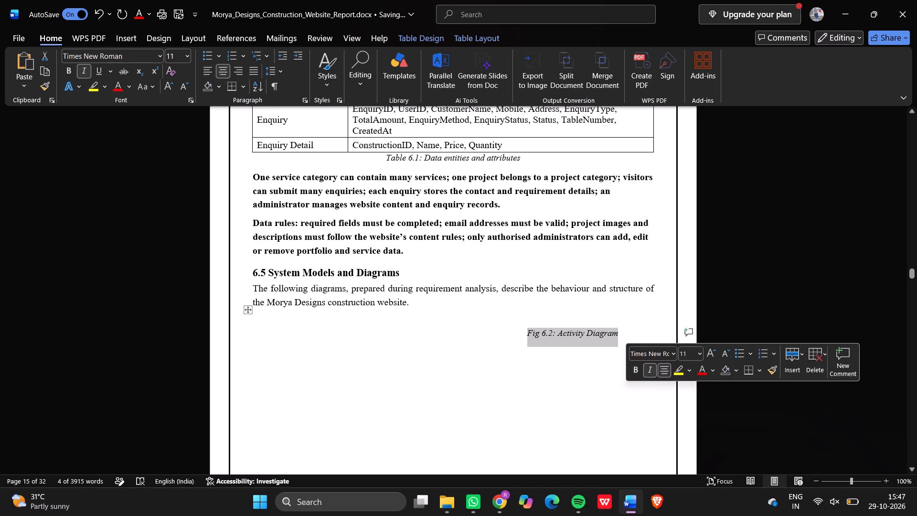
key(ctrl+x)
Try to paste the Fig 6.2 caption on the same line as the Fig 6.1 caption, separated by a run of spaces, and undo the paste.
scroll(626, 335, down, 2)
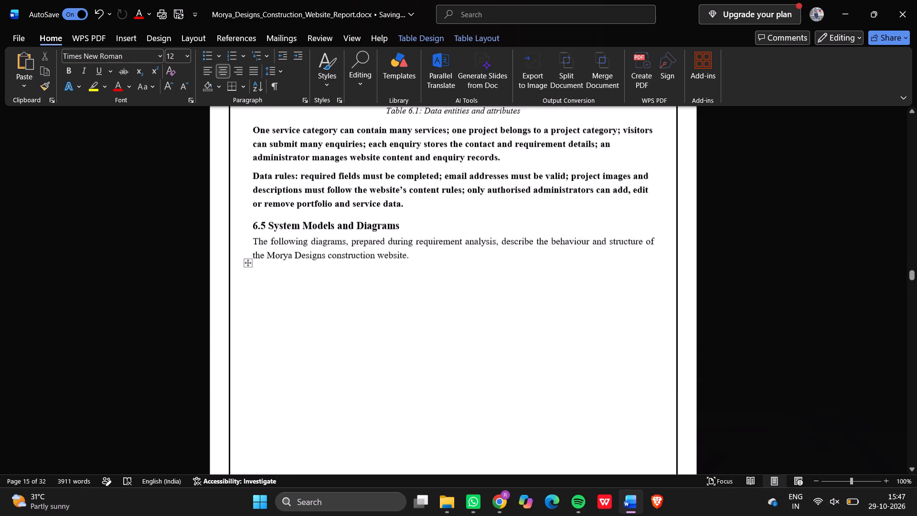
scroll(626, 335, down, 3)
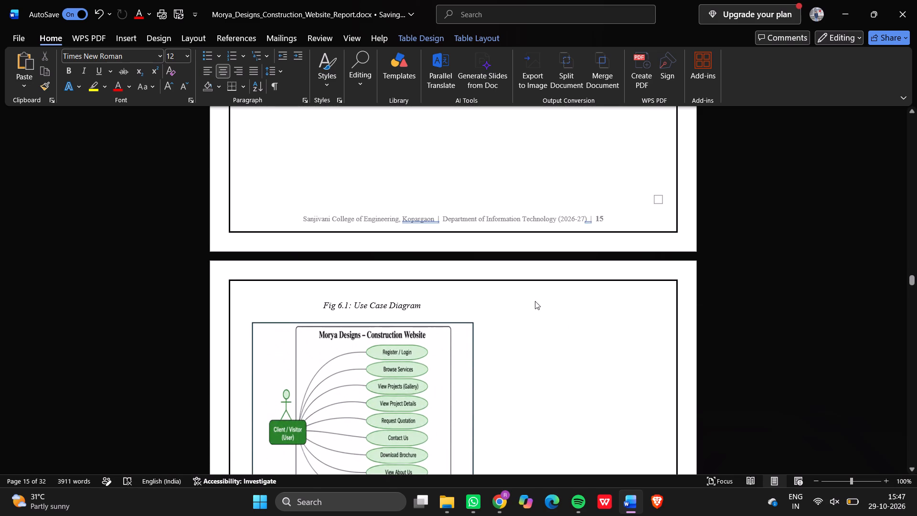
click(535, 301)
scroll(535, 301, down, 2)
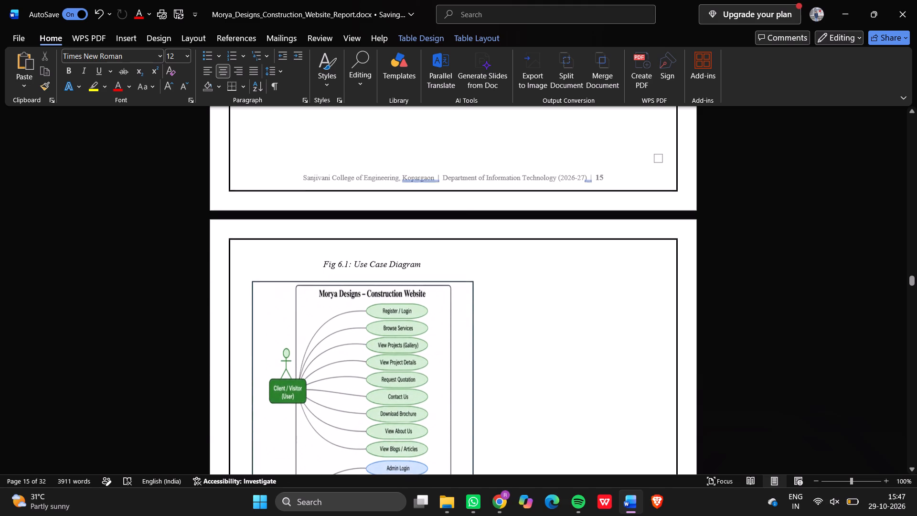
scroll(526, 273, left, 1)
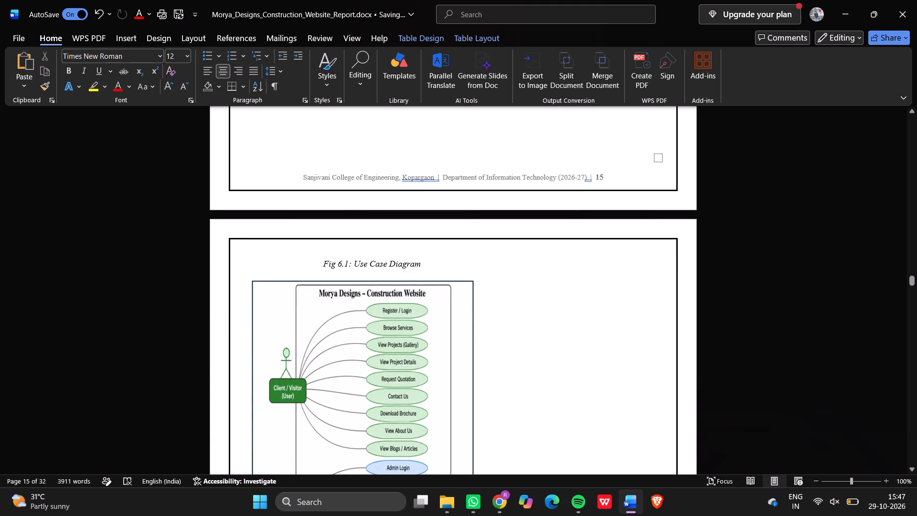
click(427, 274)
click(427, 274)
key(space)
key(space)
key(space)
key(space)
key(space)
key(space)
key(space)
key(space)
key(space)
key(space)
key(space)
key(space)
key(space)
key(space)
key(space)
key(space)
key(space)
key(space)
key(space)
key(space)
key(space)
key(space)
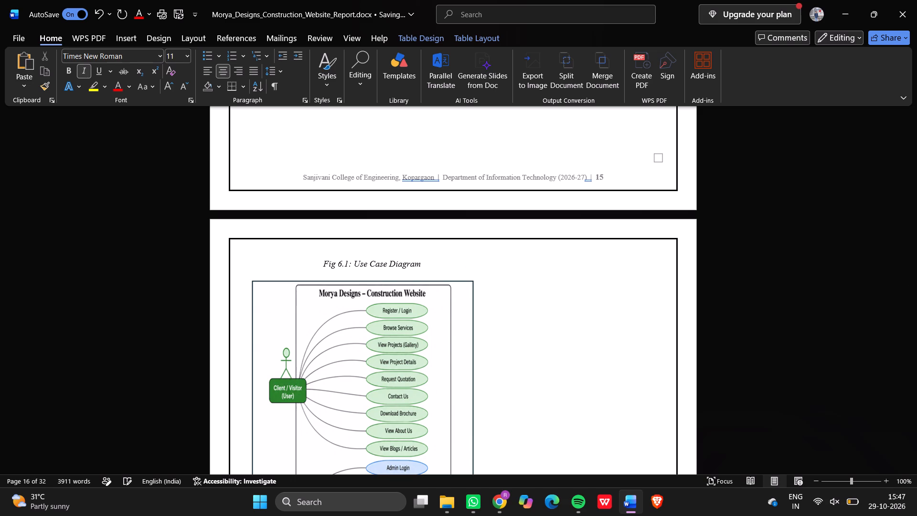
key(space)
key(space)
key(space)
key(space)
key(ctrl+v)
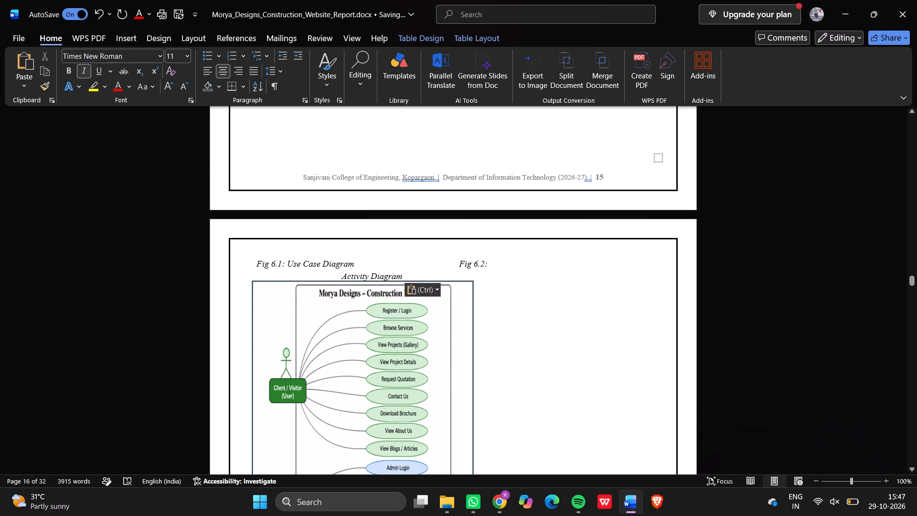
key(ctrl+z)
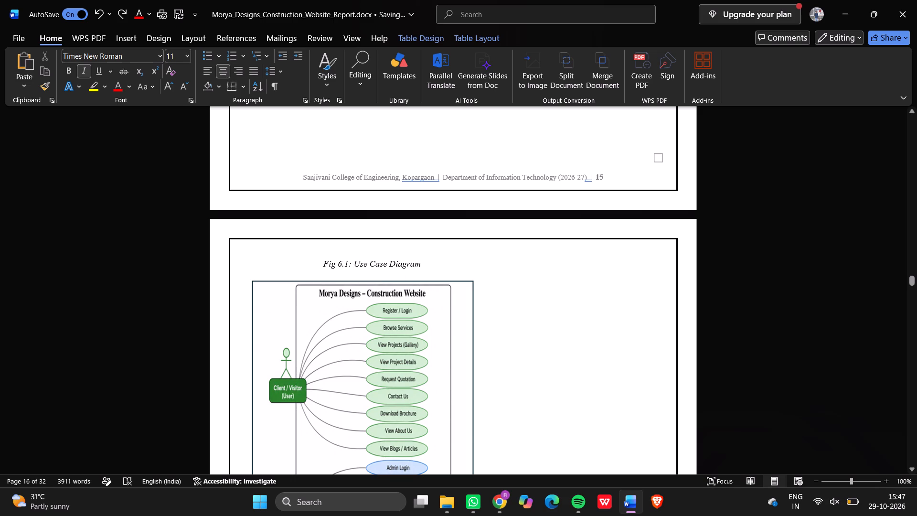
Cut the caption "Fig 6.1: Use Case Diagram" from above the use case diagram.
drag(428, 265, 421, 263)
drag(421, 263, 324, 264)
key(ctrl+x)
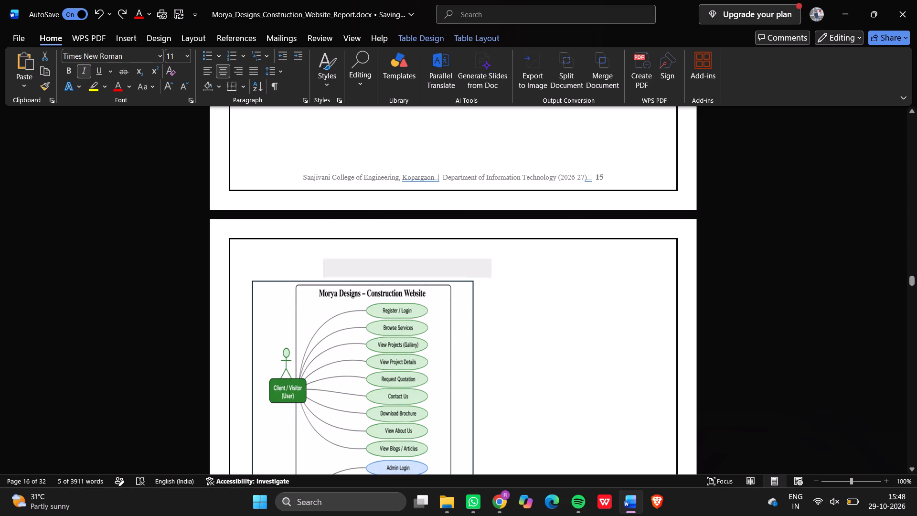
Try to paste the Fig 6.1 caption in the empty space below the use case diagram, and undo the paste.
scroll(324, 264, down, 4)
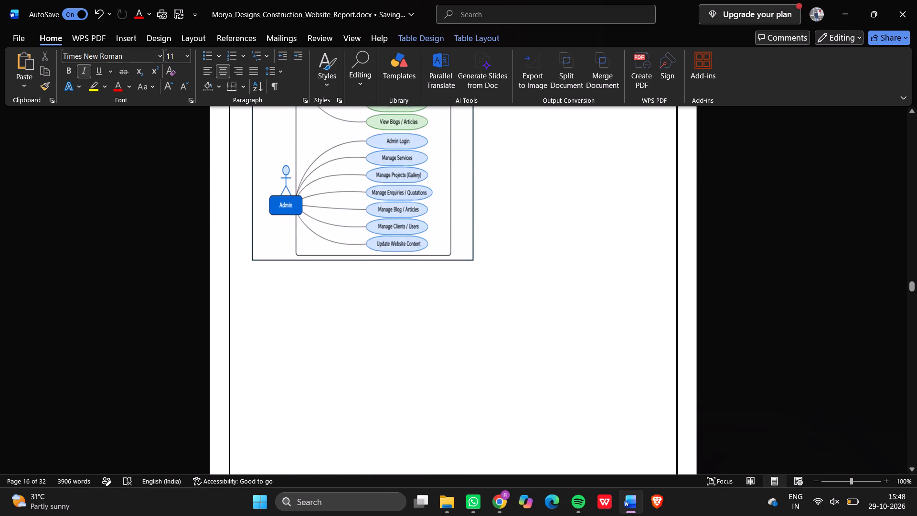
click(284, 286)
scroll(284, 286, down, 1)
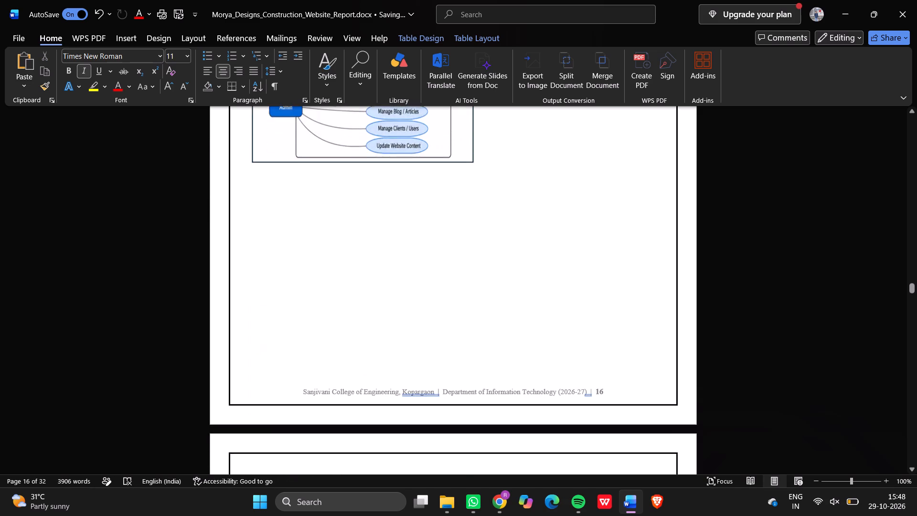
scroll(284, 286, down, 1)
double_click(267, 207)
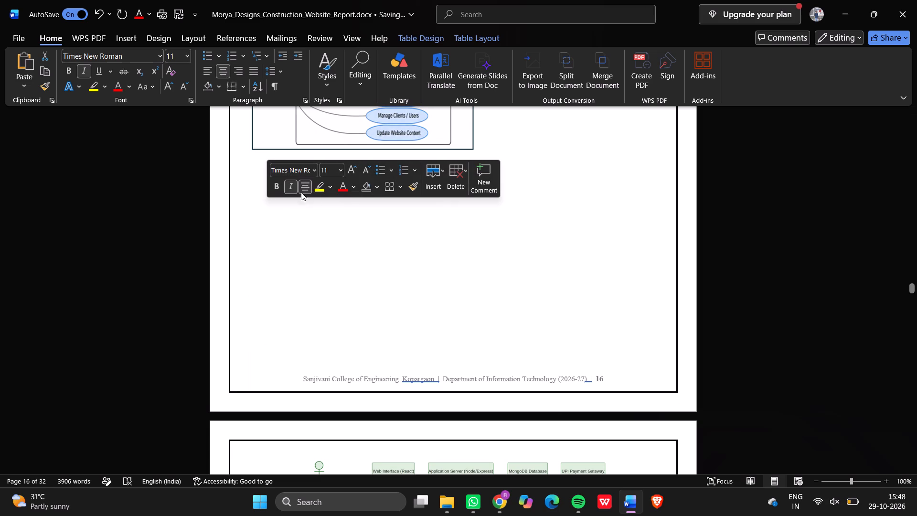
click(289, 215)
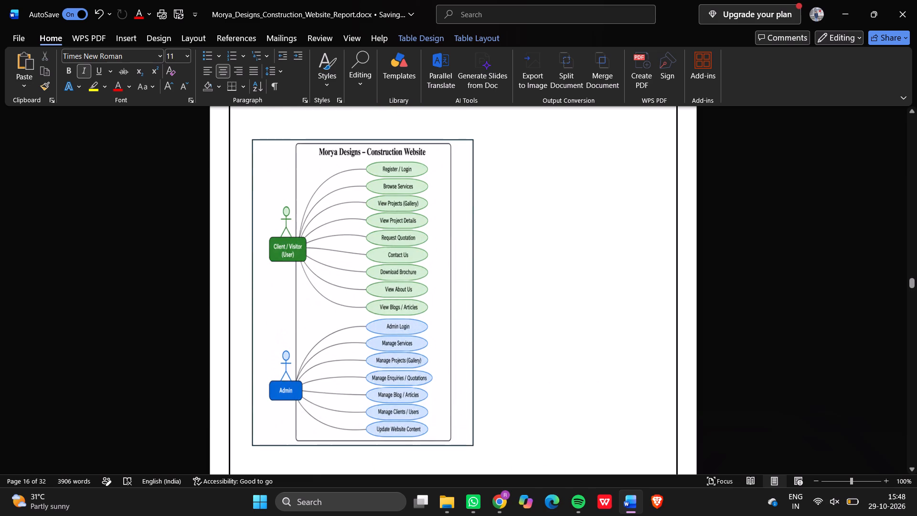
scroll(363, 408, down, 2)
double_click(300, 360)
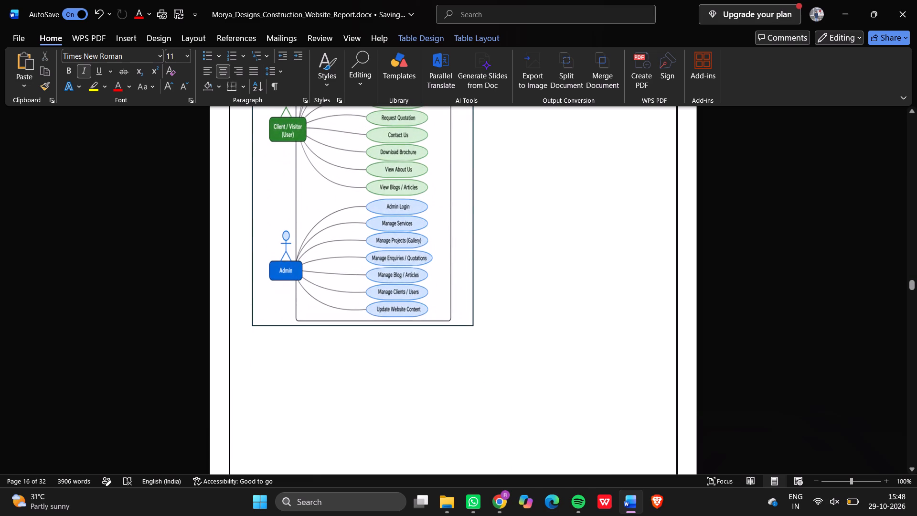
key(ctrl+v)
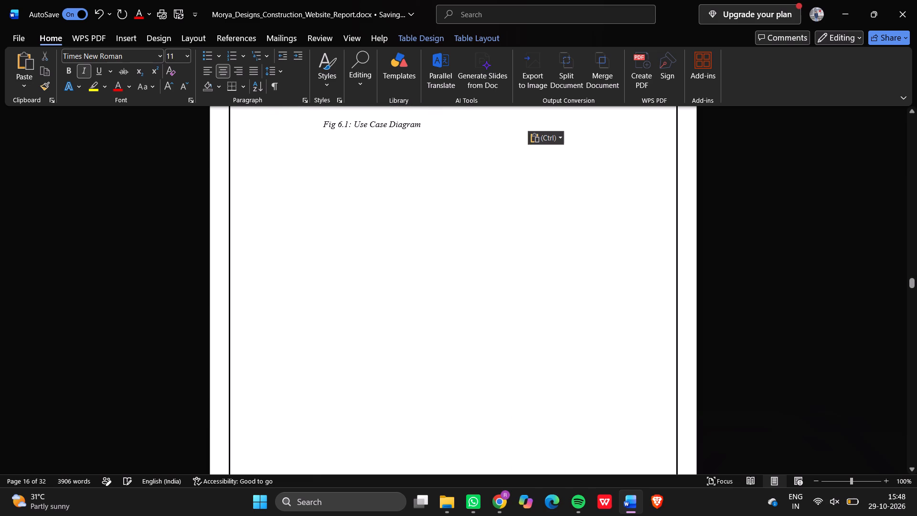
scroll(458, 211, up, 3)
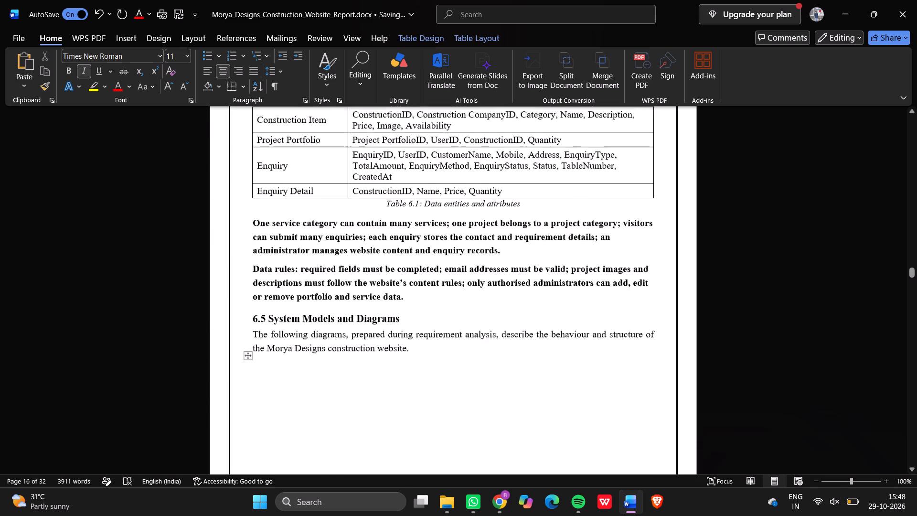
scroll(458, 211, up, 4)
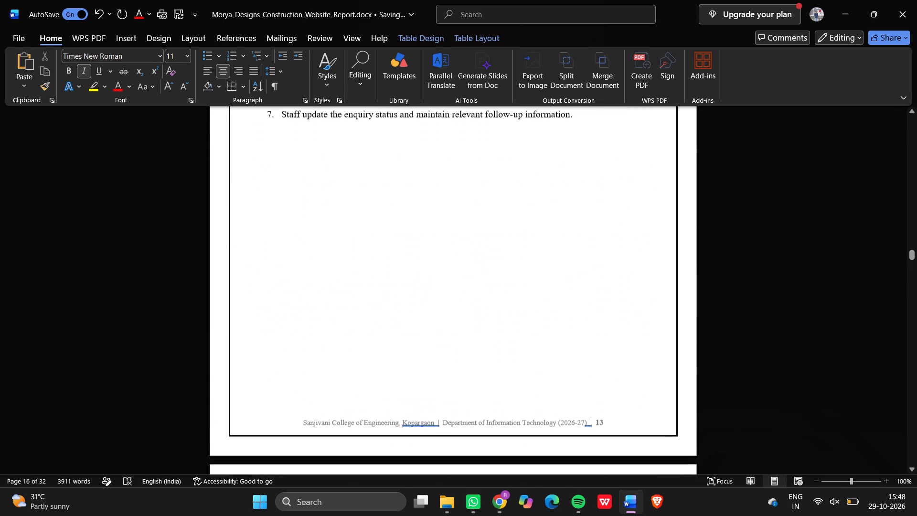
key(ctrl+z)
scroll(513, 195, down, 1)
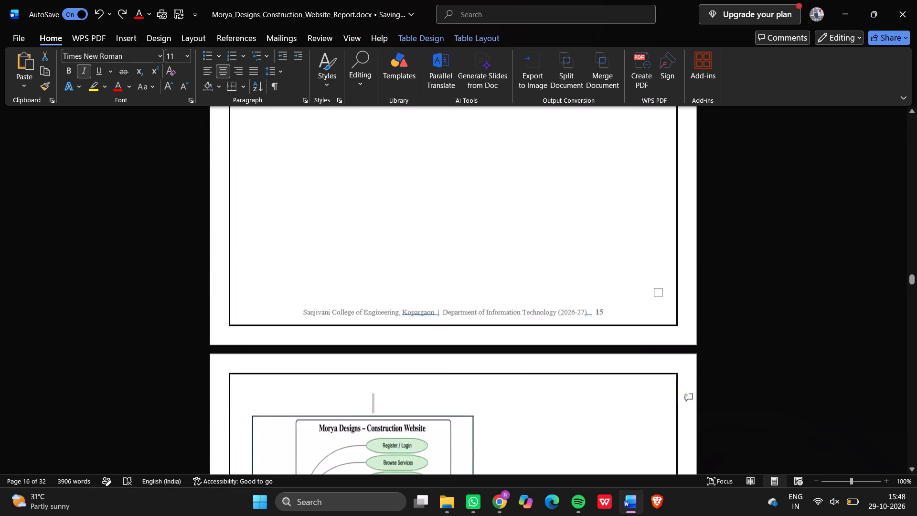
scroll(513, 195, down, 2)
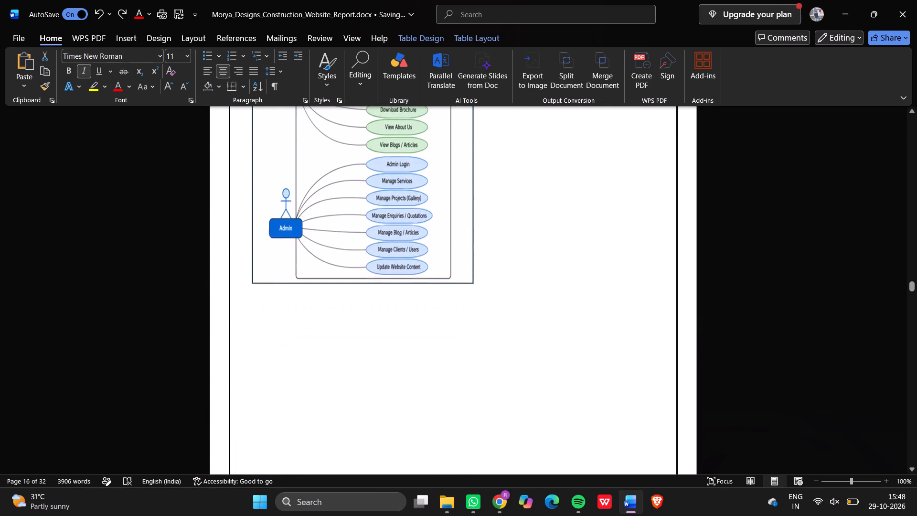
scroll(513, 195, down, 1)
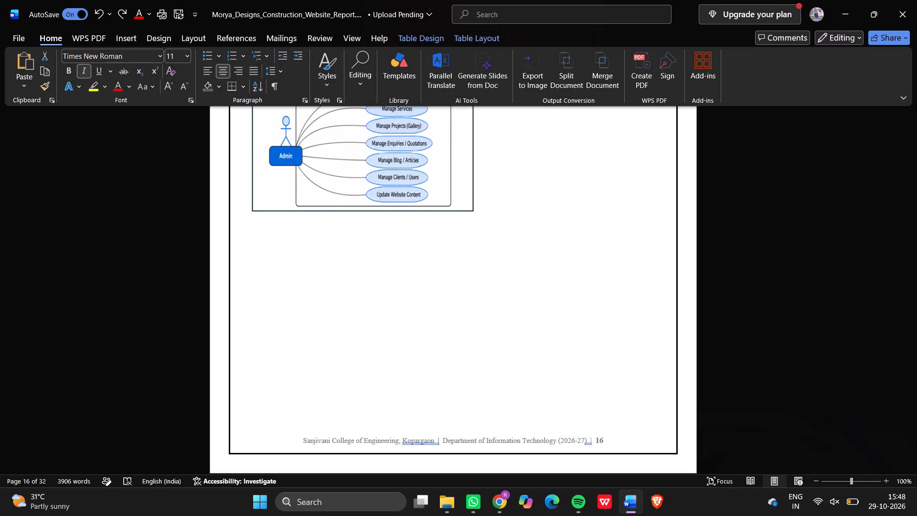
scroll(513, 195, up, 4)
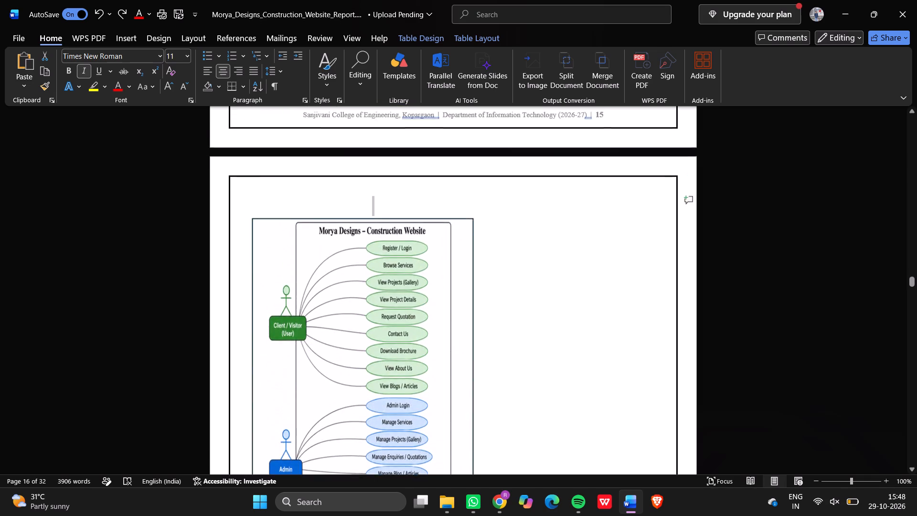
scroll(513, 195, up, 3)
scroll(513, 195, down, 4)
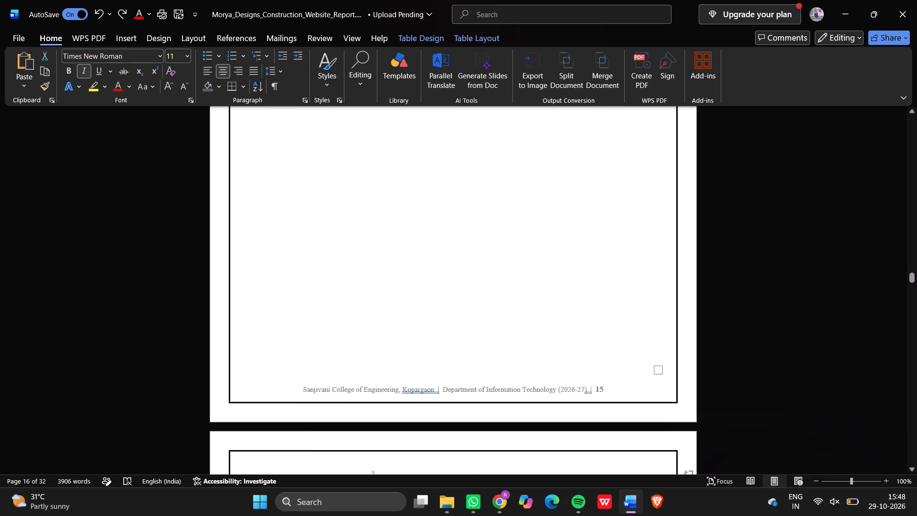
Move the use case diagram up into the page's top-left corner and narrow it from its right edge.
scroll(513, 195, down, 4)
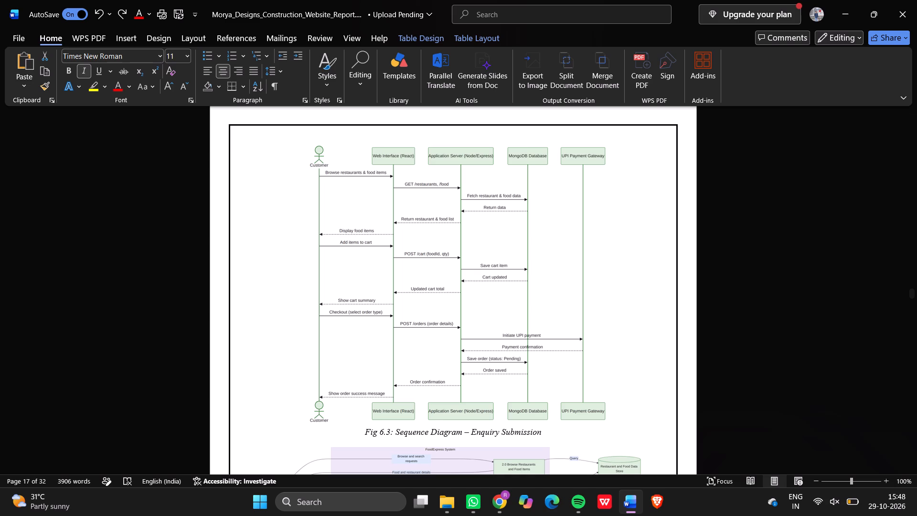
scroll(543, 197, up, 7)
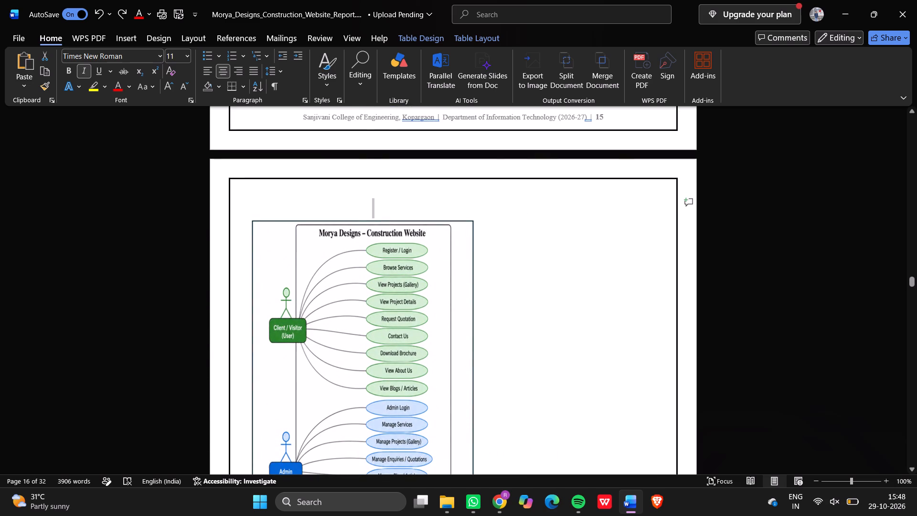
drag(474, 290, 470, 269)
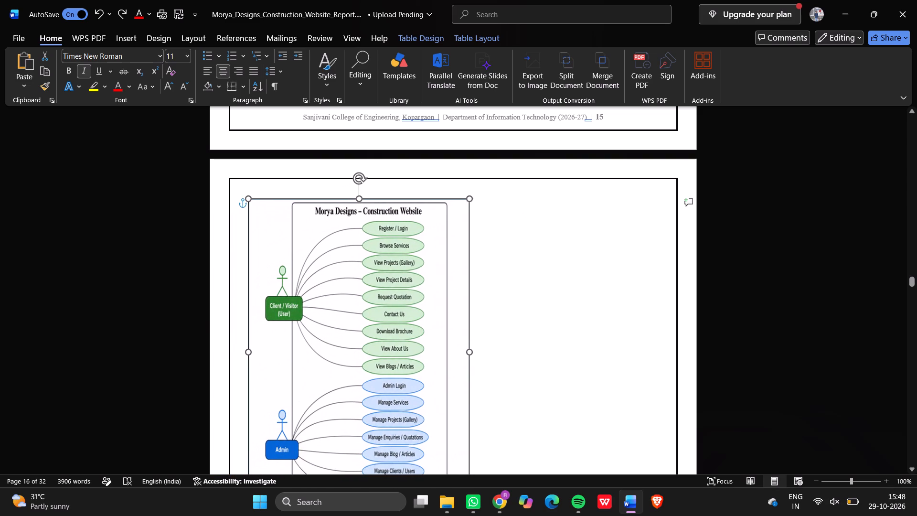
drag(470, 269, 465, 269)
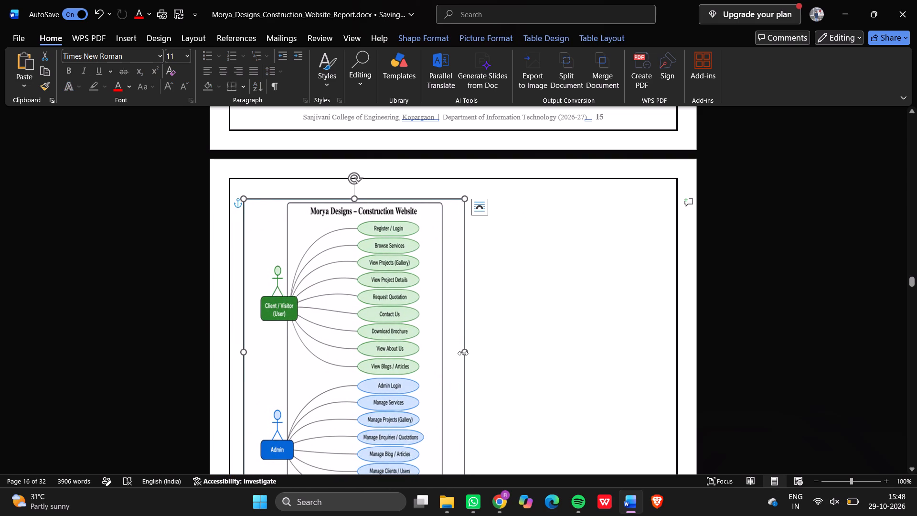
drag(466, 353, 451, 353)
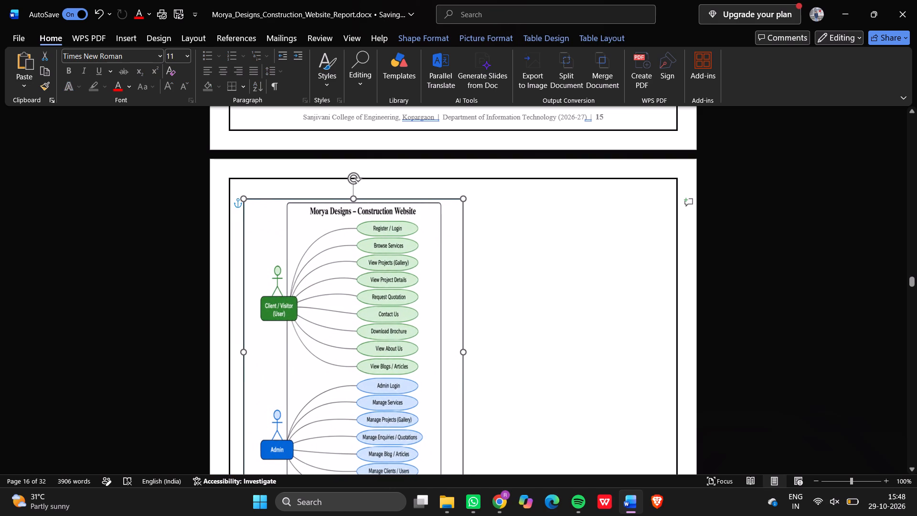
drag(451, 353, 437, 353)
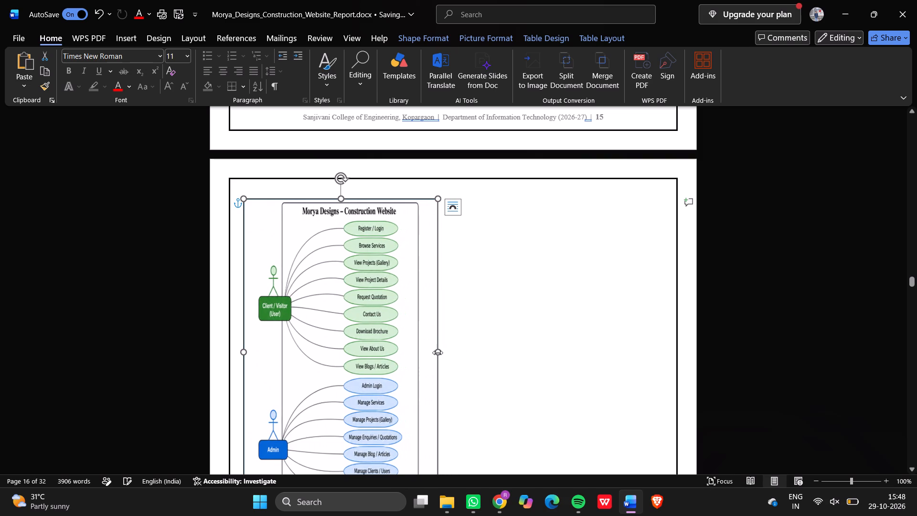
click(526, 318)
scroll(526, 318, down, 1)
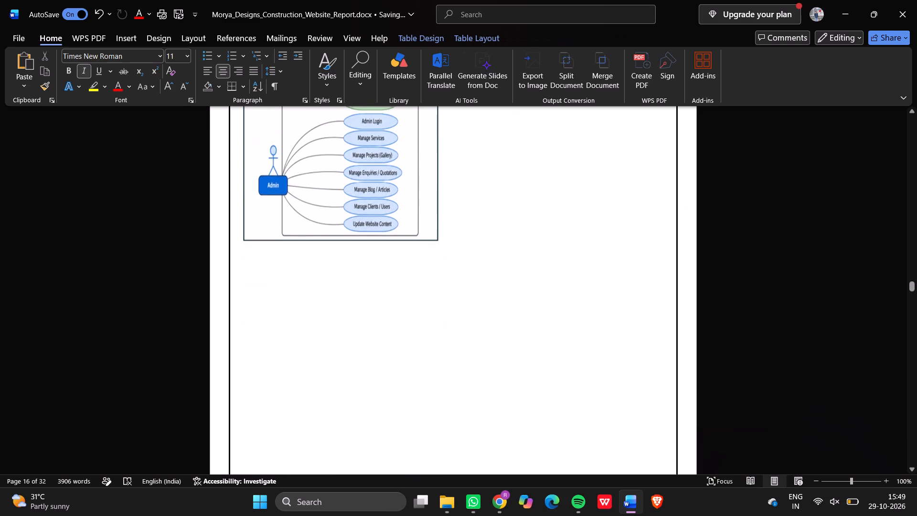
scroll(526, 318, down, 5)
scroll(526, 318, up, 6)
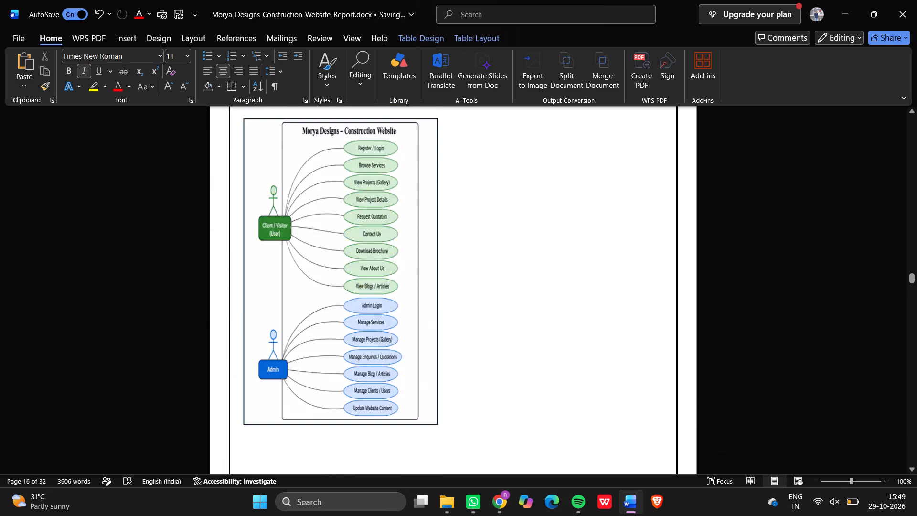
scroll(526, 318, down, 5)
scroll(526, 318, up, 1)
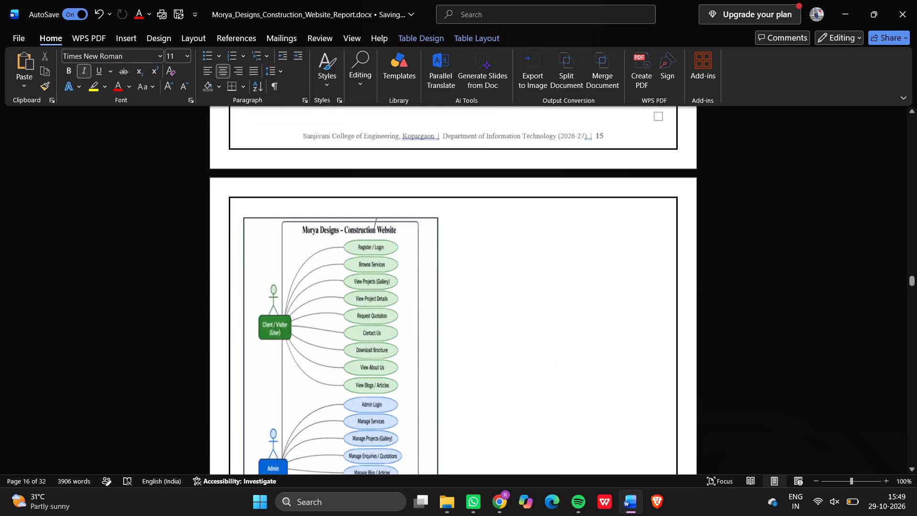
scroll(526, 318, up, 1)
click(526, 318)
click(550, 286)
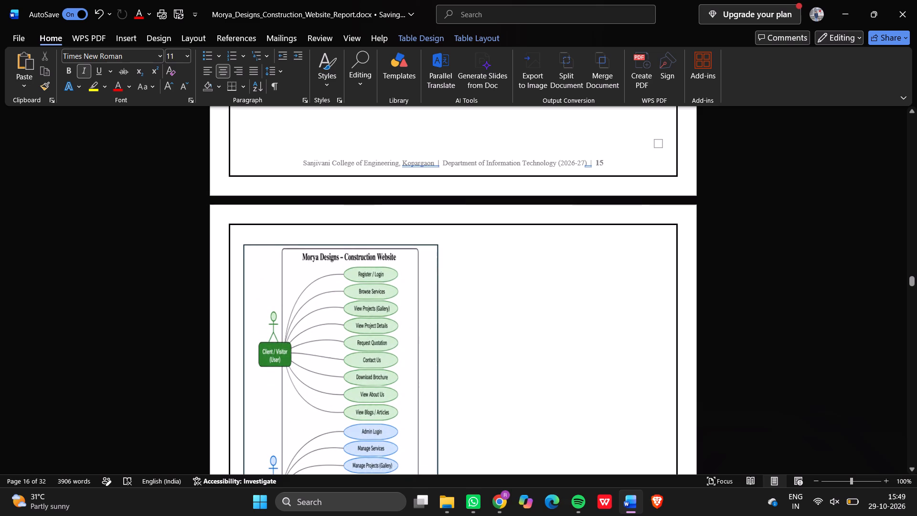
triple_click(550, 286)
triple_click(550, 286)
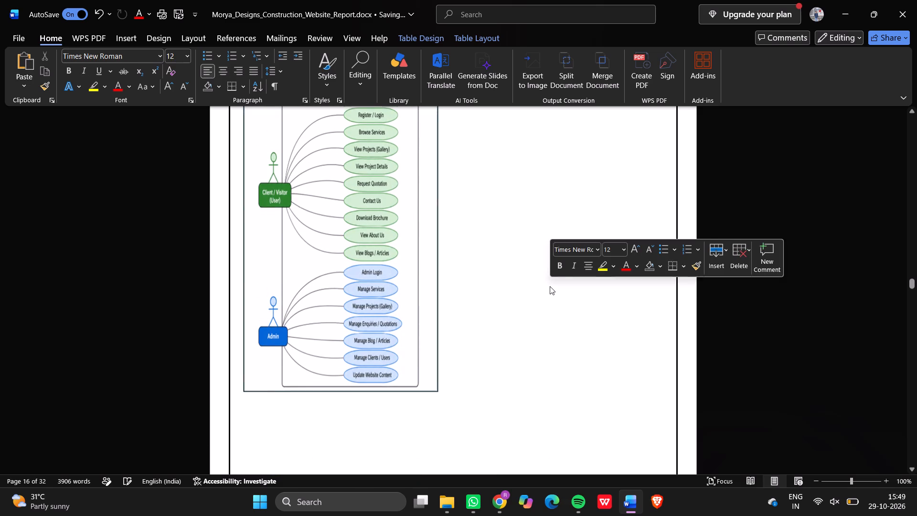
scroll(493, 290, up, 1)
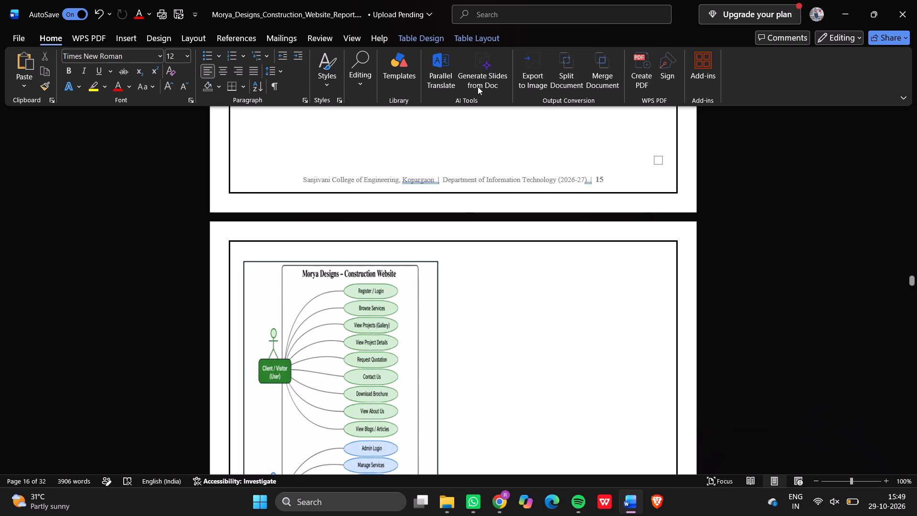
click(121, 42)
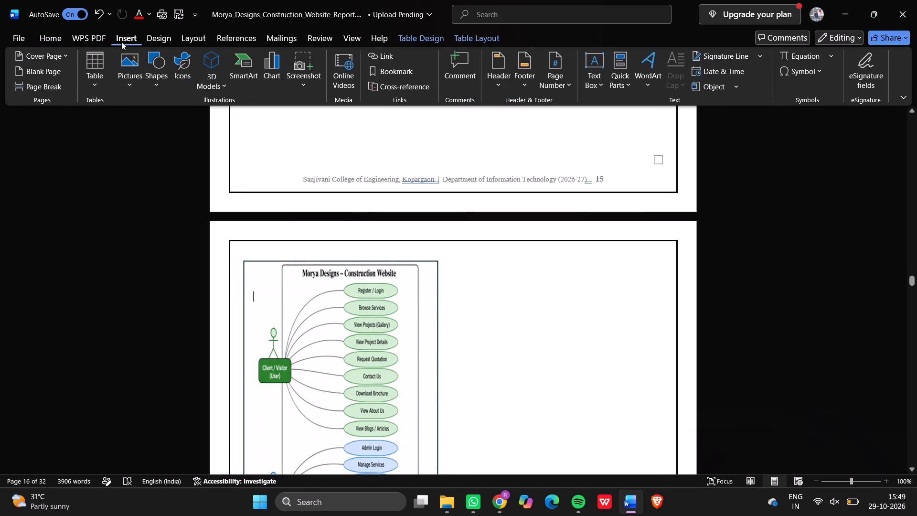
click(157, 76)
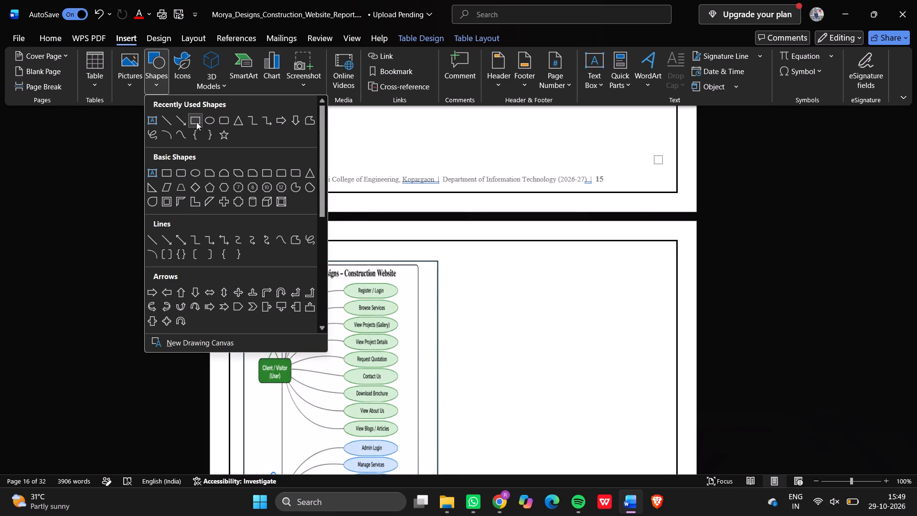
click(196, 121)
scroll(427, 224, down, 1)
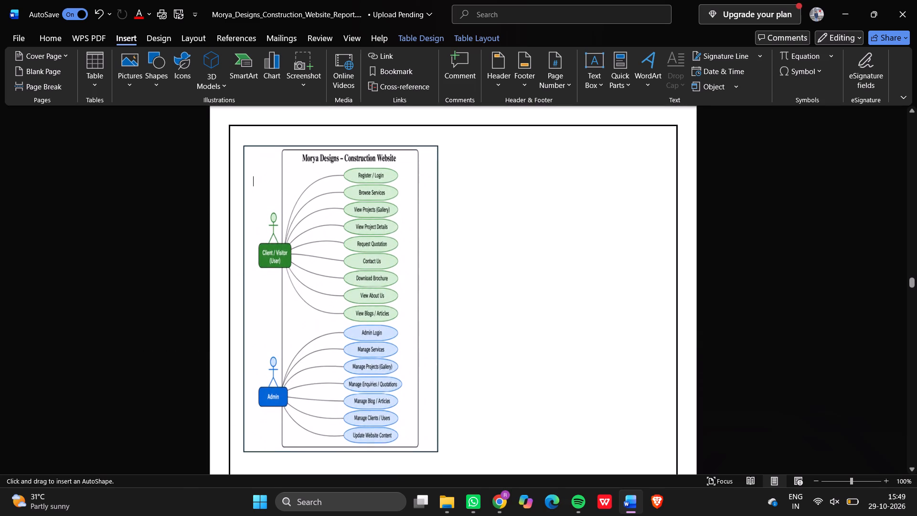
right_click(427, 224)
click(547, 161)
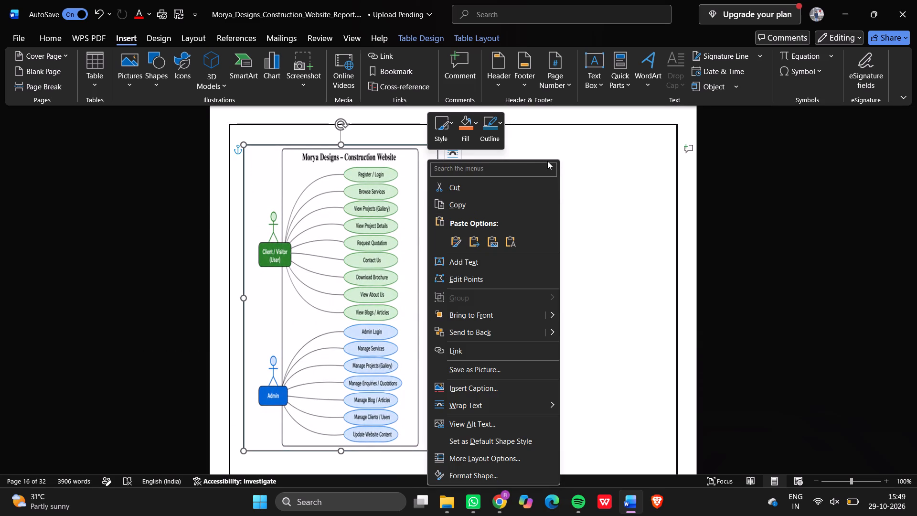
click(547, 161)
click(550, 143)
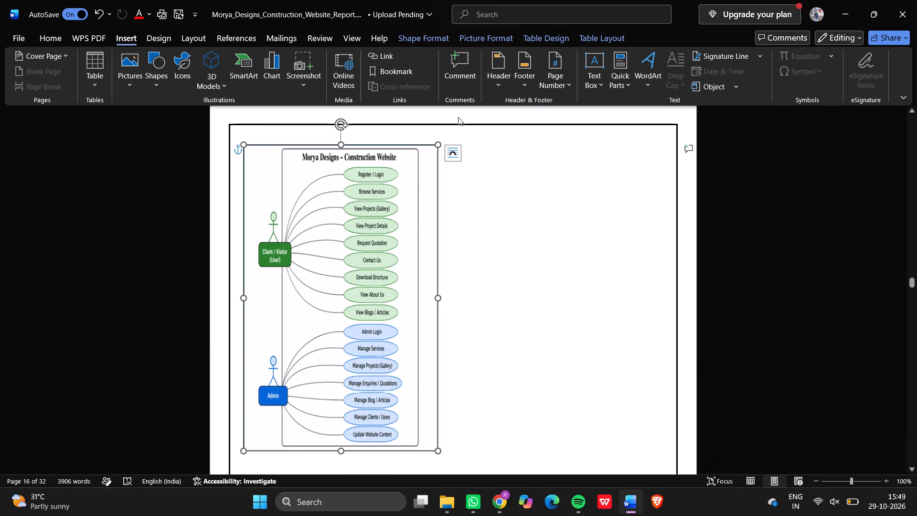
Draw a rectangle about 13.5 cm high and 8 cm wide in the empty space beside the use case diagram.
click(156, 84)
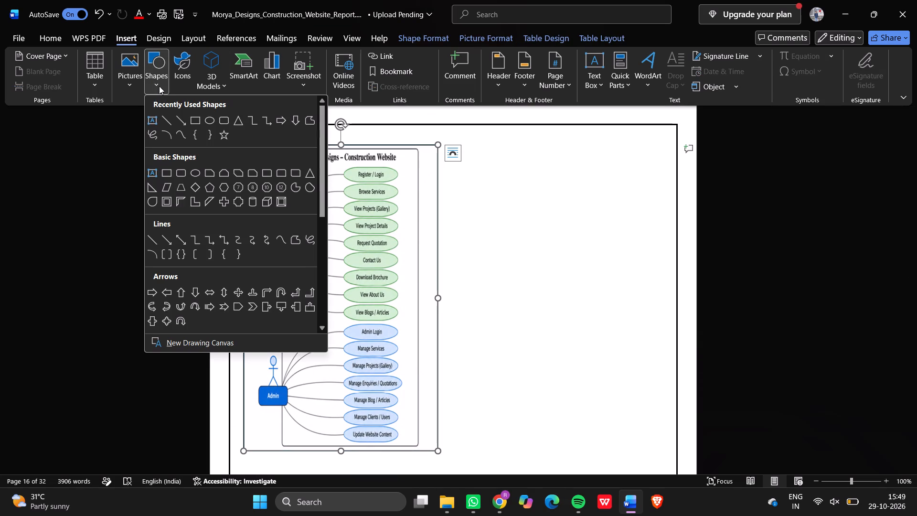
click(192, 117)
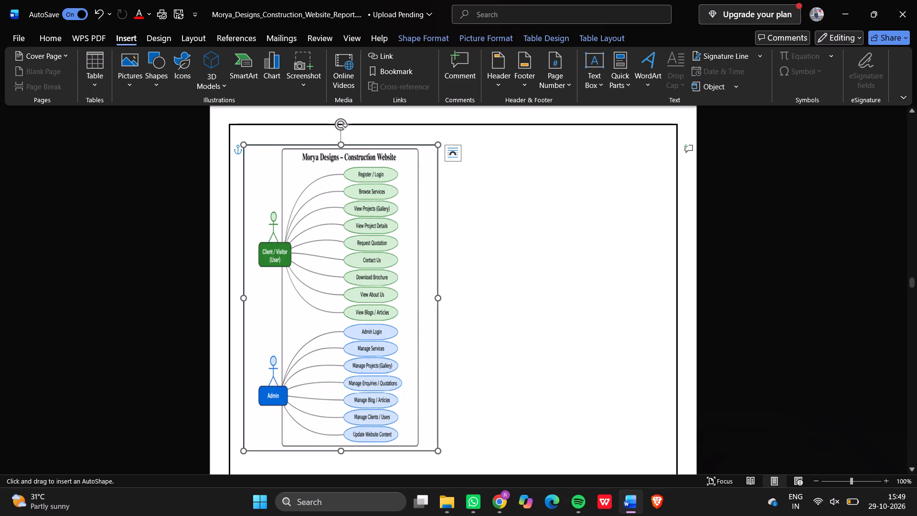
drag(479, 145, 632, 234)
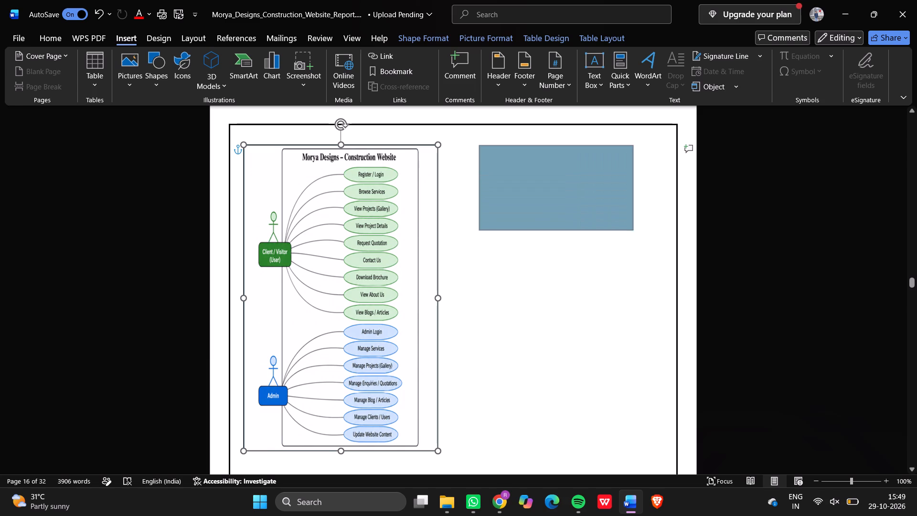
drag(632, 234, 606, 449)
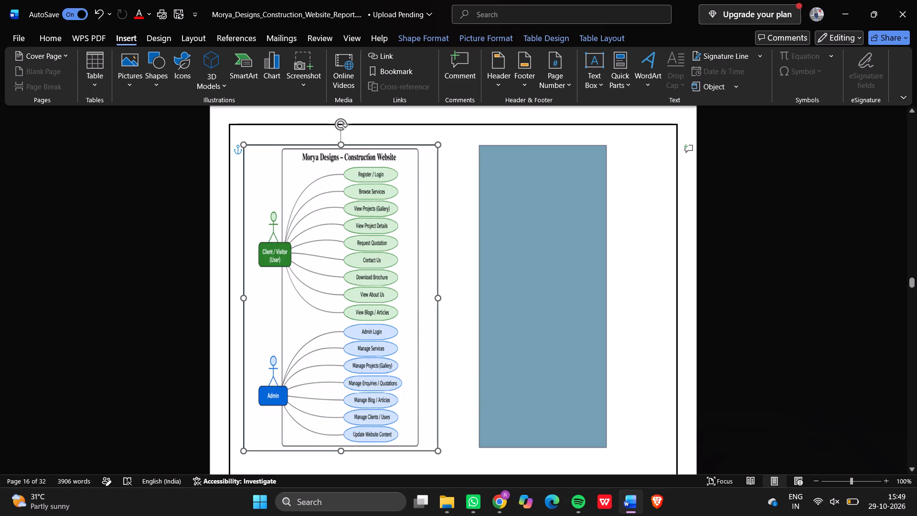
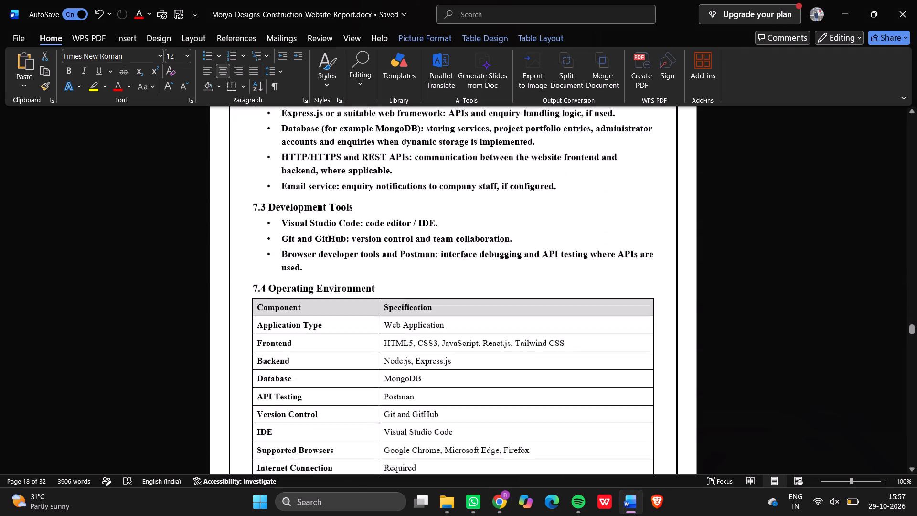
scroll(526, 352, down, 3)
scroll(526, 352, up, 1)
scroll(526, 352, down, 3)
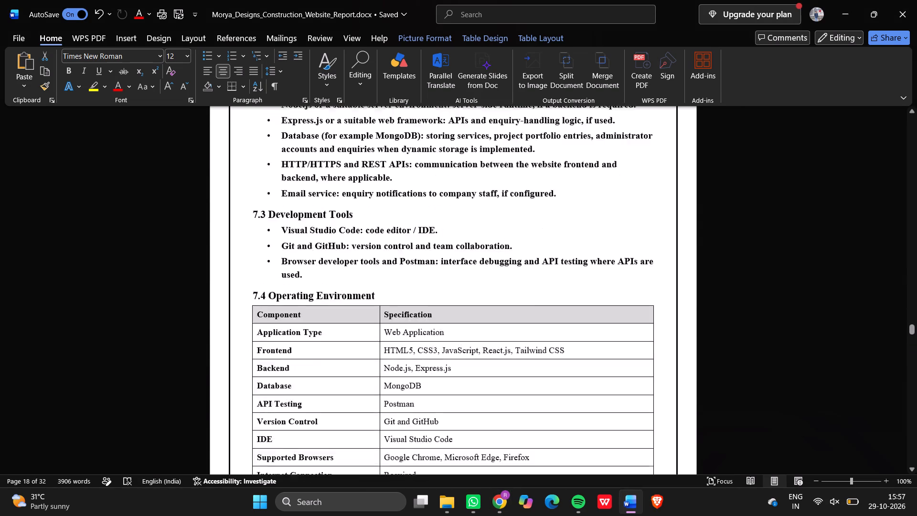
scroll(526, 352, down, 9)
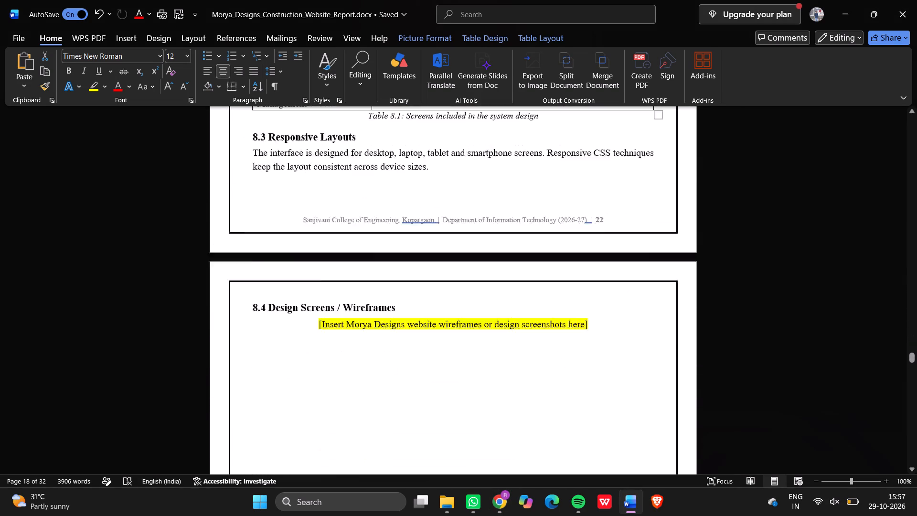
scroll(526, 352, down, 2)
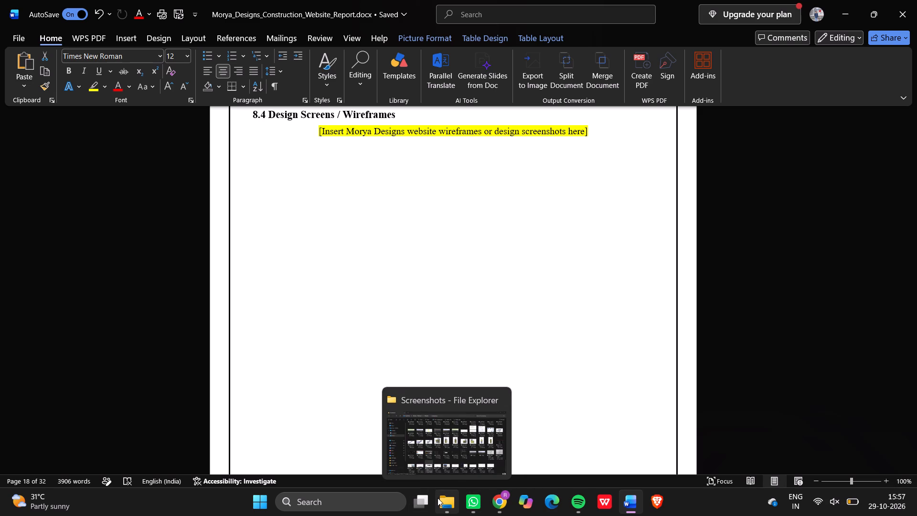
drag(483, 150, 458, 150)
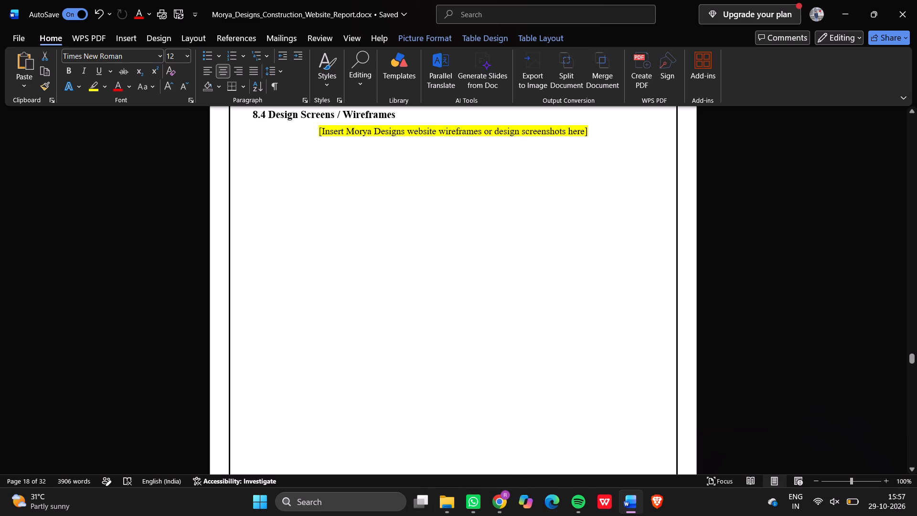
drag(458, 150, 320, 137)
key(BackSpace)
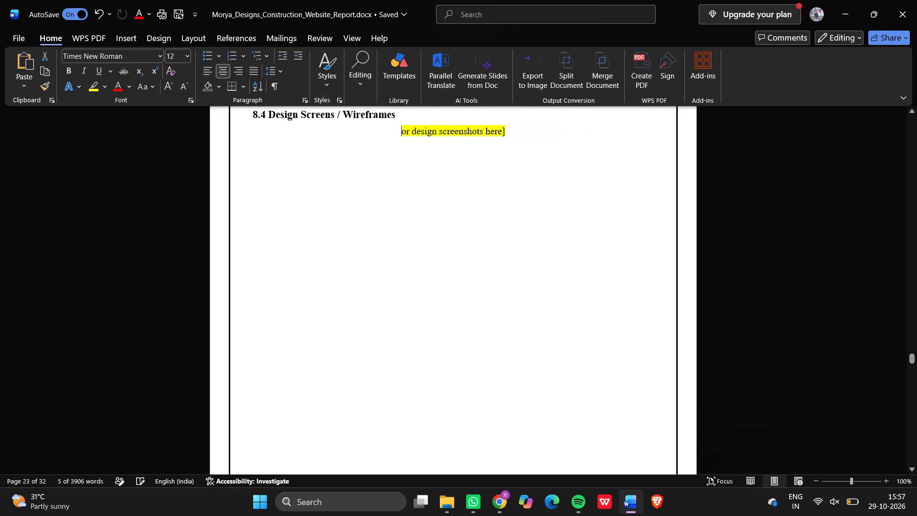
drag(373, 126, 501, 121)
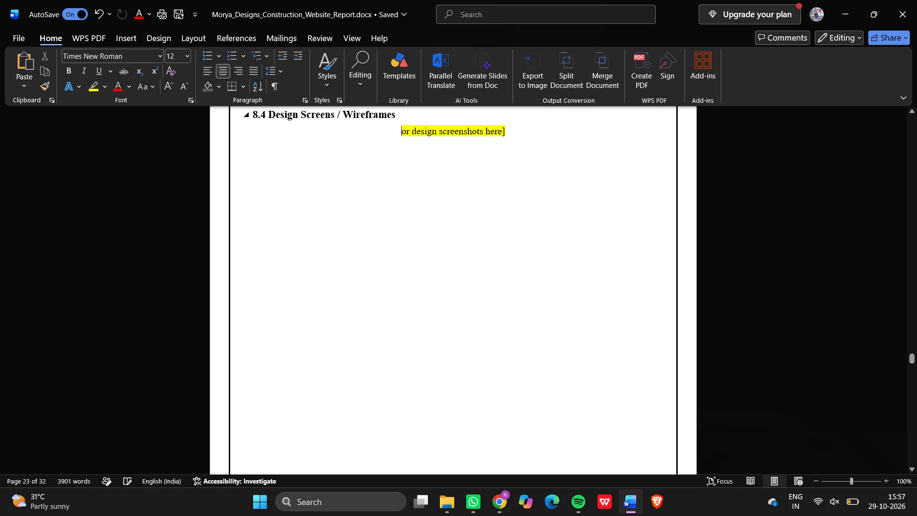
drag(525, 135, 398, 146)
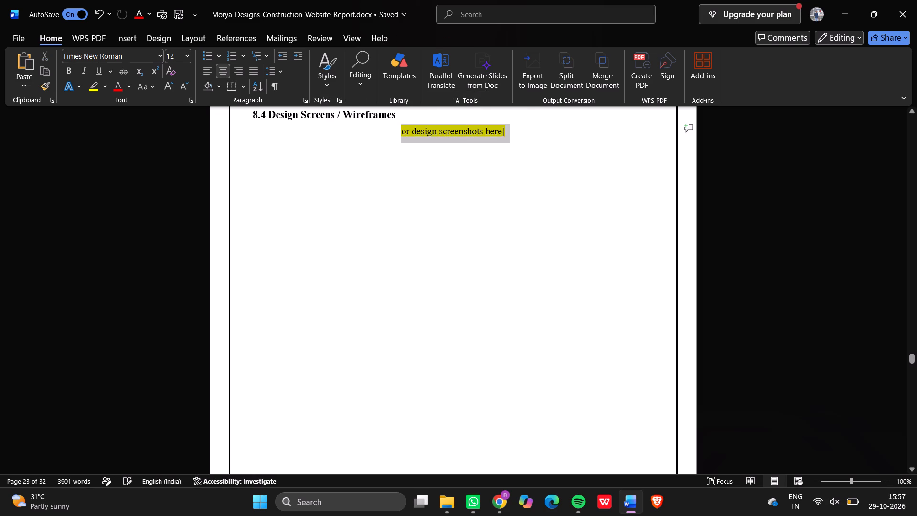
drag(398, 146, 395, 146)
key(BackSpace)
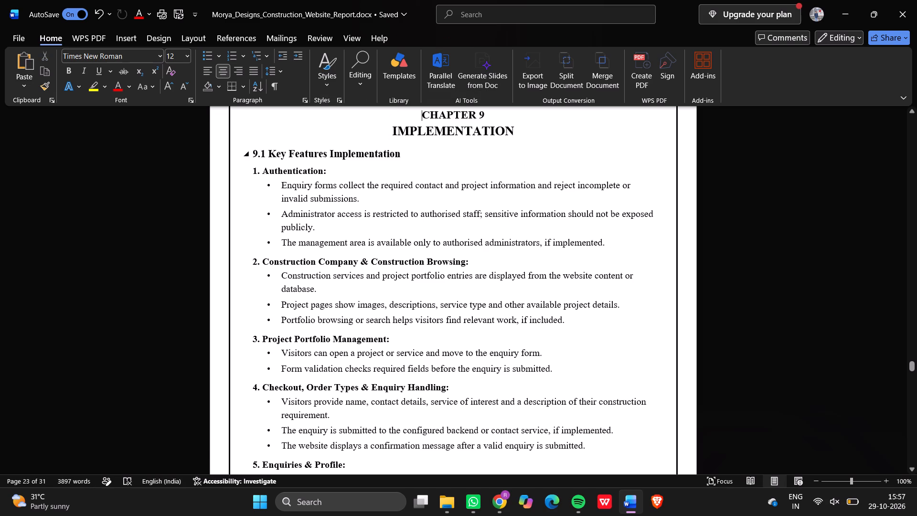
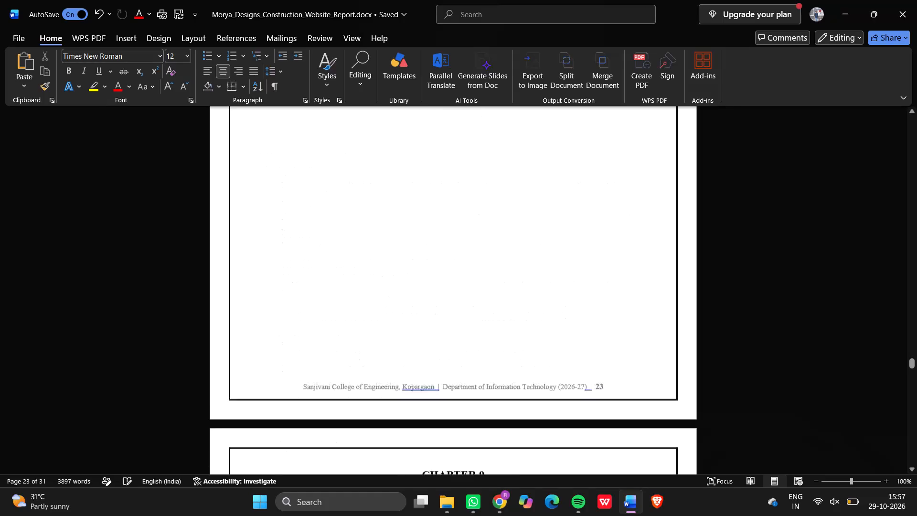
Draw a rectangle about 18.44 cm wide and 13.61 cm high on the blank page following the 8.4 Design Screens / Wireframes heading.
scroll(383, 159, up, 3)
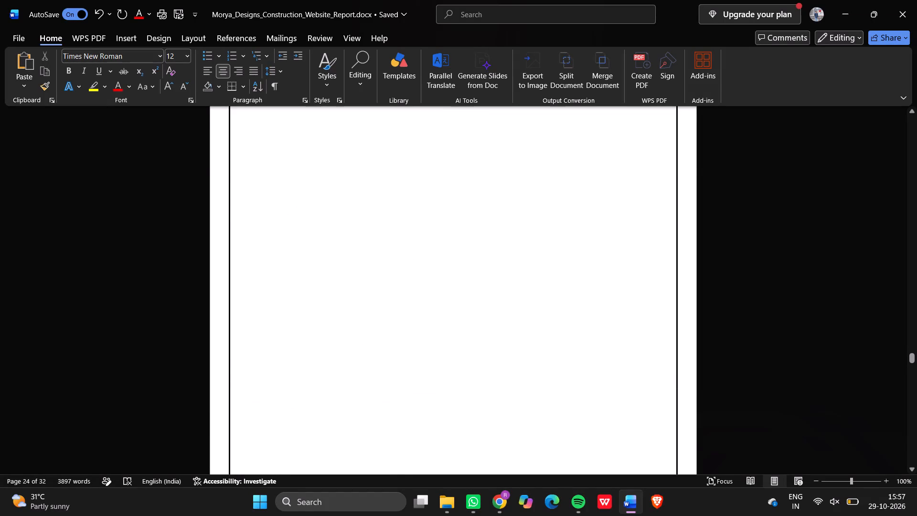
scroll(383, 159, up, 4)
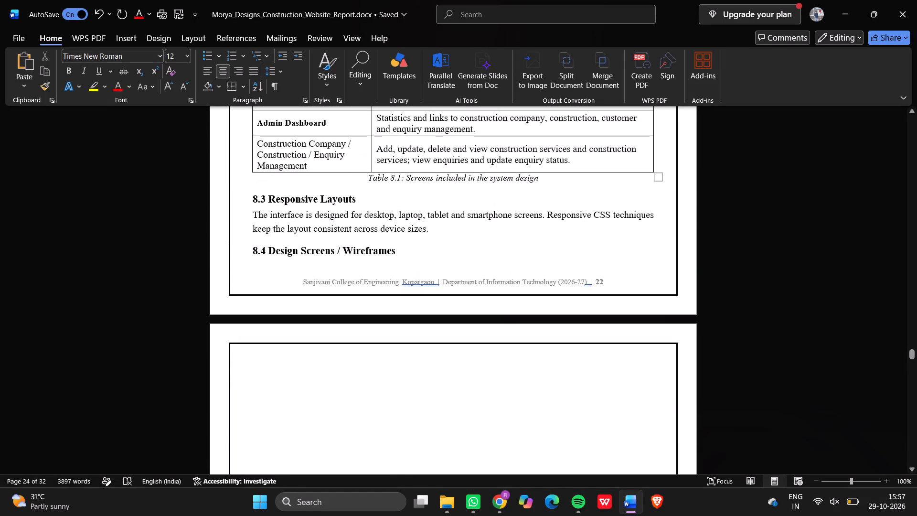
scroll(383, 159, up, 1)
click(271, 359)
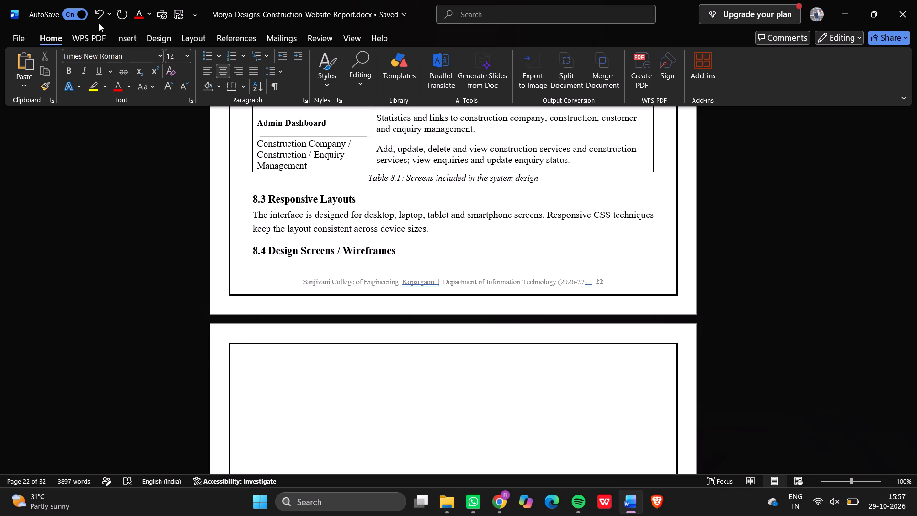
click(125, 41)
click(150, 61)
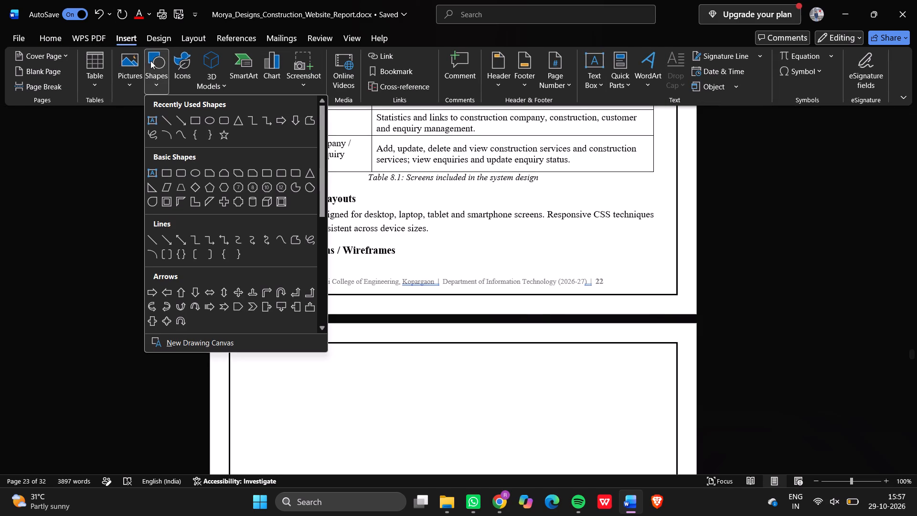
click(201, 121)
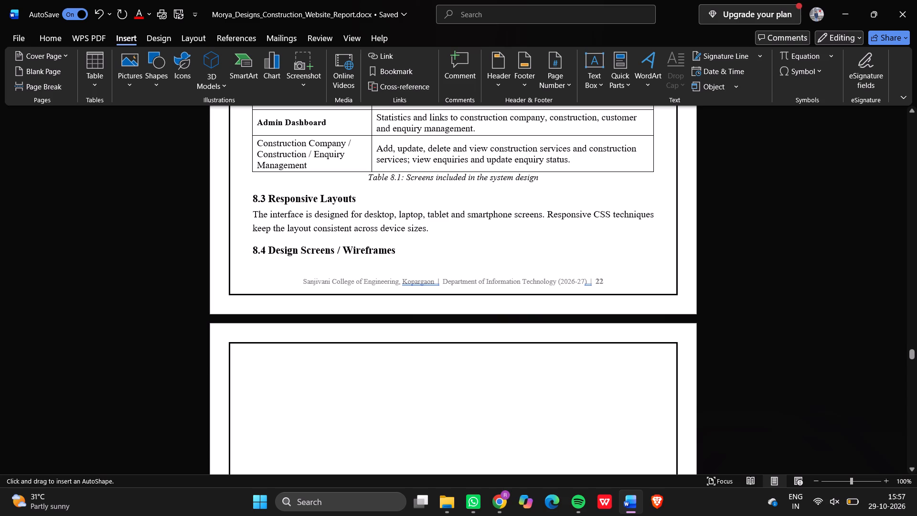
scroll(262, 359, down, 1)
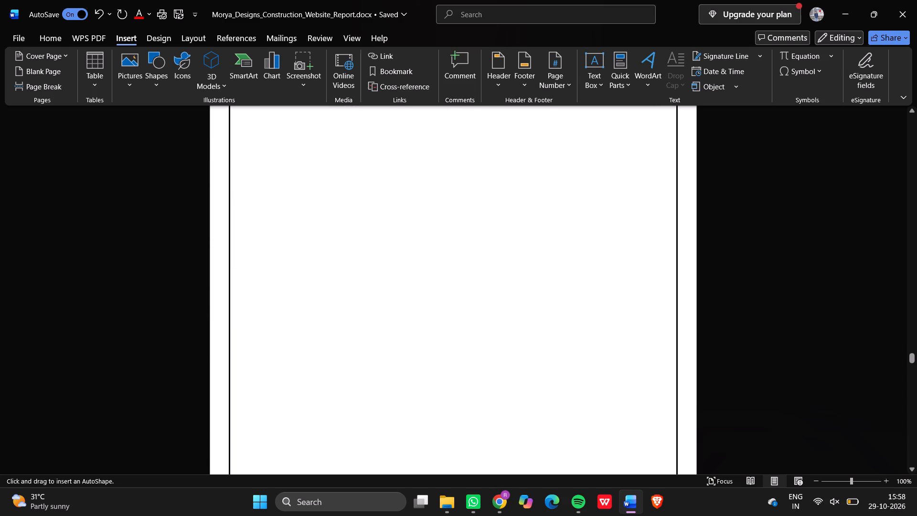
scroll(262, 359, down, 1)
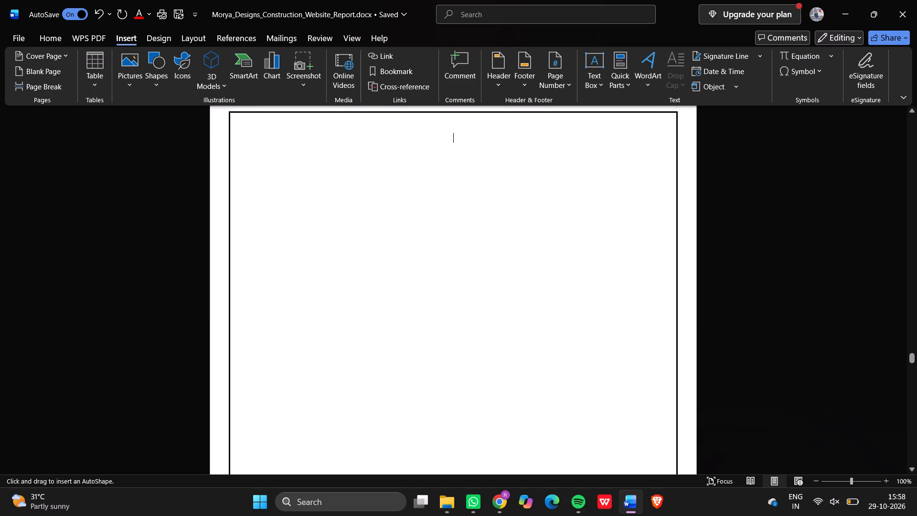
drag(251, 133, 333, 212)
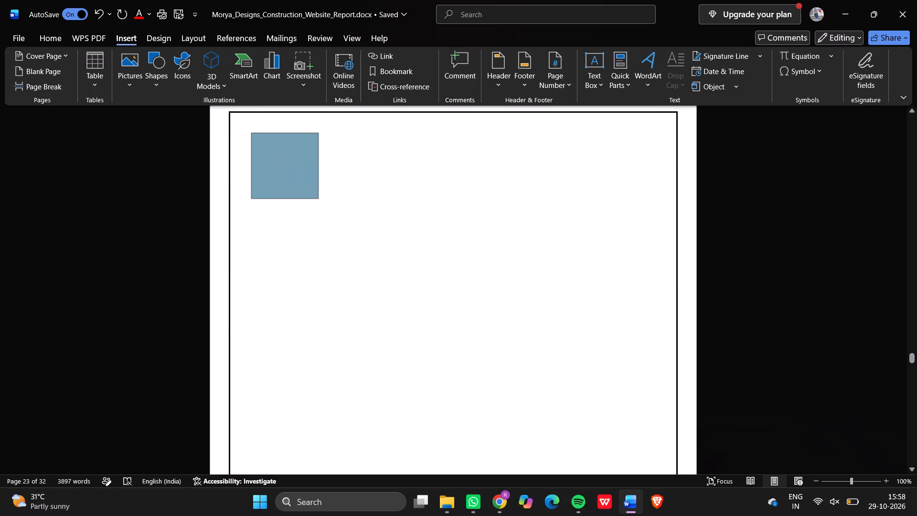
Finish drawing the rectangle at about 18.44 cm wide and 13.61 cm high on the blank page after heading 8.4.
drag(333, 212, 608, 468)
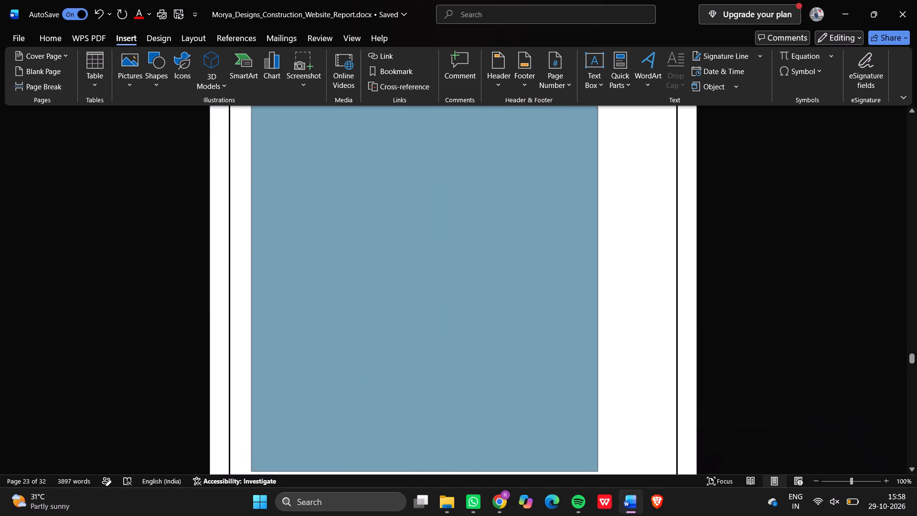
drag(608, 468, 651, 464)
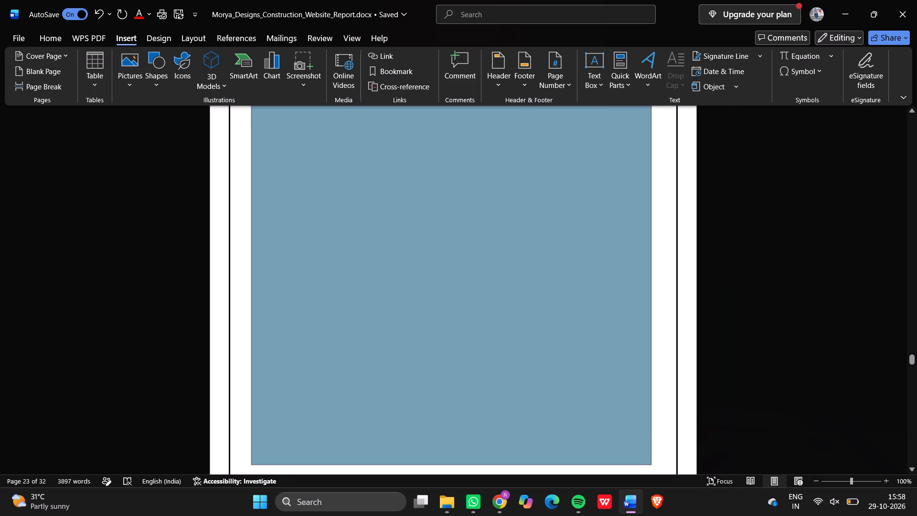
drag(651, 464, 599, 364)
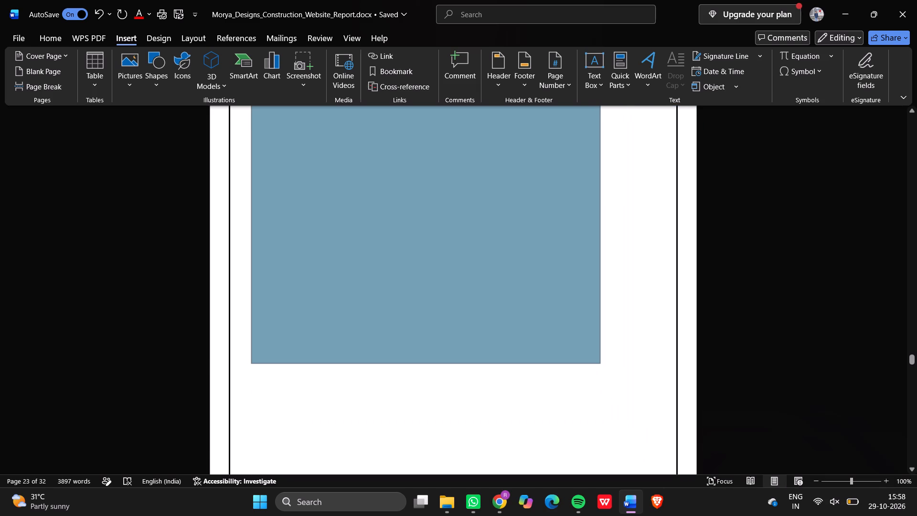
drag(599, 364, 661, 355)
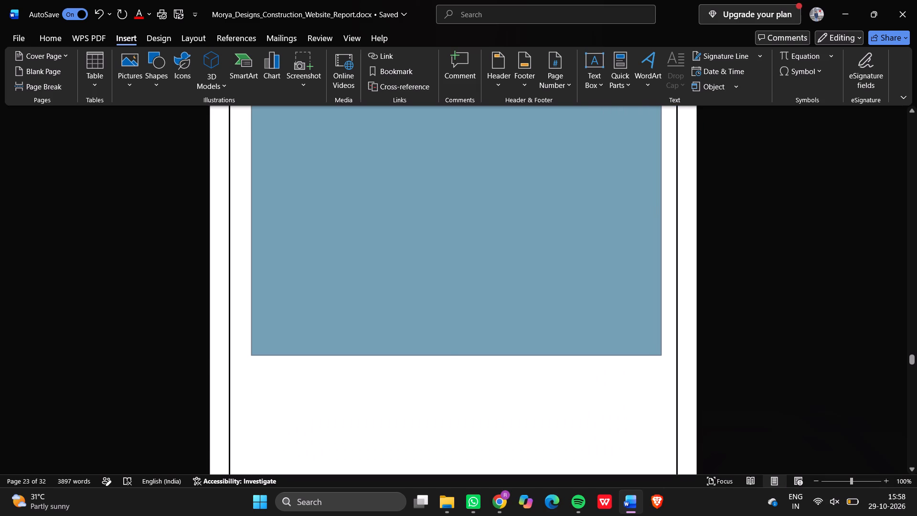
drag(661, 355, 667, 354)
scroll(615, 409, right, 1)
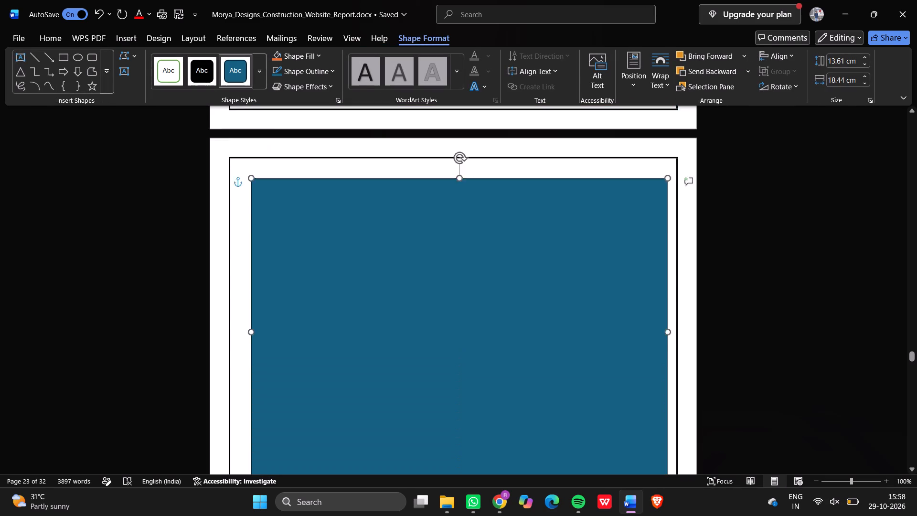
scroll(615, 409, right, 1)
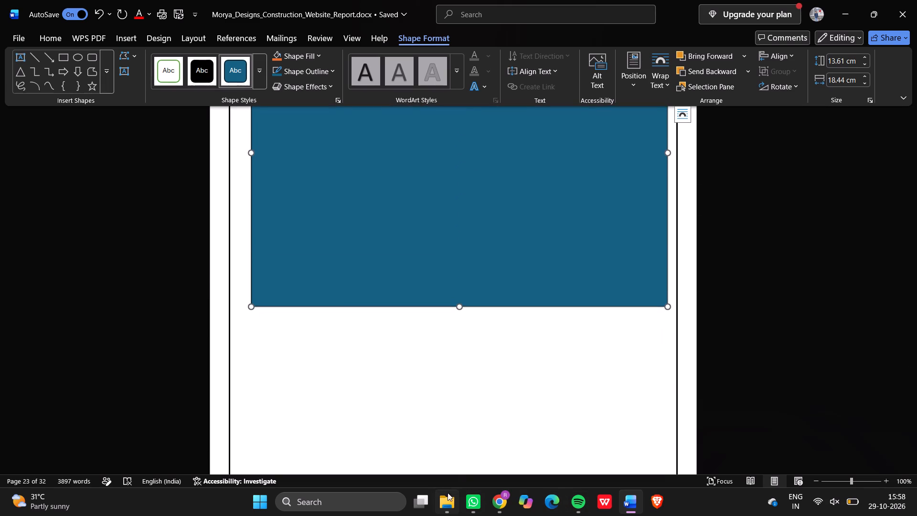
Switch to the Screenshots folder in File Explorer and preview the WhatsApp image dated 2026-10-29 at 3.24.06 PM.
click(453, 506)
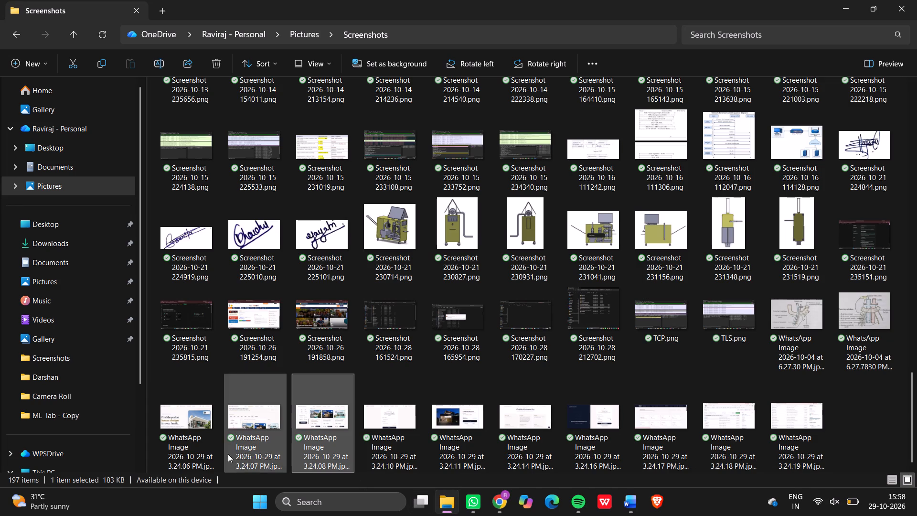
double_click(192, 451)
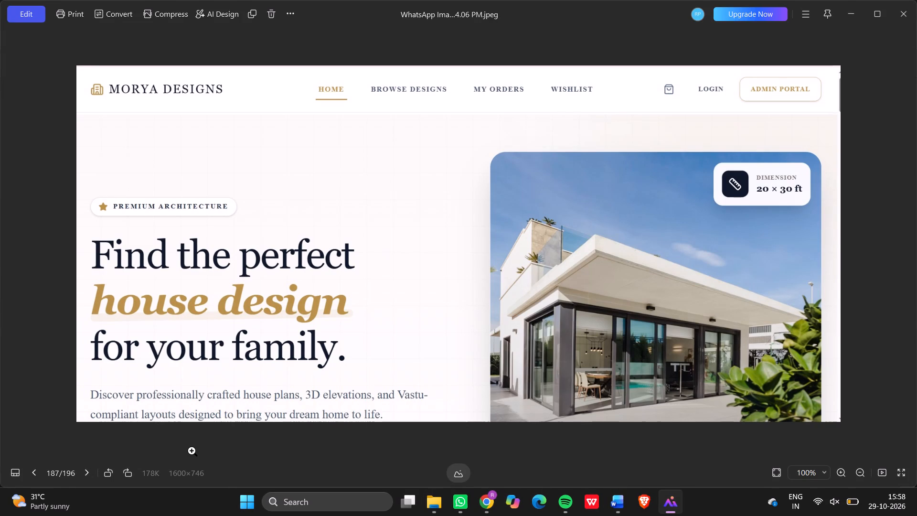
click(904, 21)
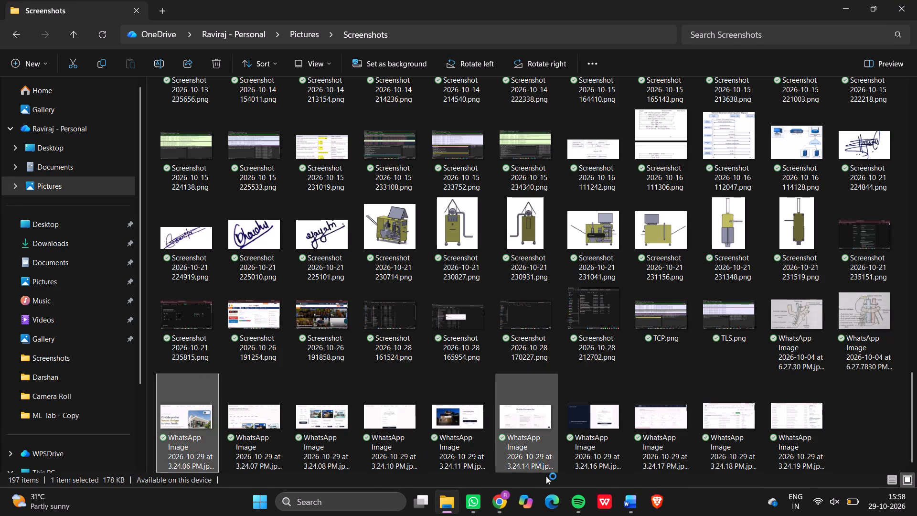
Switch back to Word and open the fill options for the large rectangle.
click(629, 497)
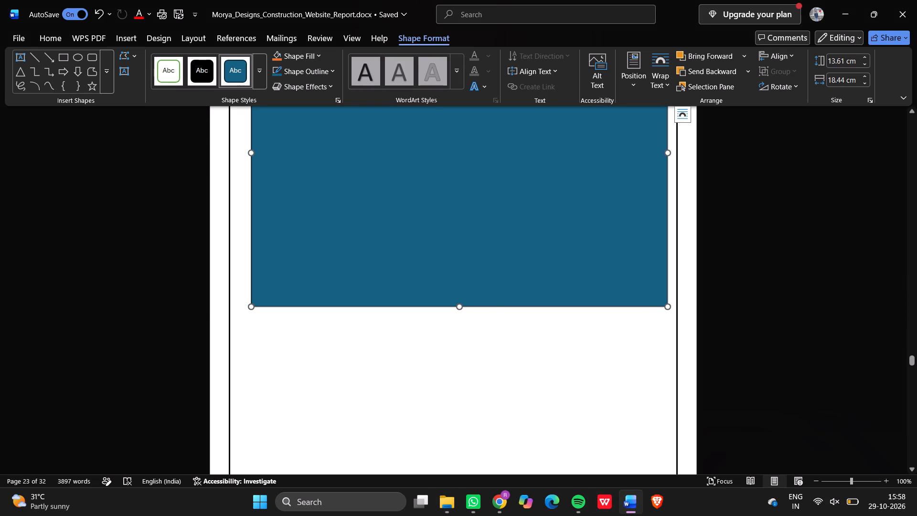
right_click(361, 171)
click(400, 117)
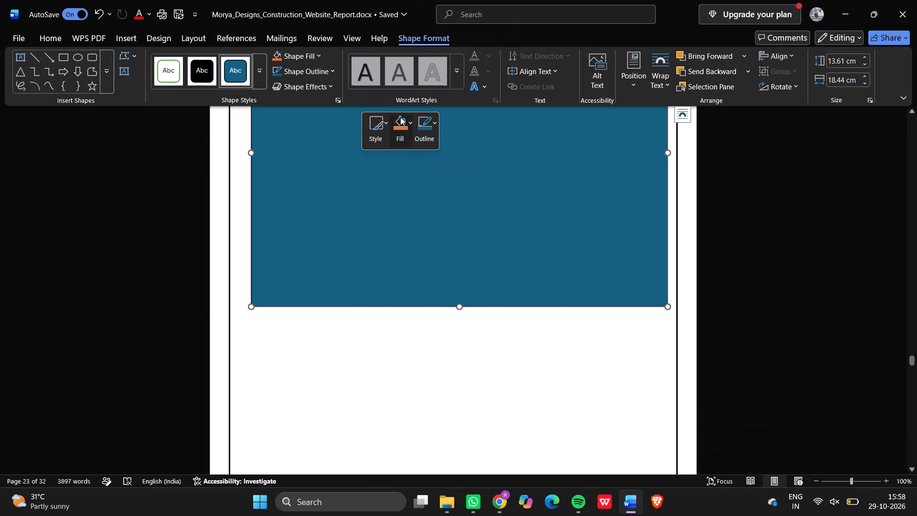
Fill the new rectangle with the Morya Designs website home page screenshot.
click(440, 370)
click(439, 205)
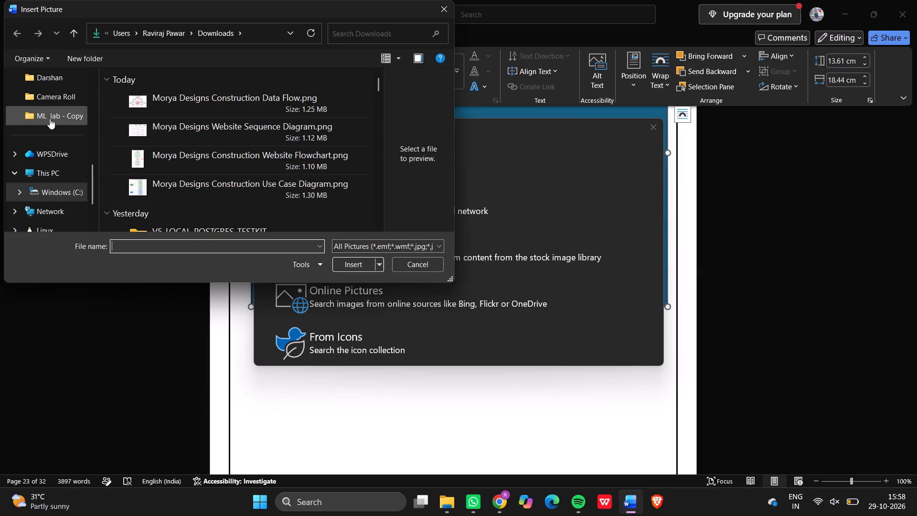
Fill the rectangle with the home page image WhatsApp Image 2026-10-29 at 3.24.06 PM.jpeg from the Screenshots folder in Pictures.
scroll(50, 118, up, 3)
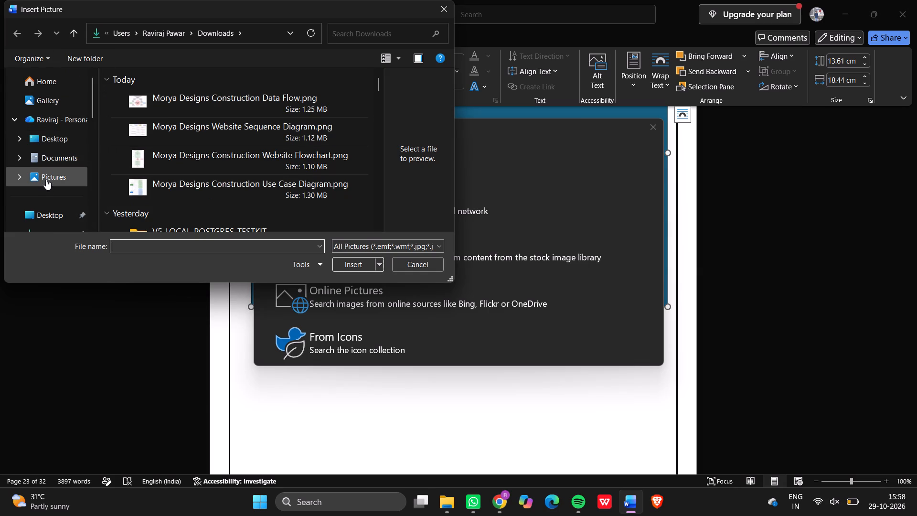
click(46, 179)
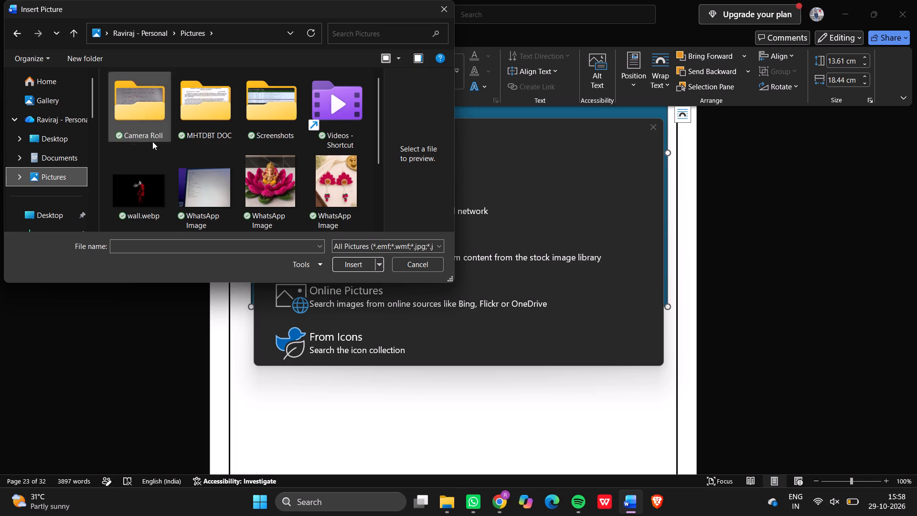
double_click(267, 116)
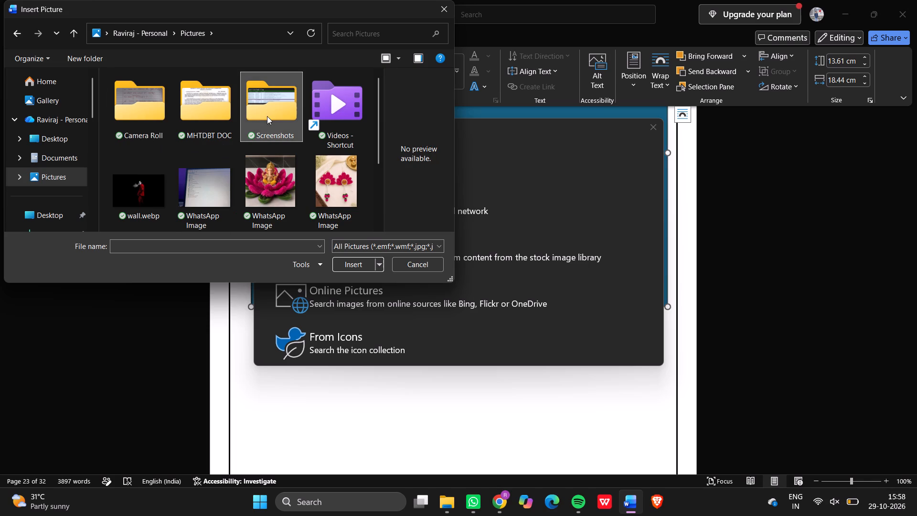
scroll(267, 116, down, 16)
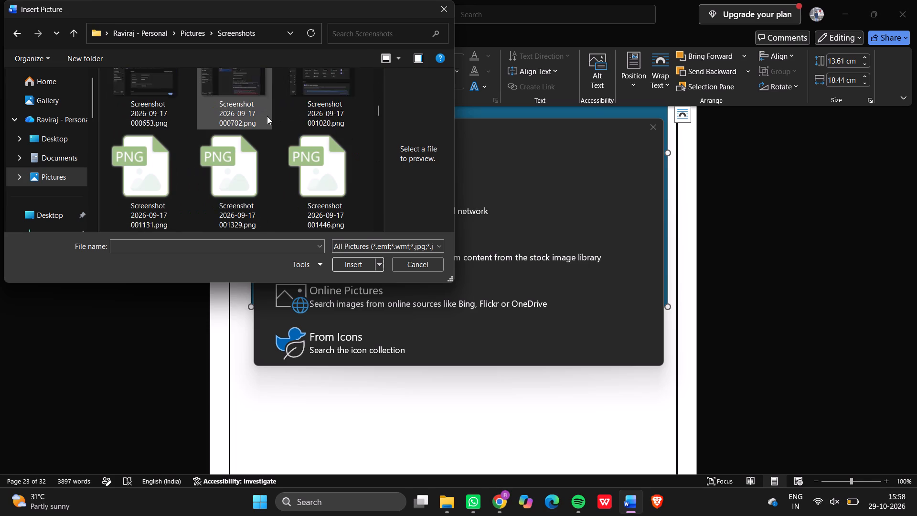
scroll(267, 116, down, 20)
scroll(267, 116, down, 12)
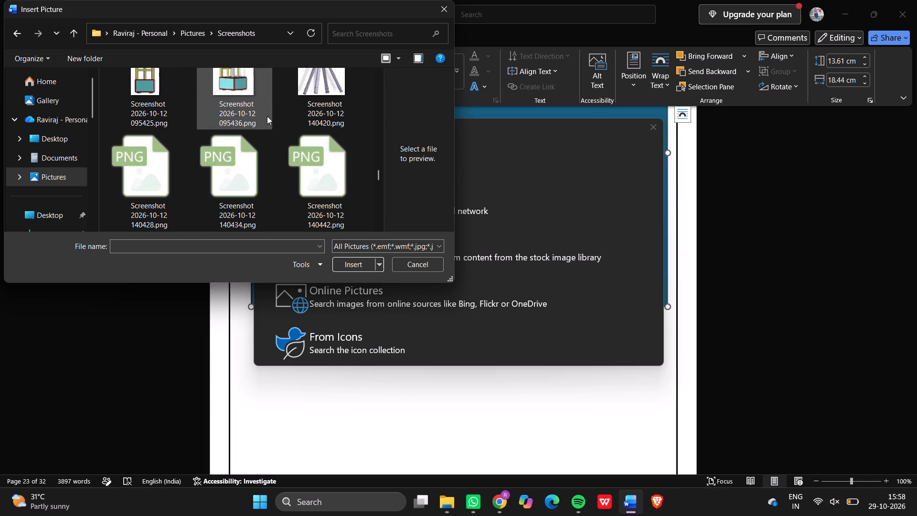
scroll(267, 116, down, 20)
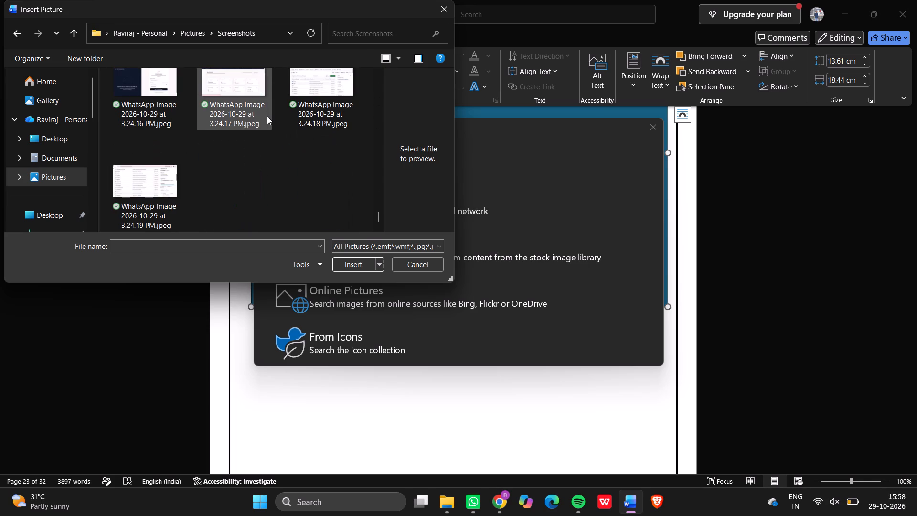
scroll(267, 116, up, 2)
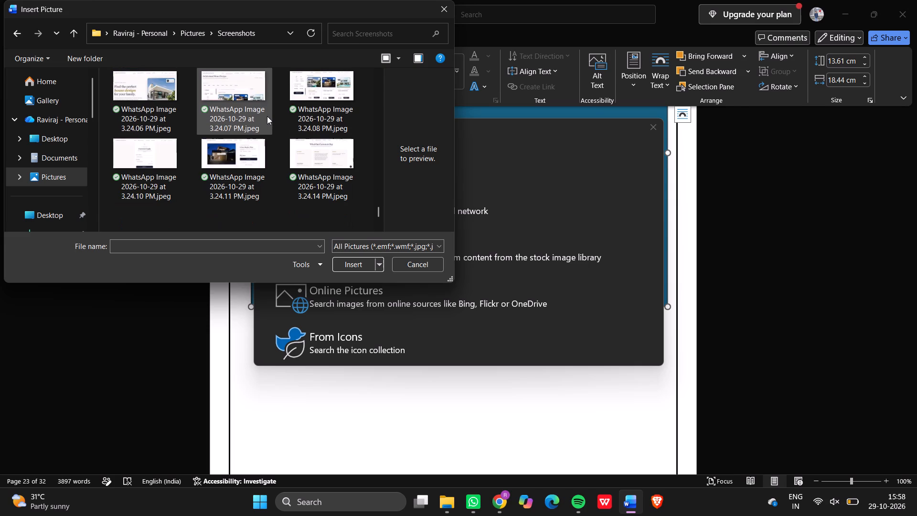
click(169, 113)
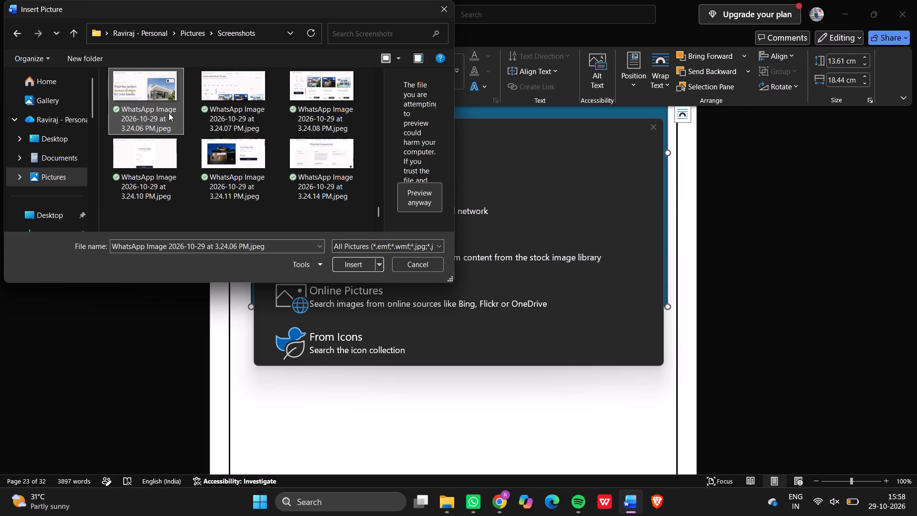
click(358, 263)
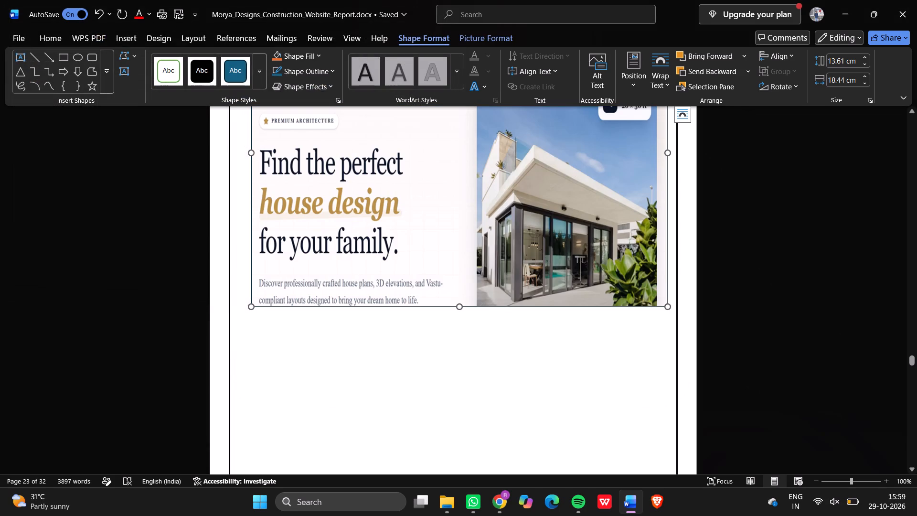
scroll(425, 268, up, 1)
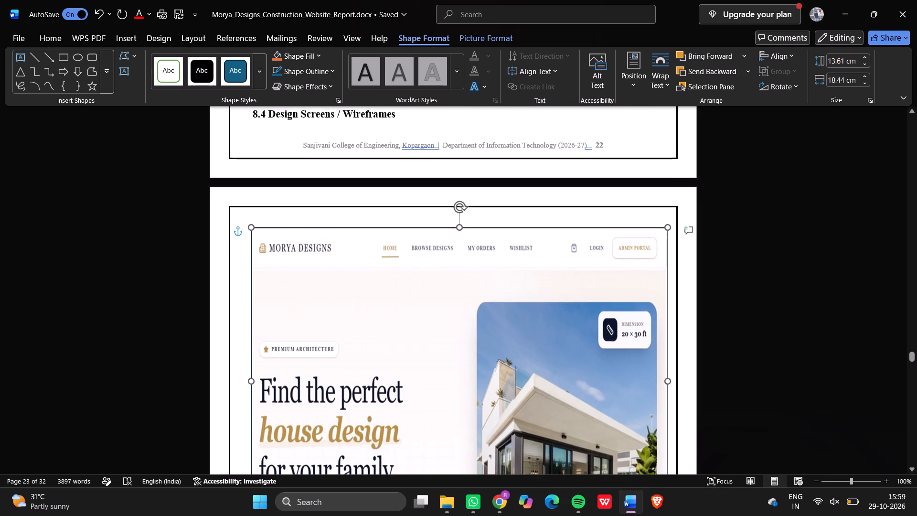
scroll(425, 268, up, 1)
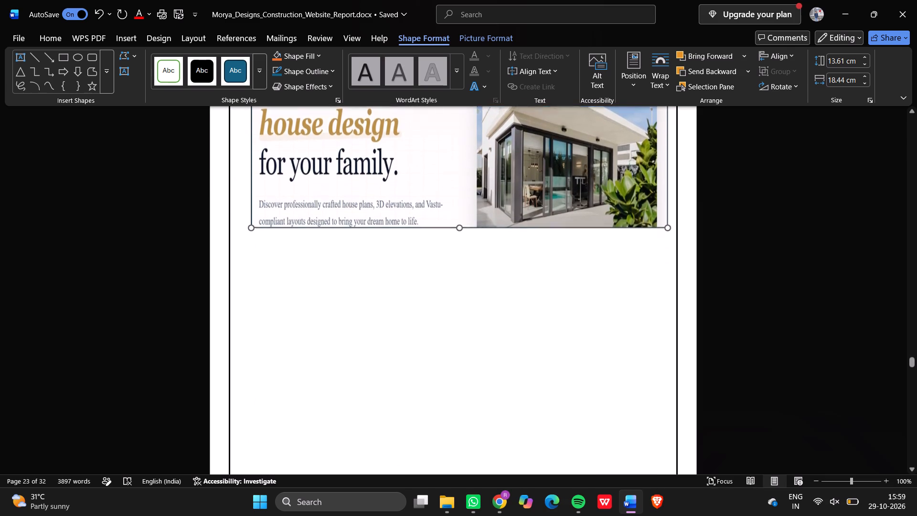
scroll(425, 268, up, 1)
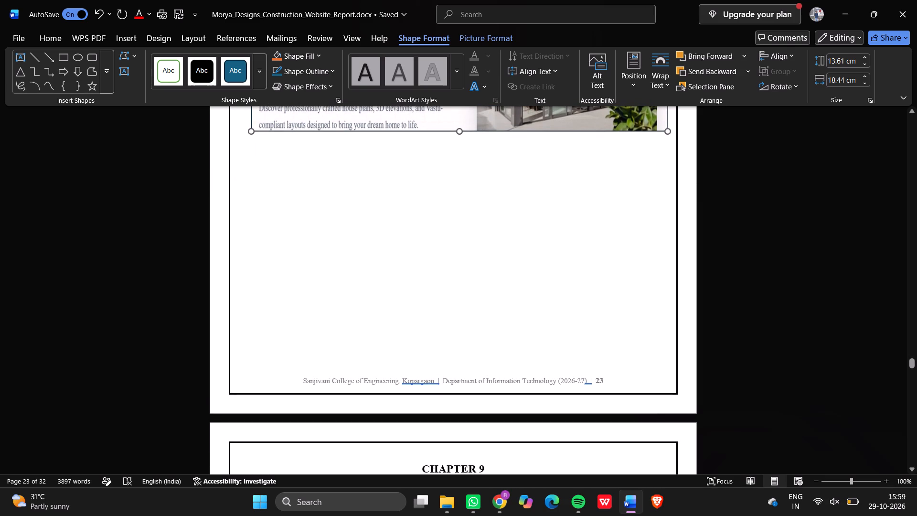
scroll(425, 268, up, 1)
Review the filled picture and the report's pages from the requirements through the Chapter 6 design diagrams.
scroll(425, 268, up, 3)
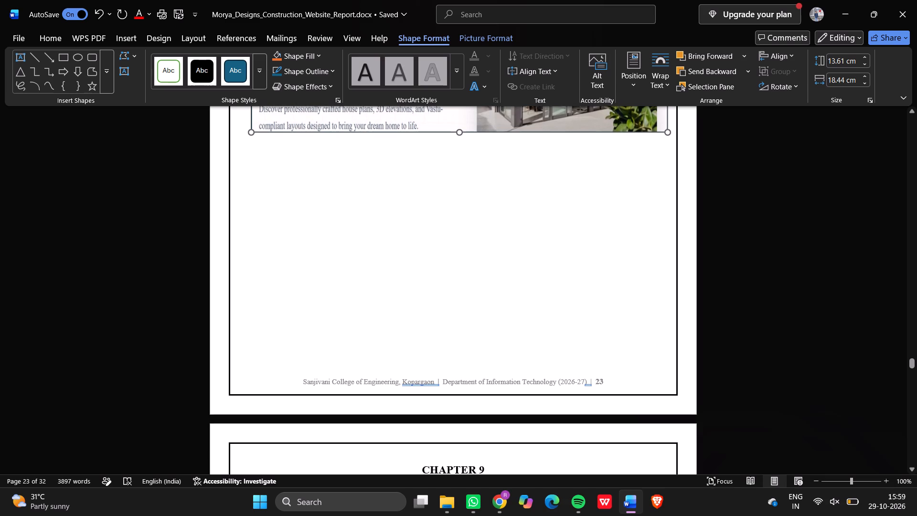
scroll(425, 268, up, 2)
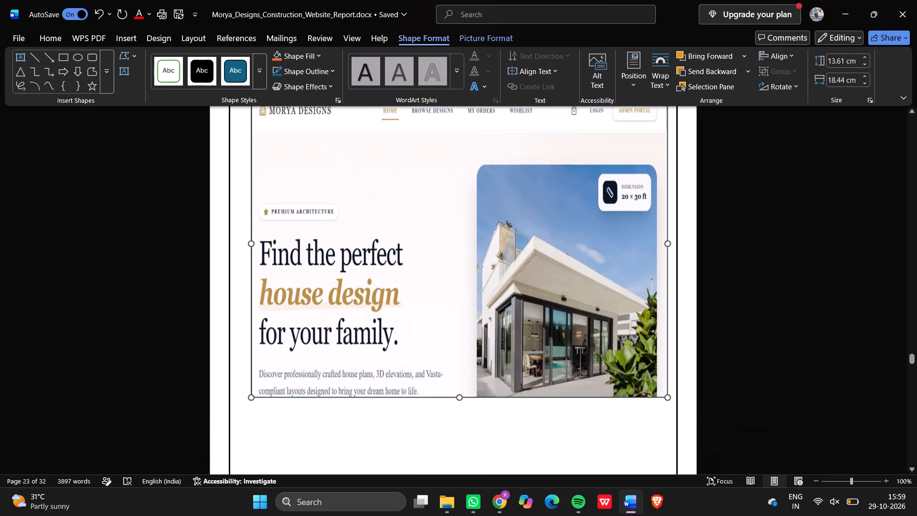
scroll(425, 268, up, 1)
scroll(425, 268, down, 1)
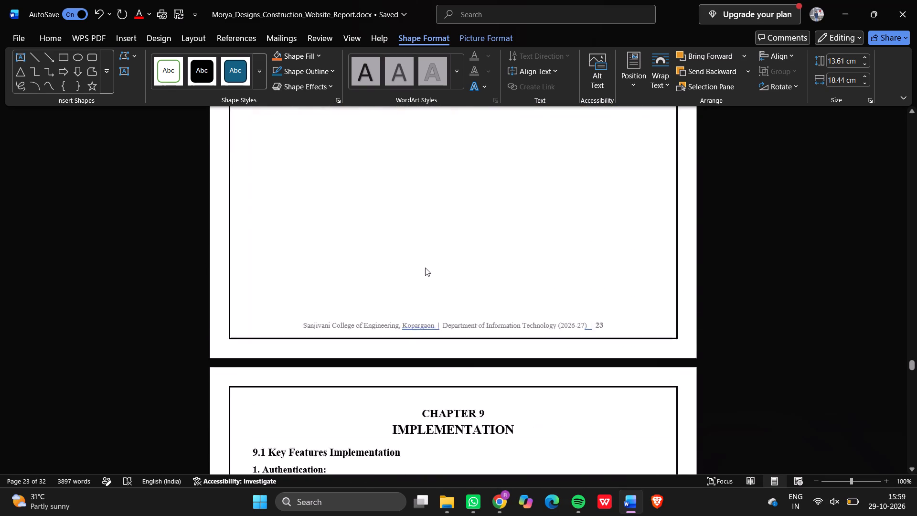
scroll(425, 268, up, 10)
scroll(425, 268, up, 20)
scroll(425, 268, up, 20)
scroll(425, 268, up, 20)
scroll(425, 268, down, 1)
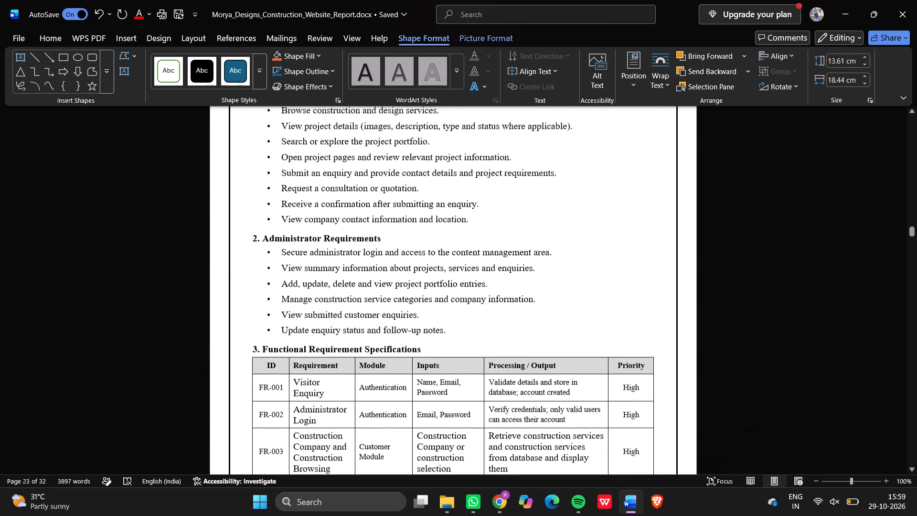
scroll(425, 268, down, 9)
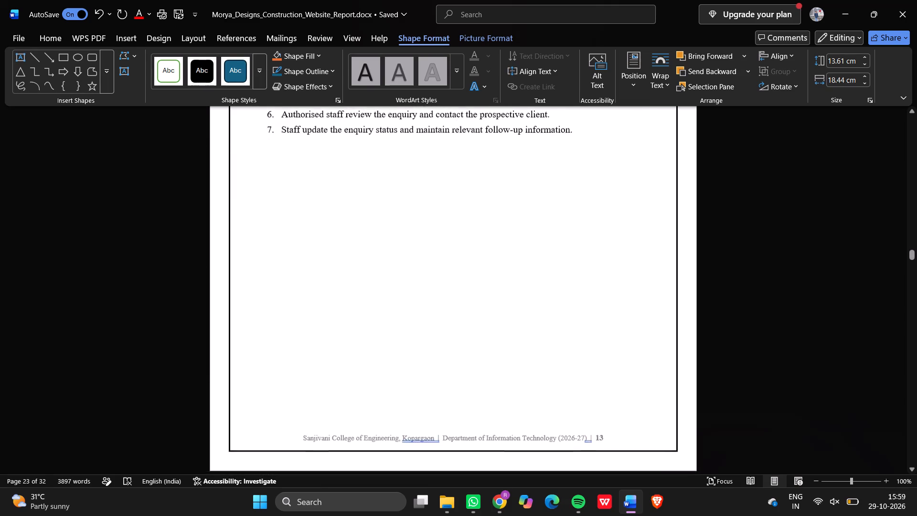
scroll(425, 268, down, 7)
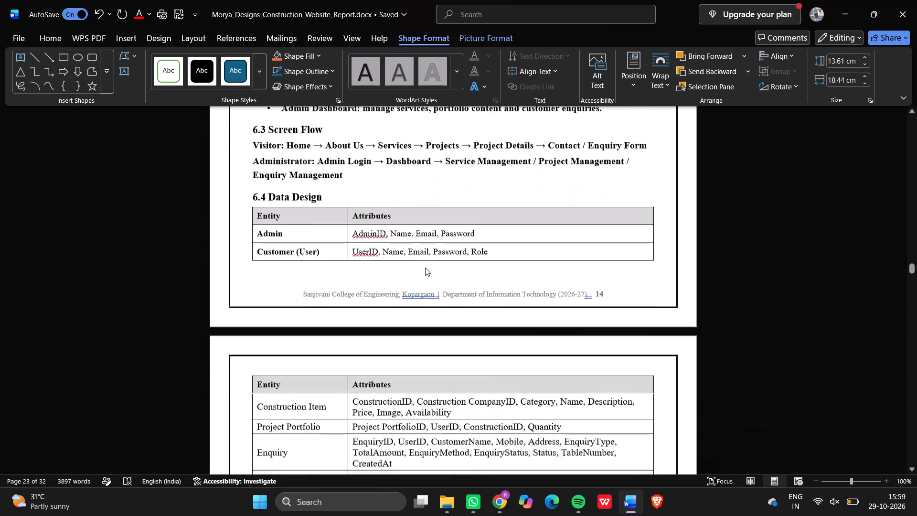
scroll(425, 268, down, 7)
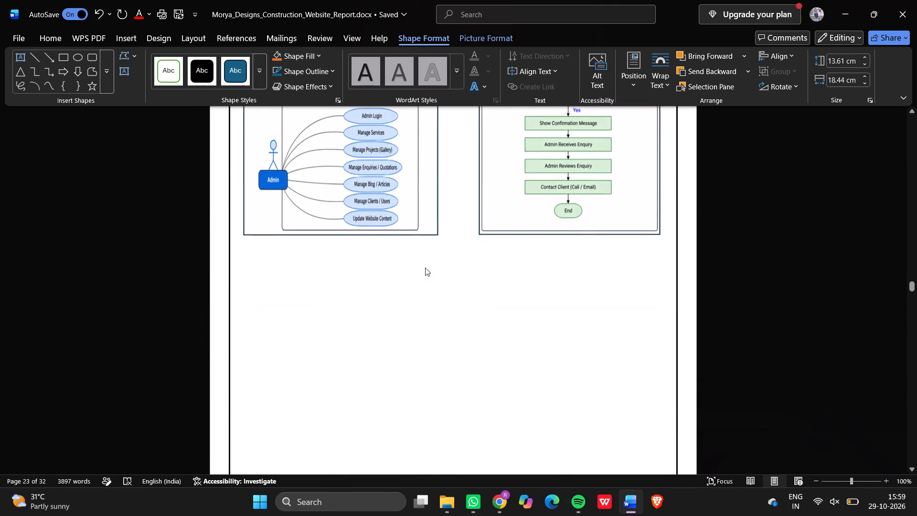
scroll(425, 268, down, 1)
Recolour the red client, application and data layer text under 6.1 Architecture Pattern to a near-black theme colour.
scroll(425, 268, up, 5)
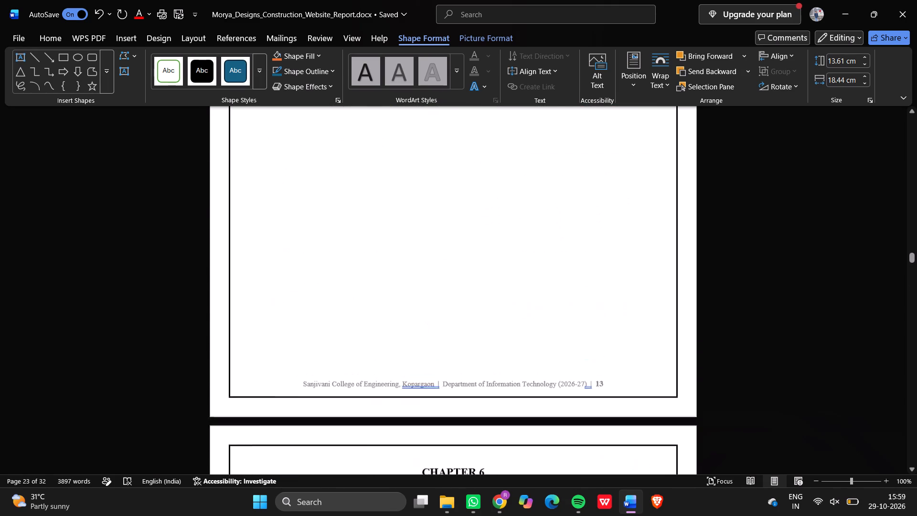
scroll(425, 268, up, 1)
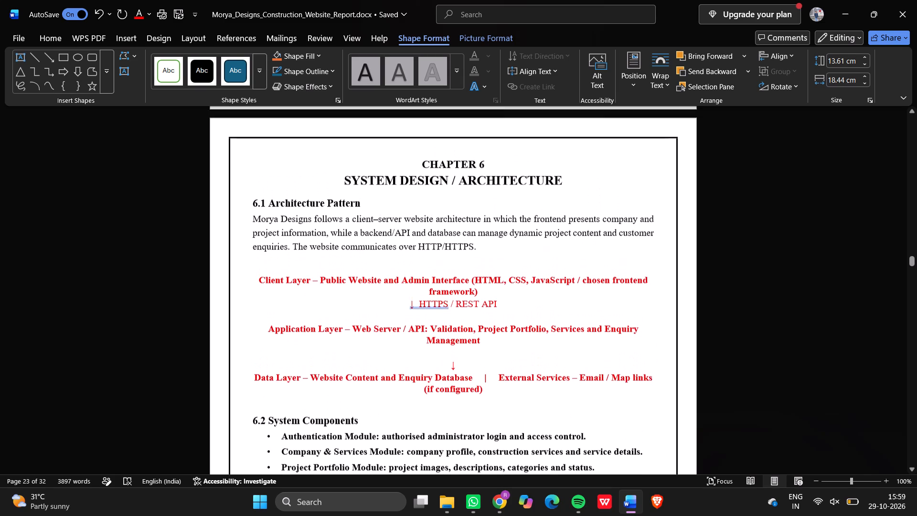
scroll(425, 268, up, 1)
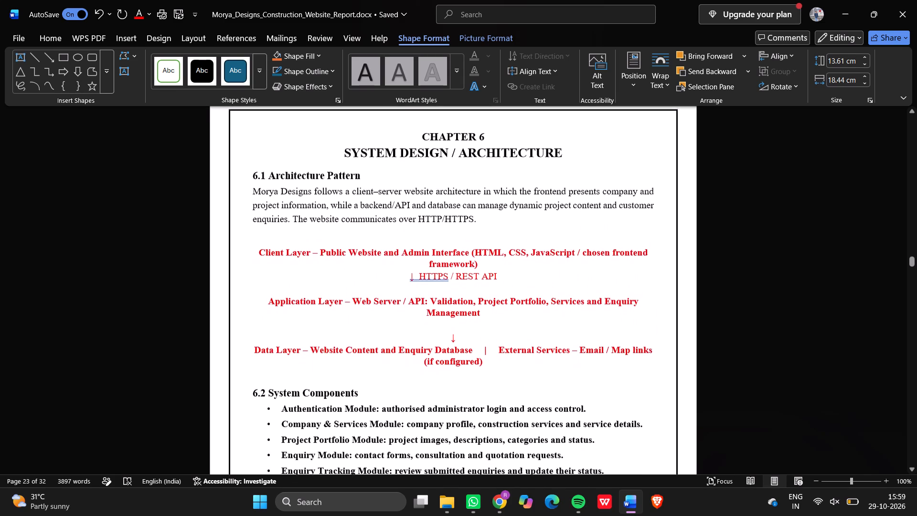
scroll(425, 268, up, 1)
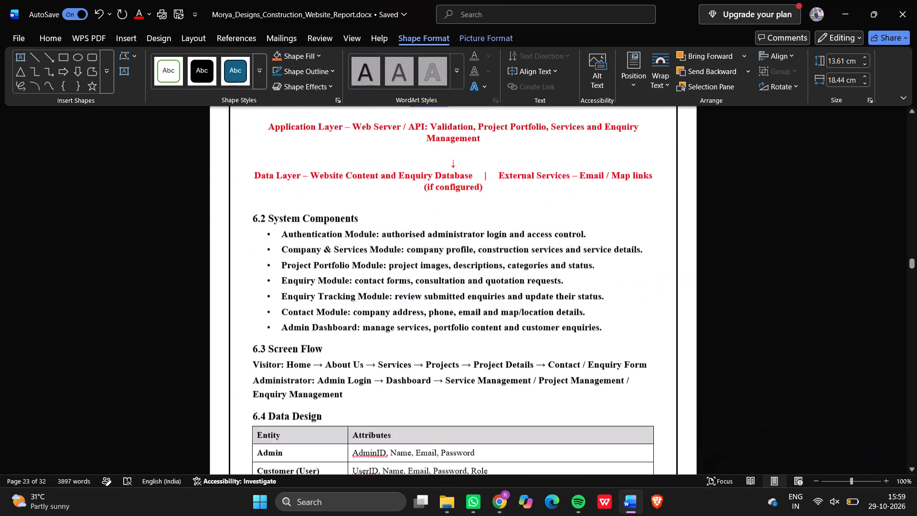
scroll(425, 268, up, 1)
drag(255, 313, 490, 436)
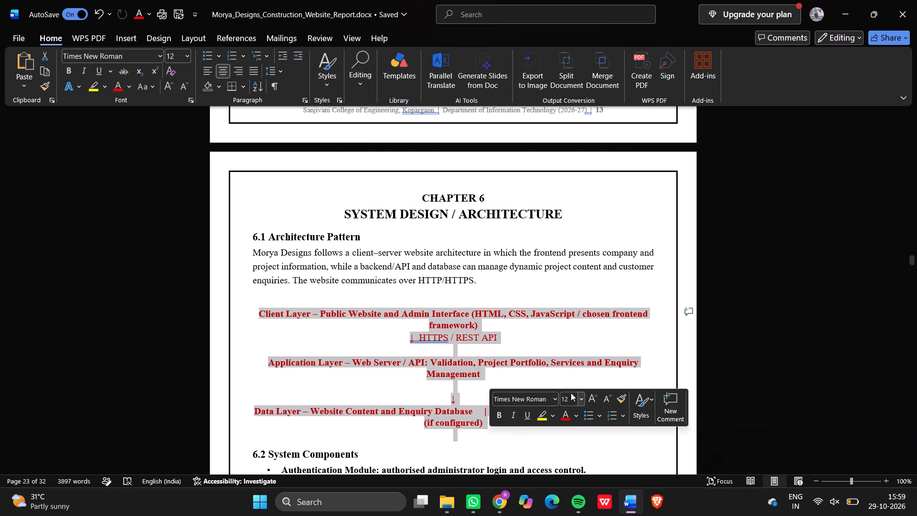
click(571, 418)
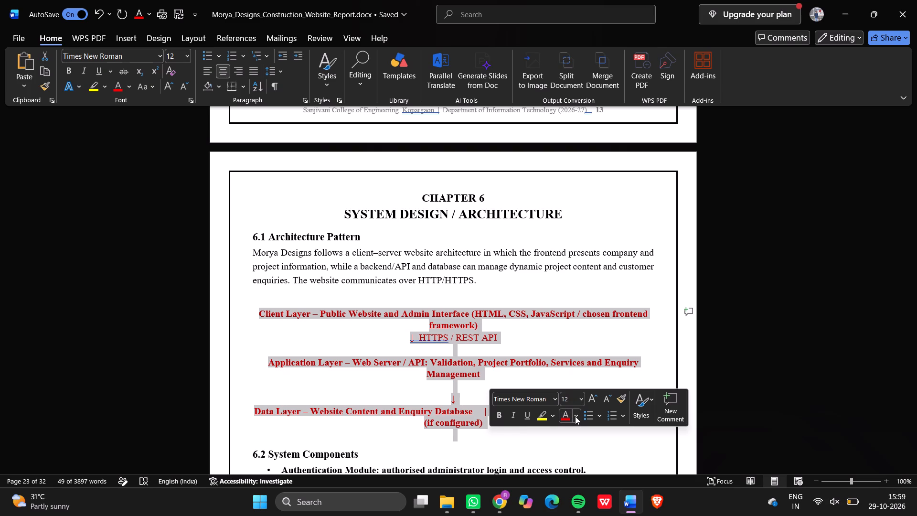
click(575, 416)
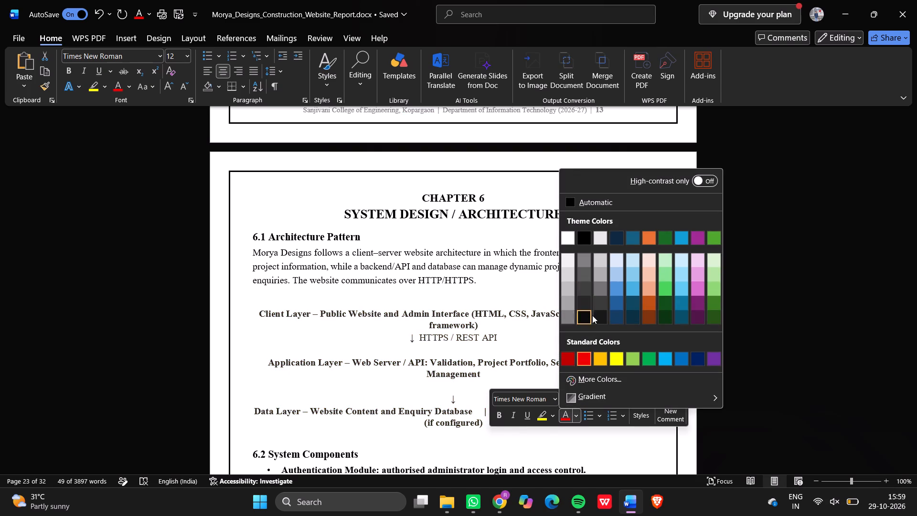
click(592, 316)
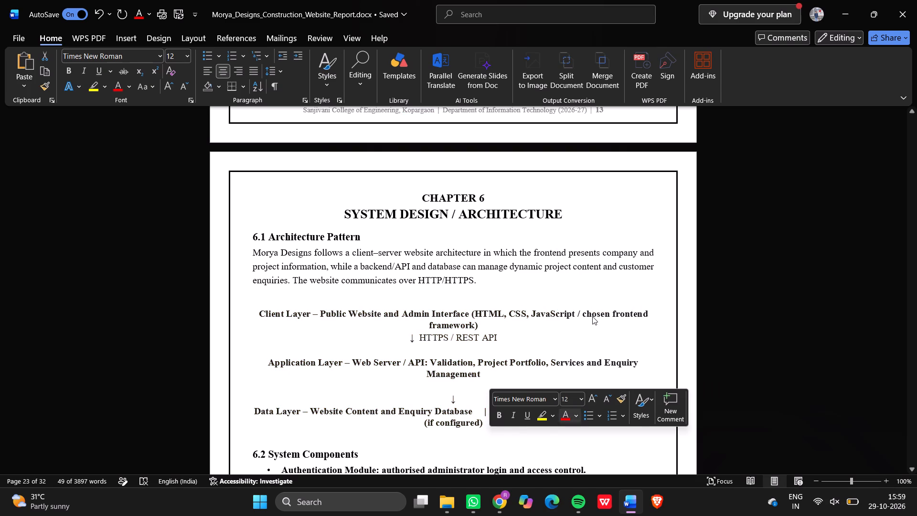
click(558, 279)
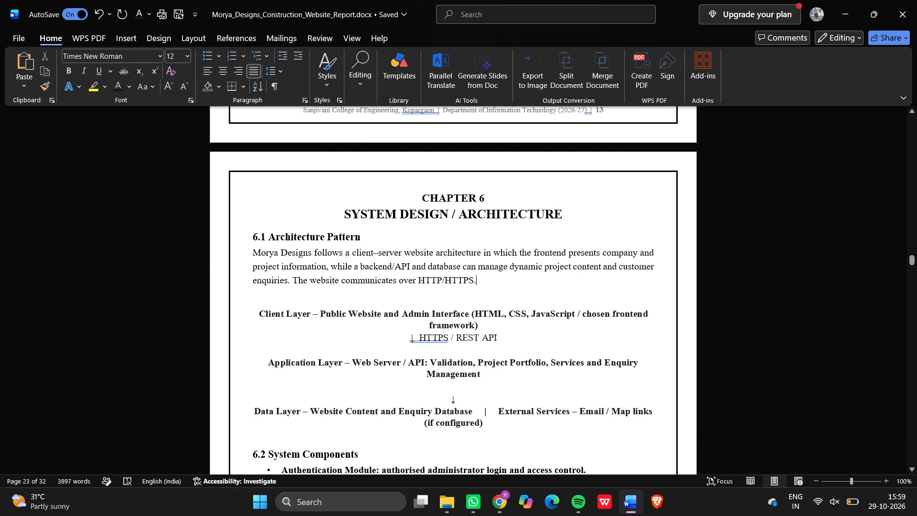
Switch to ChatGPT in Chrome and download the Morya Designs class diagram image at full view, closing the viewer when done.
scroll(437, 421, down, 11)
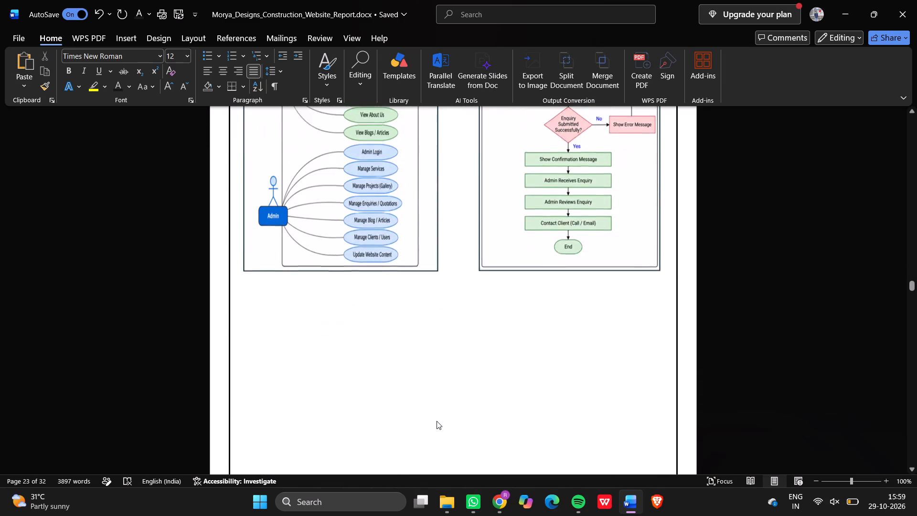
scroll(437, 421, down, 6)
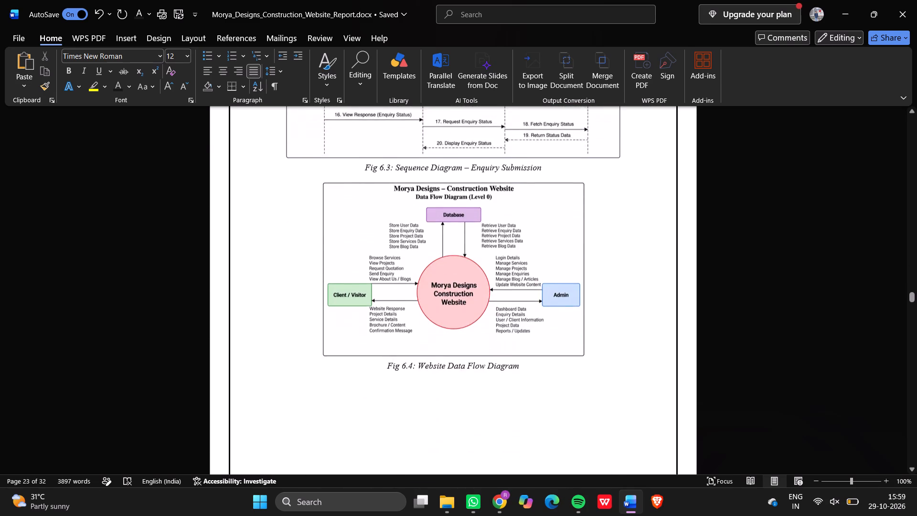
scroll(437, 421, down, 4)
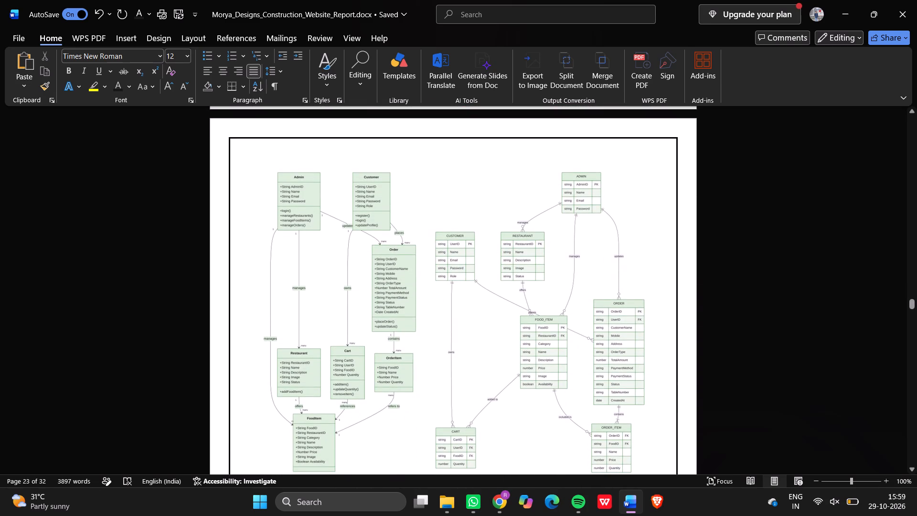
click(491, 492)
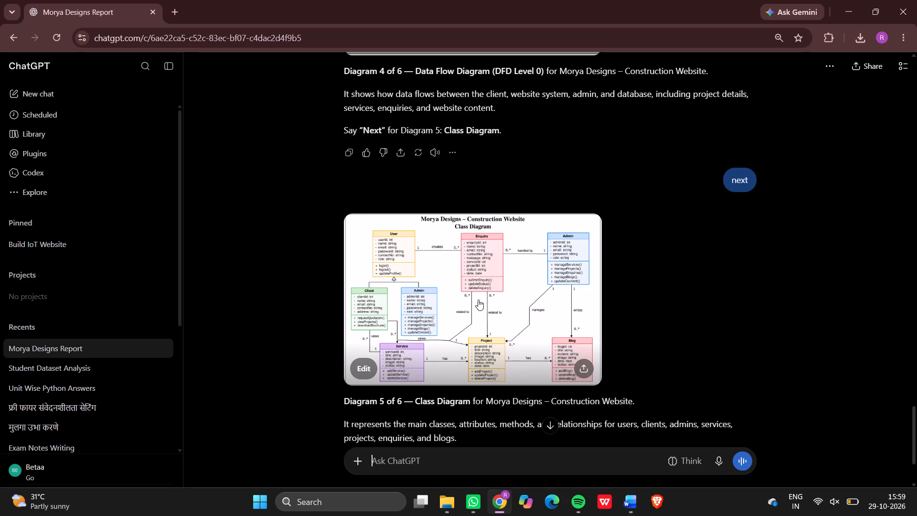
double_click(478, 300)
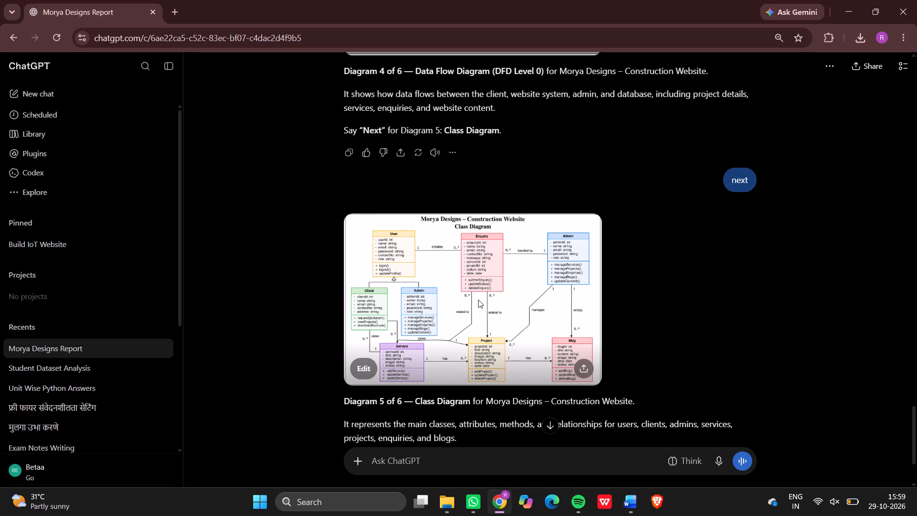
click(478, 300)
double_click(478, 300)
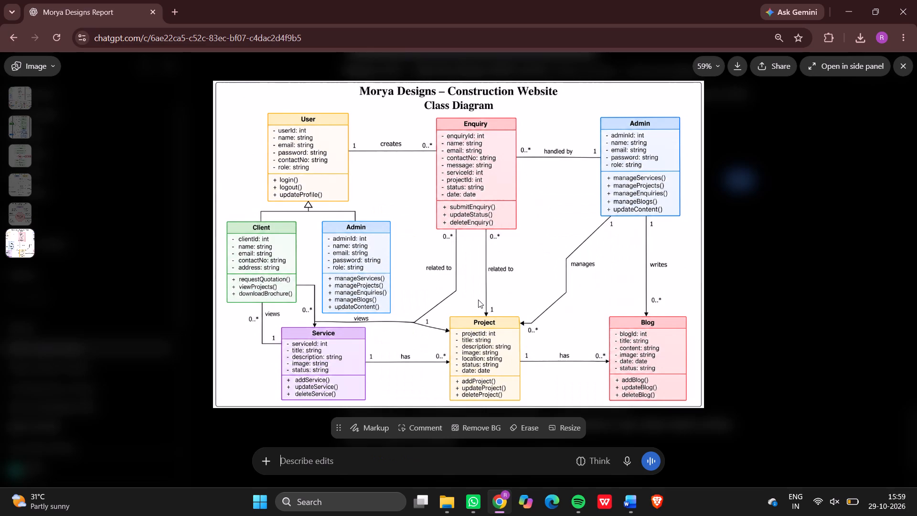
click(742, 64)
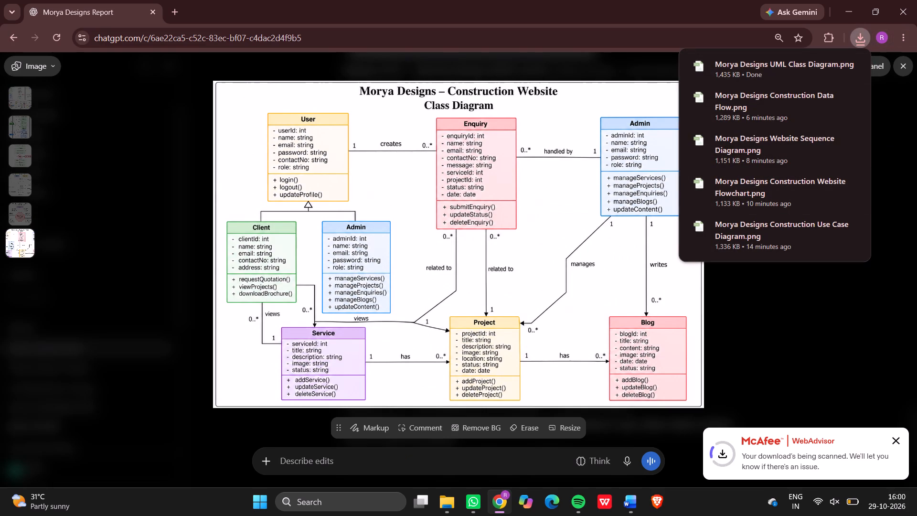
click(906, 66)
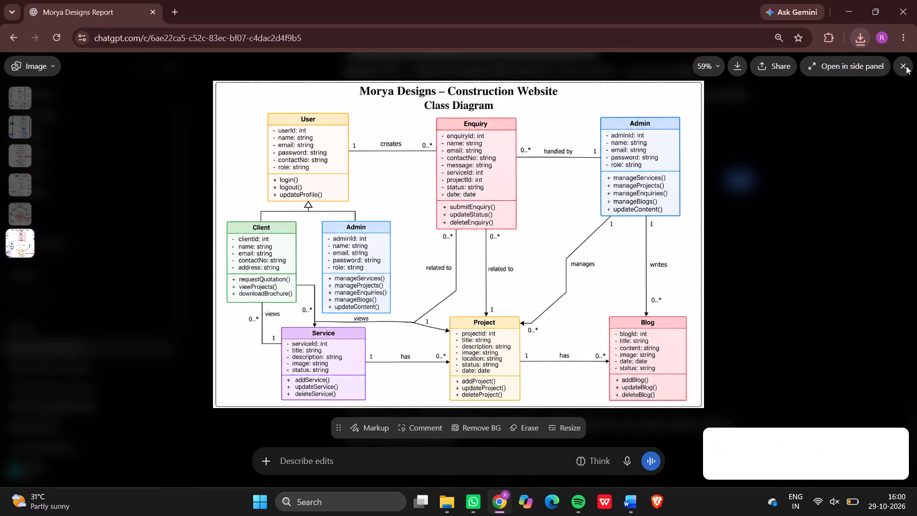
Switch to Word and replace the Fig 6.5 class diagram picture with Morya Designs UML Class Diagram.png from the Downloads folder.
click(631, 509)
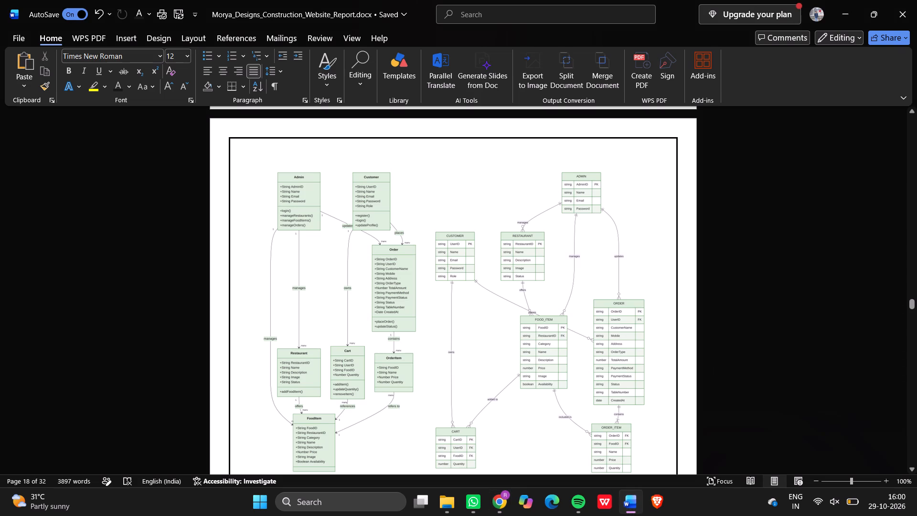
click(350, 381)
right_click(350, 381)
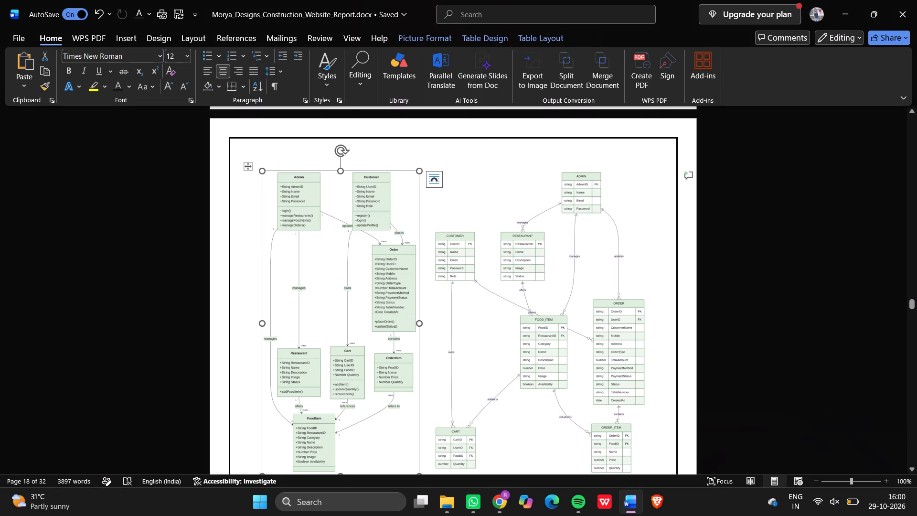
click(463, 189)
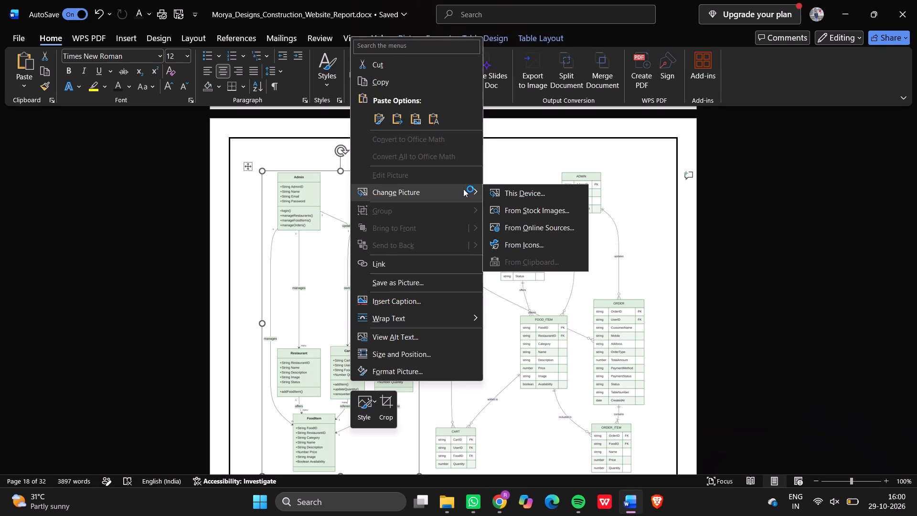
click(546, 193)
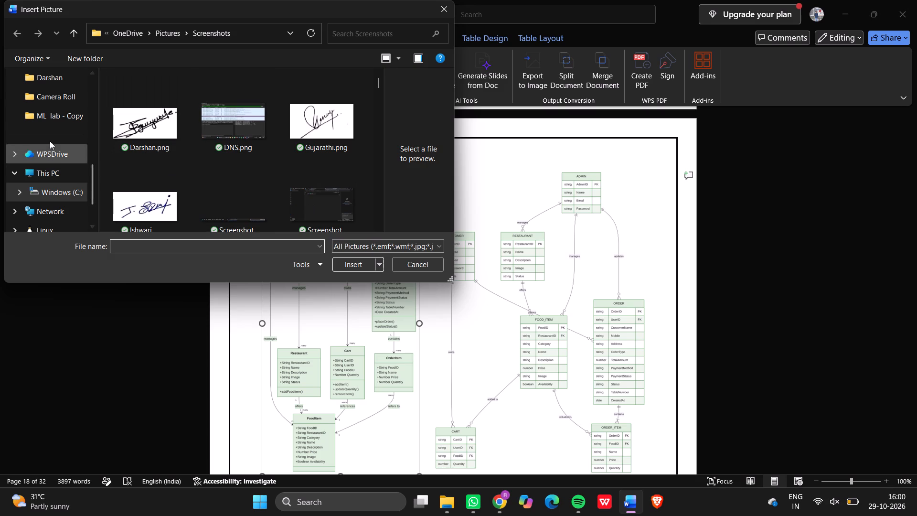
scroll(215, 168, down, 20)
scroll(215, 168, down, 2)
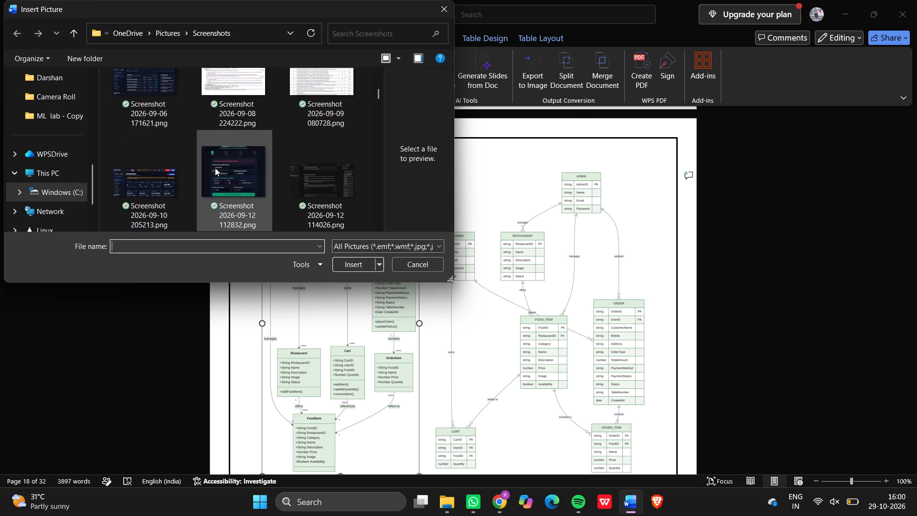
scroll(215, 168, down, 20)
scroll(215, 168, down, 20)
scroll(215, 168, down, 20)
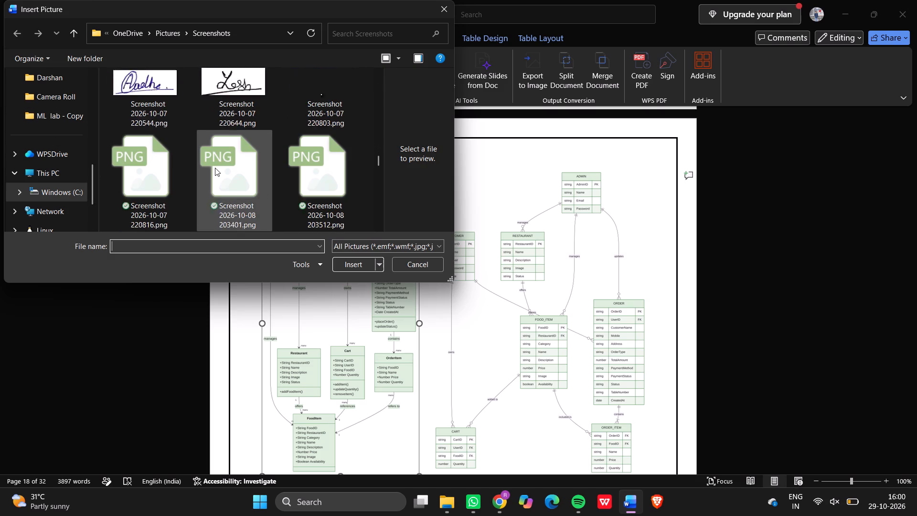
scroll(215, 168, down, 20)
scroll(215, 168, down, 15)
scroll(215, 168, down, 15)
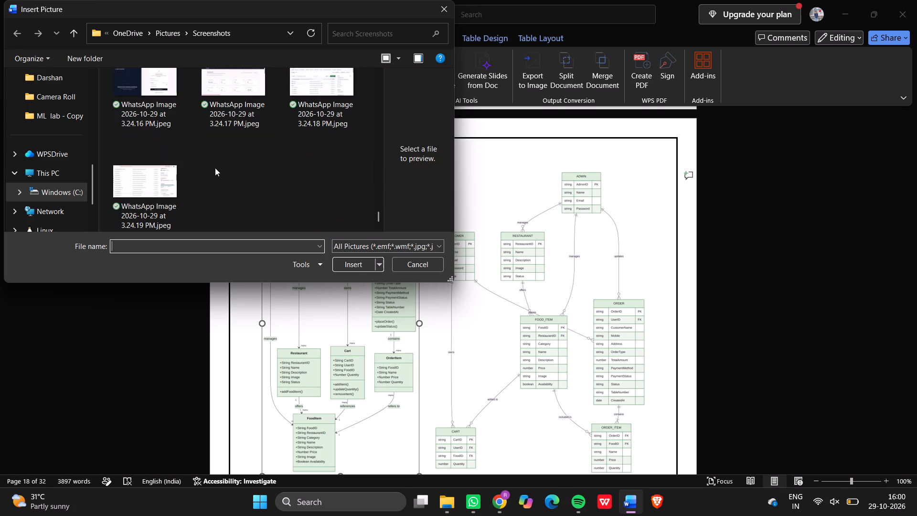
scroll(71, 117, up, 6)
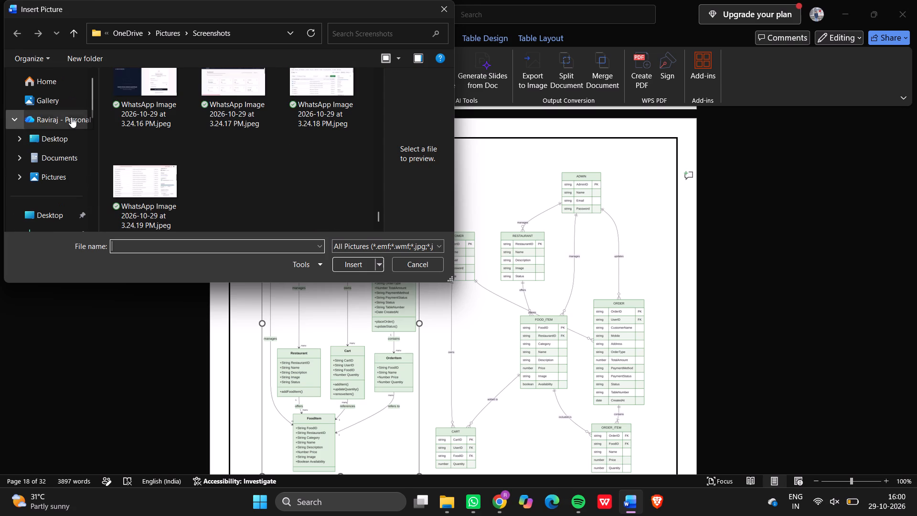
click(72, 78)
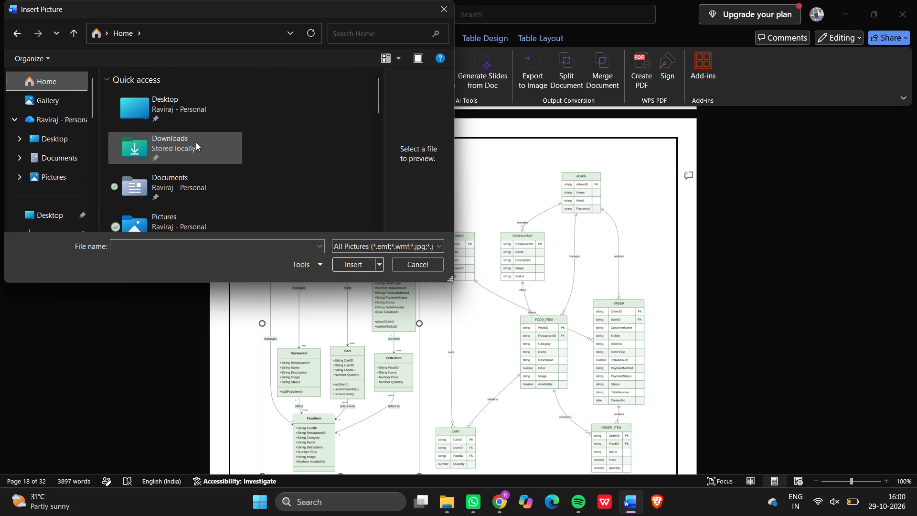
scroll(196, 142, up, 3)
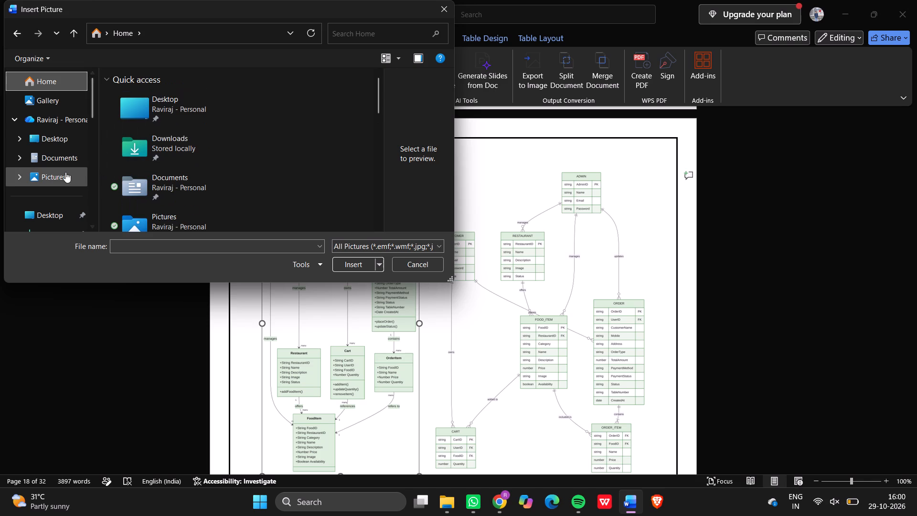
click(67, 173)
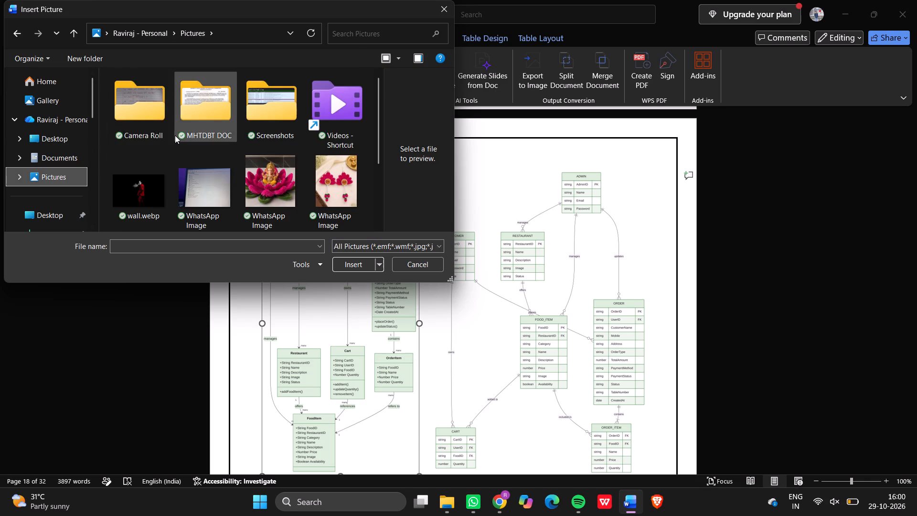
scroll(175, 135, up, 6)
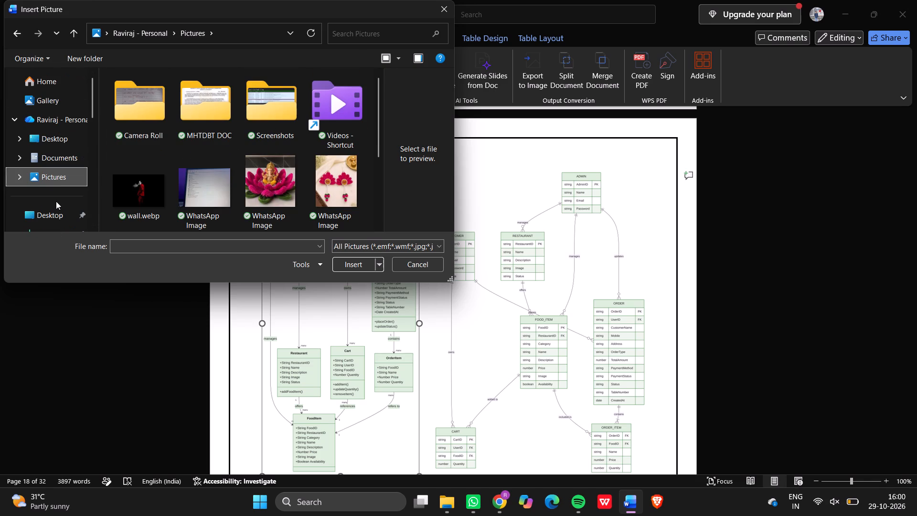
scroll(50, 182, down, 1)
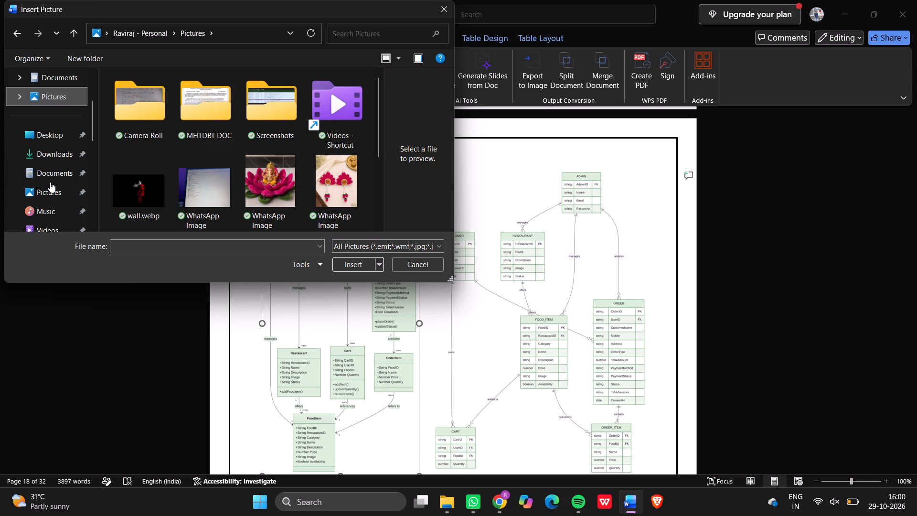
click(63, 159)
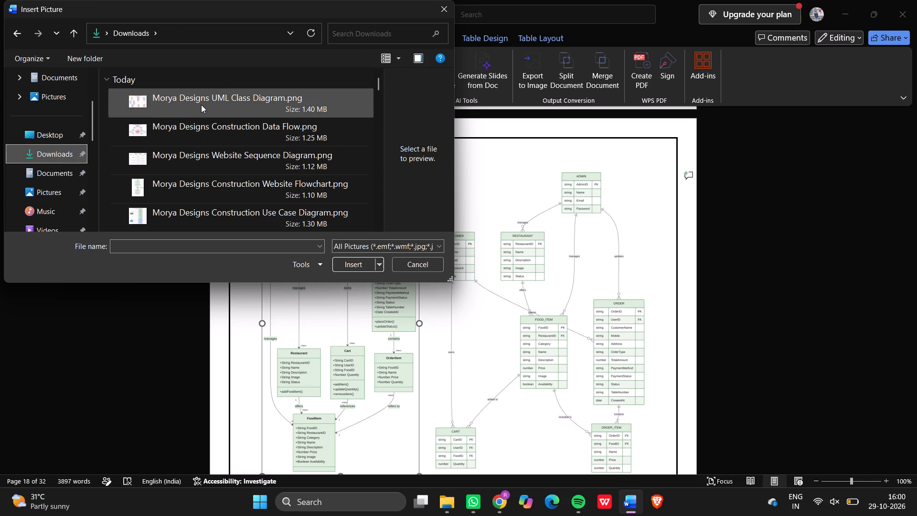
click(201, 105)
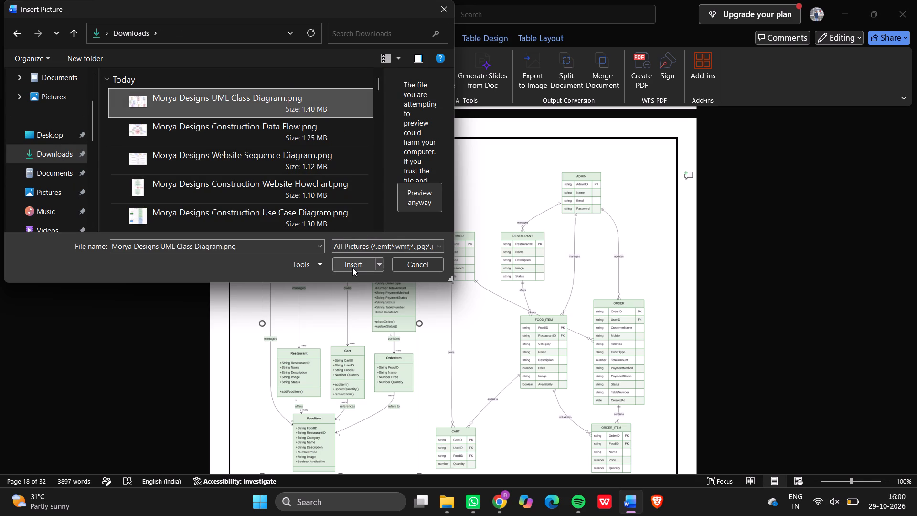
click(352, 268)
Review the replaced class diagram and the surrounding report pages, from the requirements through the sequence, ER and architecture diagrams.
scroll(352, 268, right, 1)
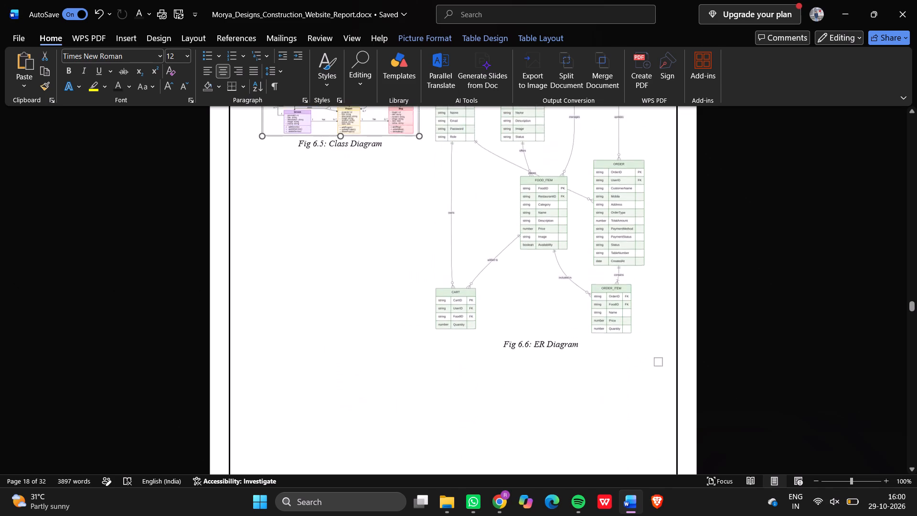
scroll(352, 268, right, 1)
scroll(352, 268, down, 7)
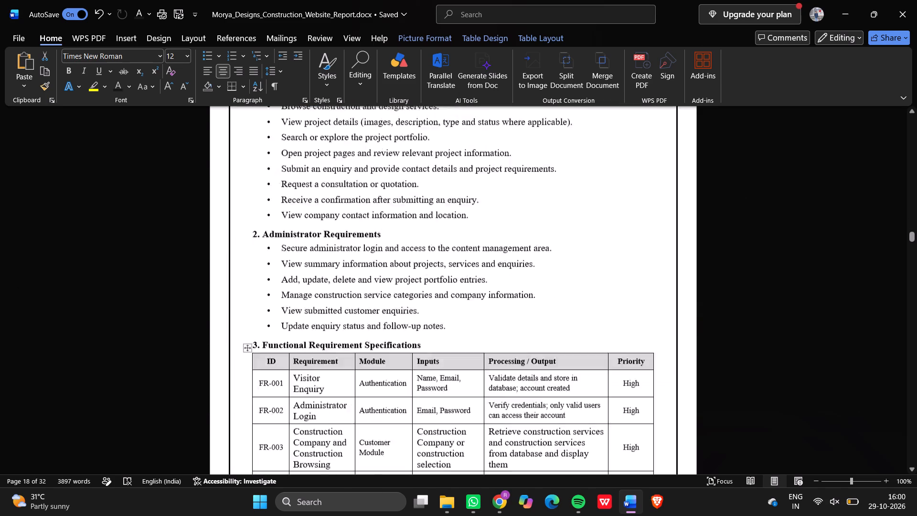
scroll(352, 268, down, 16)
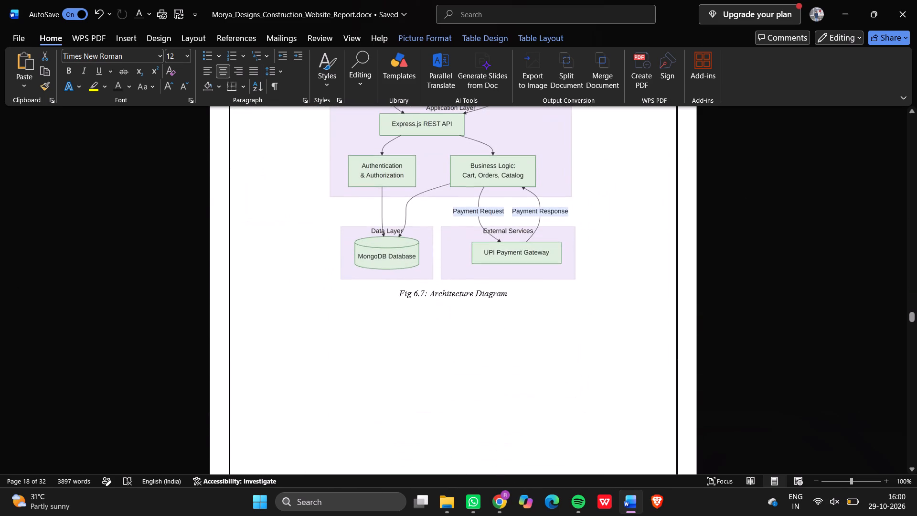
scroll(352, 268, up, 6)
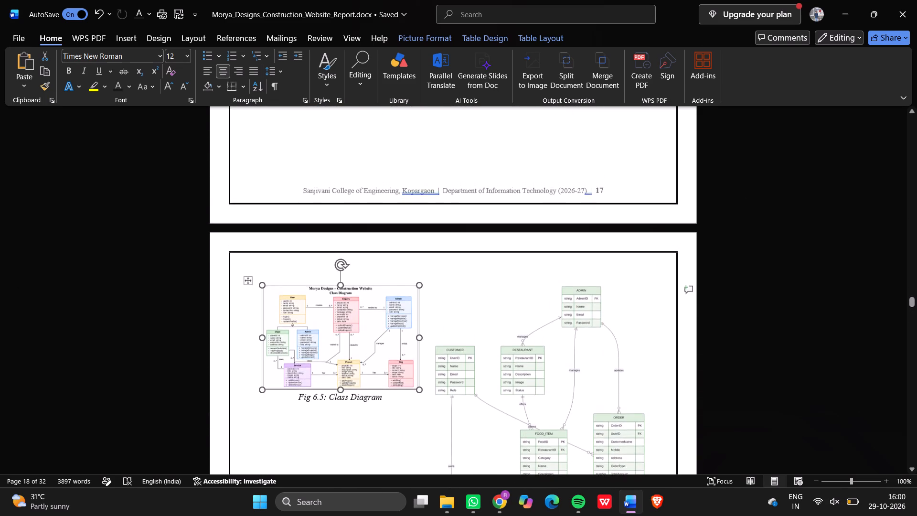
scroll(352, 268, up, 1)
scroll(352, 268, down, 2)
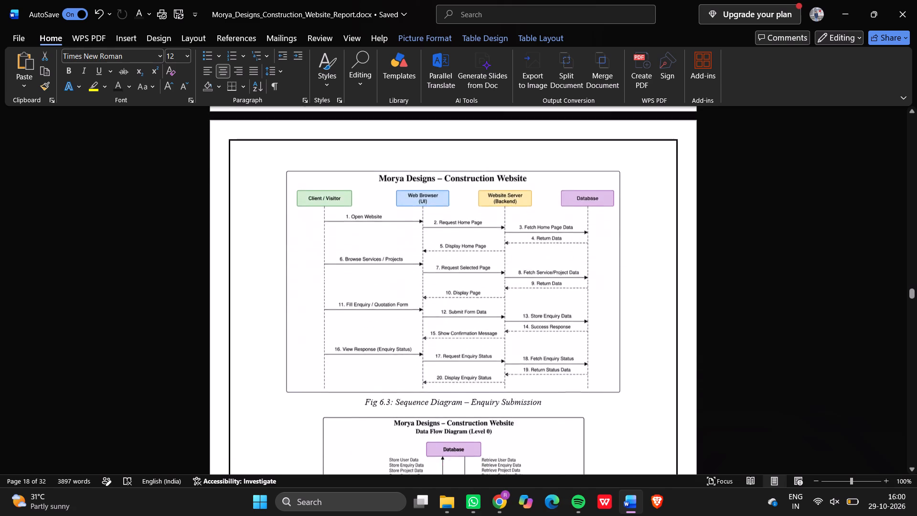
scroll(352, 268, down, 4)
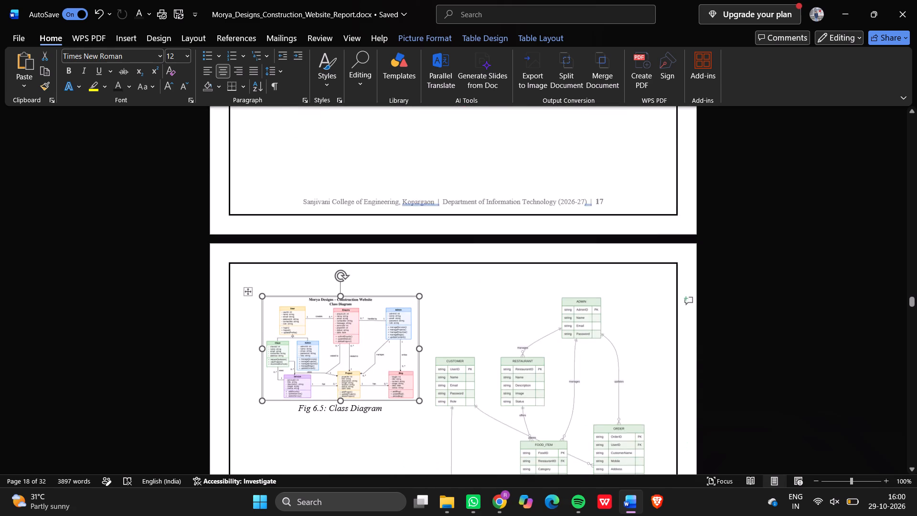
Stretch the Fig 6.5 class diagram vertically, keeping its width, until it is slightly taller than it is wide.
scroll(352, 268, down, 1)
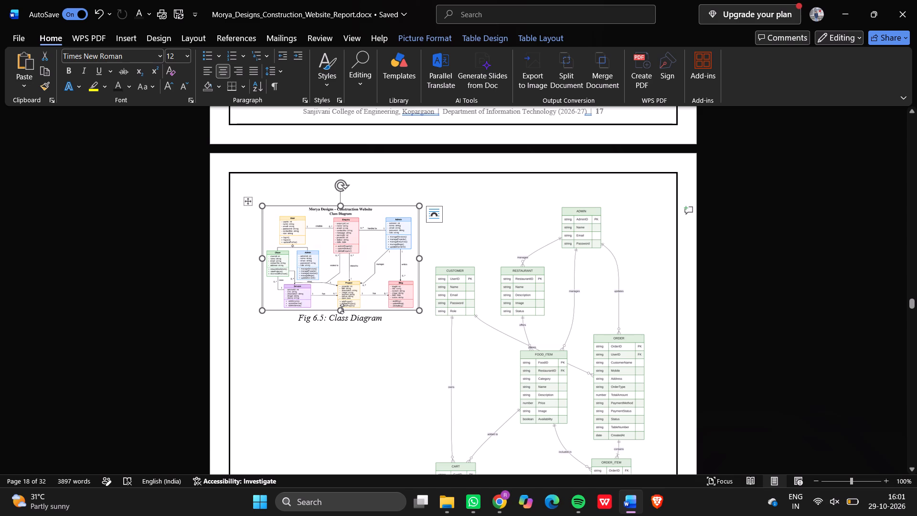
drag(342, 309, 350, 451)
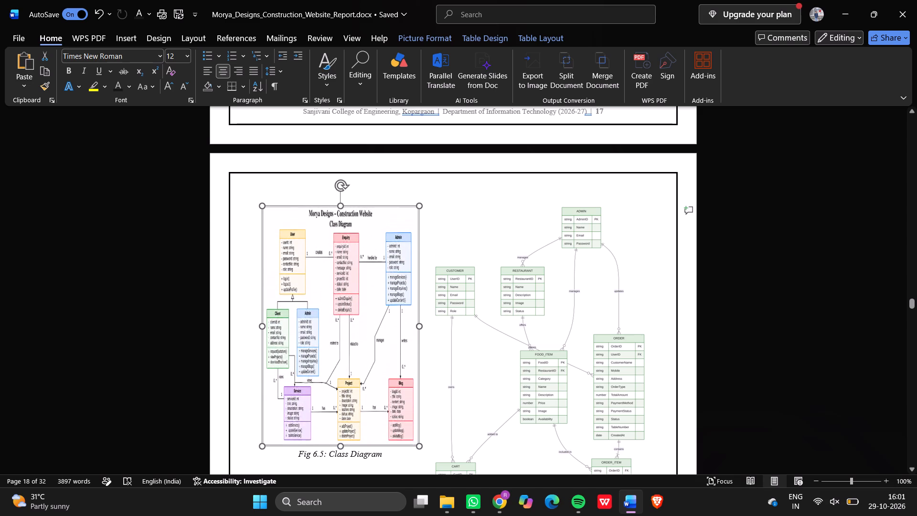
drag(350, 451, 360, 456)
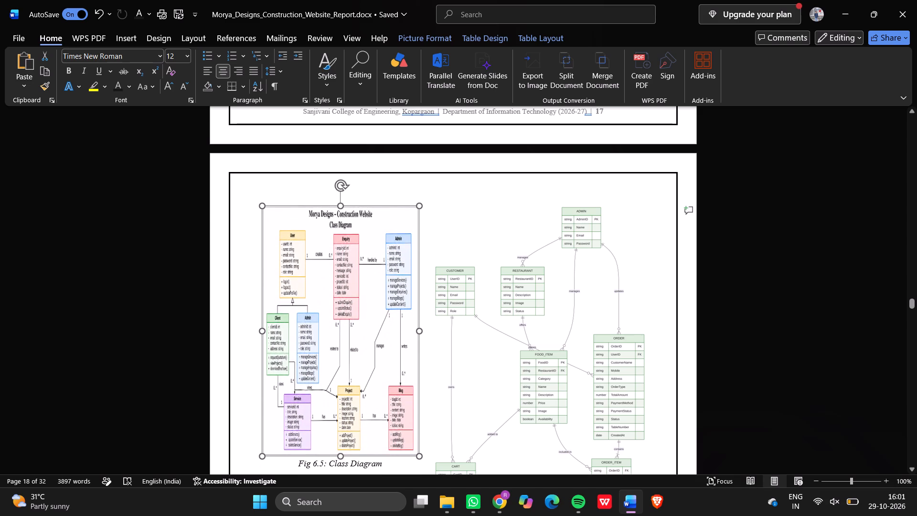
drag(360, 456, 361, 467)
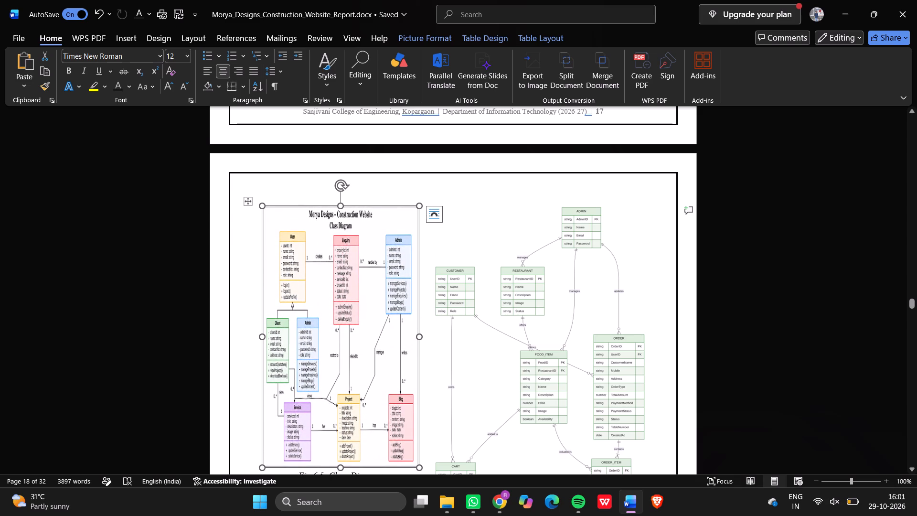
scroll(437, 193, down, 1)
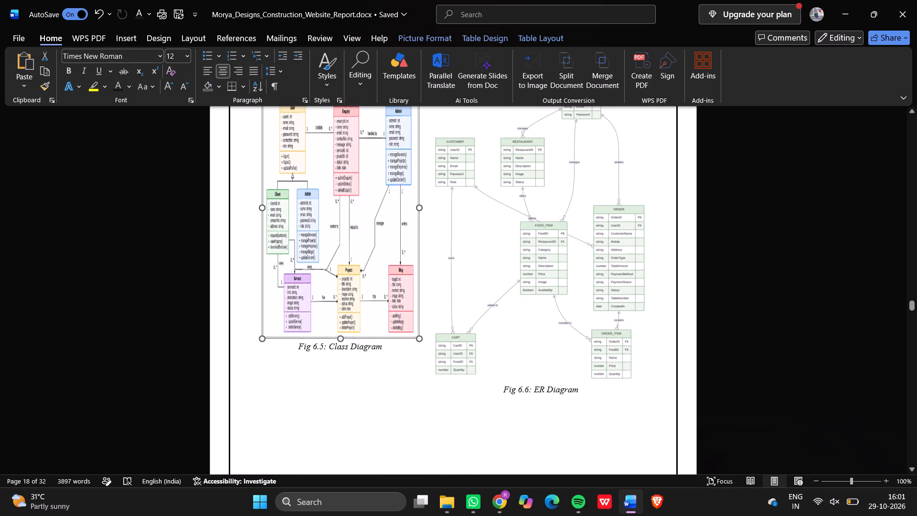
scroll(437, 193, down, 1)
drag(340, 338, 340, 343)
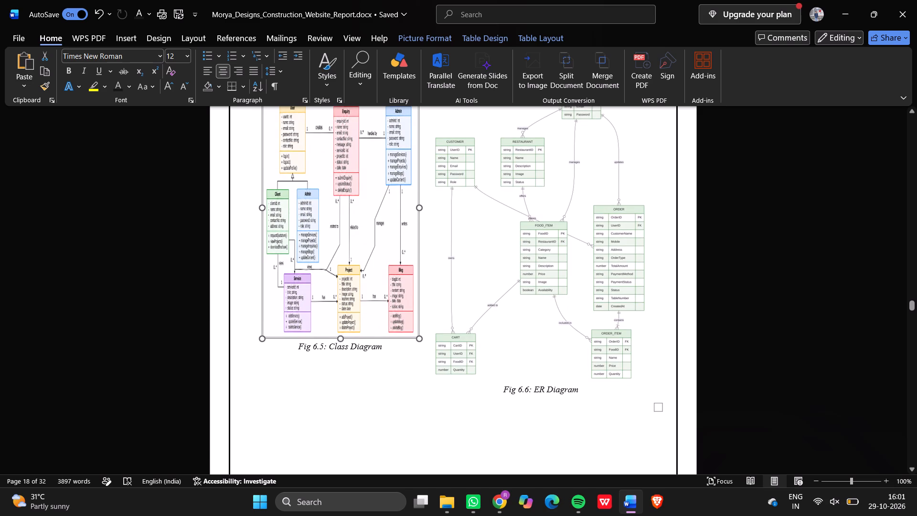
drag(340, 343, 341, 354)
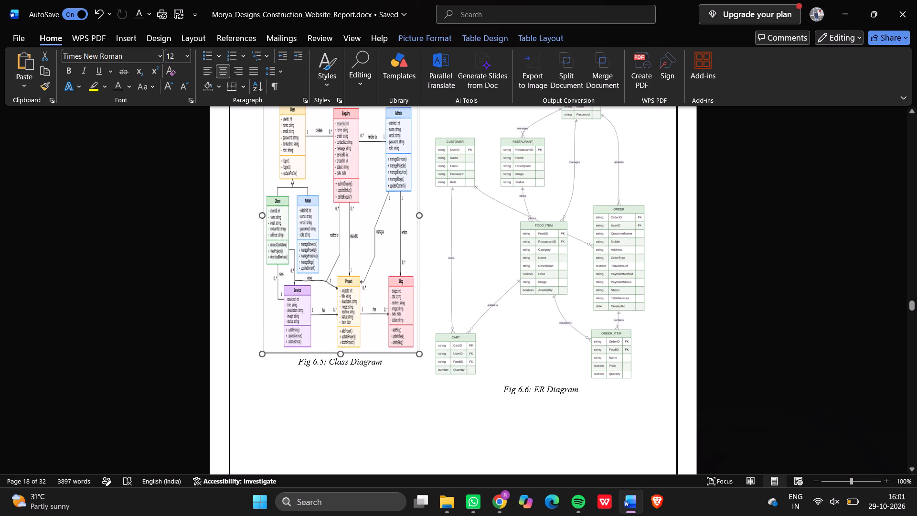
drag(341, 354, 344, 353)
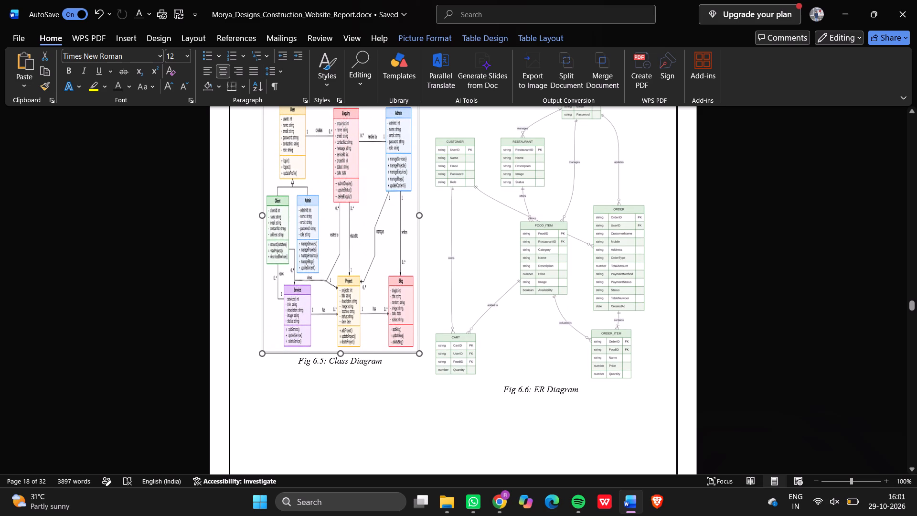
drag(344, 353, 376, 263)
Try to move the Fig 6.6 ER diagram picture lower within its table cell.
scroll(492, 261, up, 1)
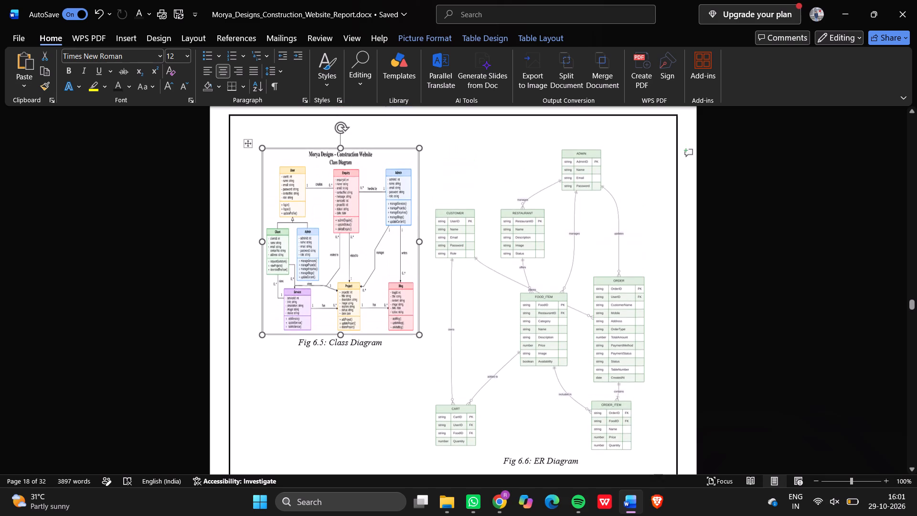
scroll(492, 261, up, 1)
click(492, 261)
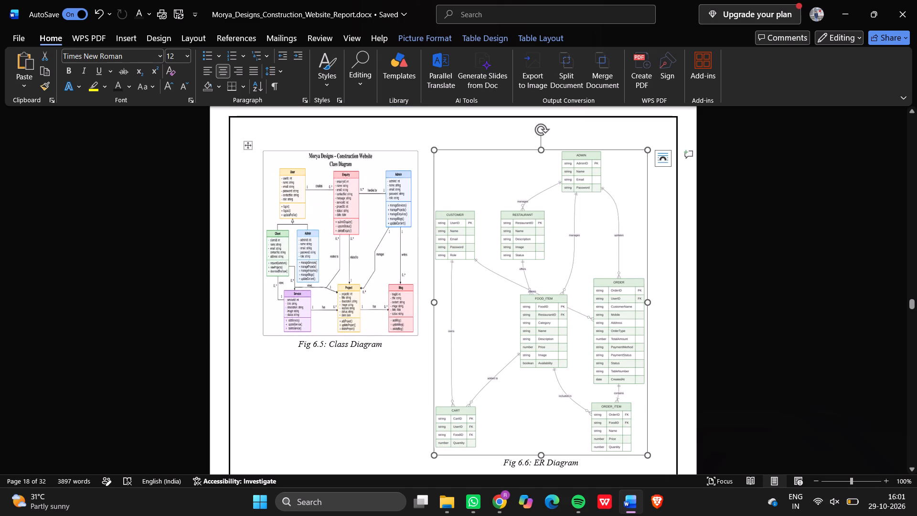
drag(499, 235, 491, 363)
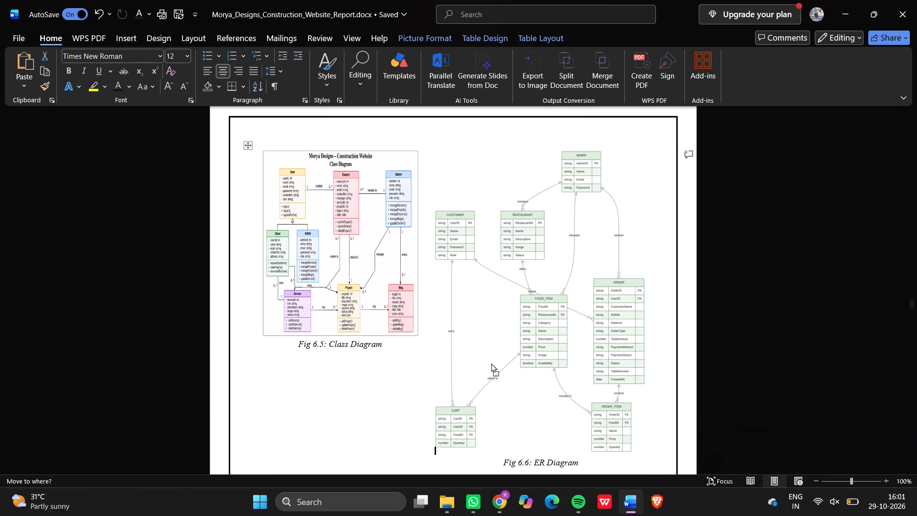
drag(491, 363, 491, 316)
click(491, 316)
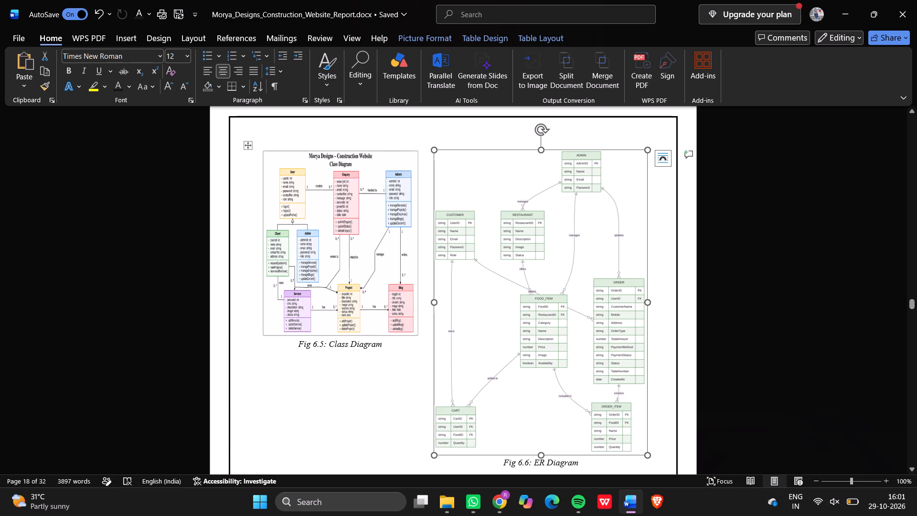
Delete the Fig 6.6 ER diagram picture from its table cell, keeping its caption.
scroll(491, 316, down, 1)
click(543, 152)
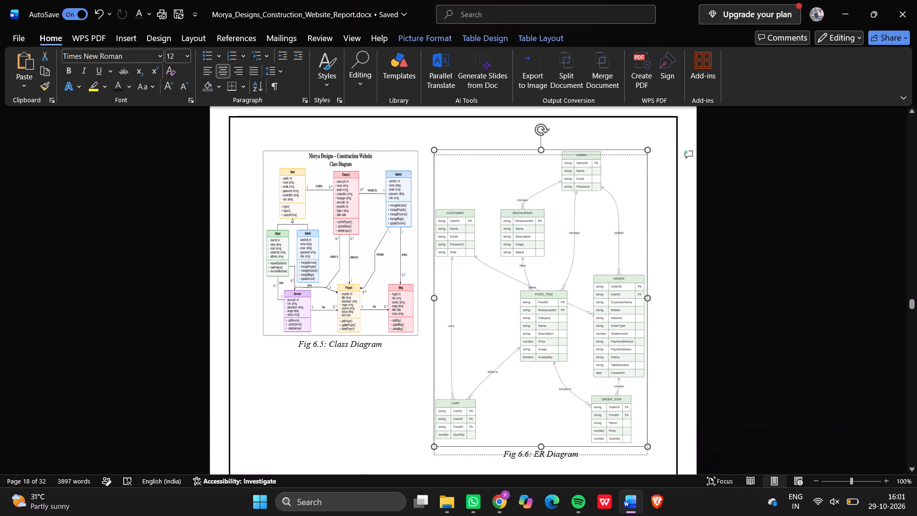
click(515, 258)
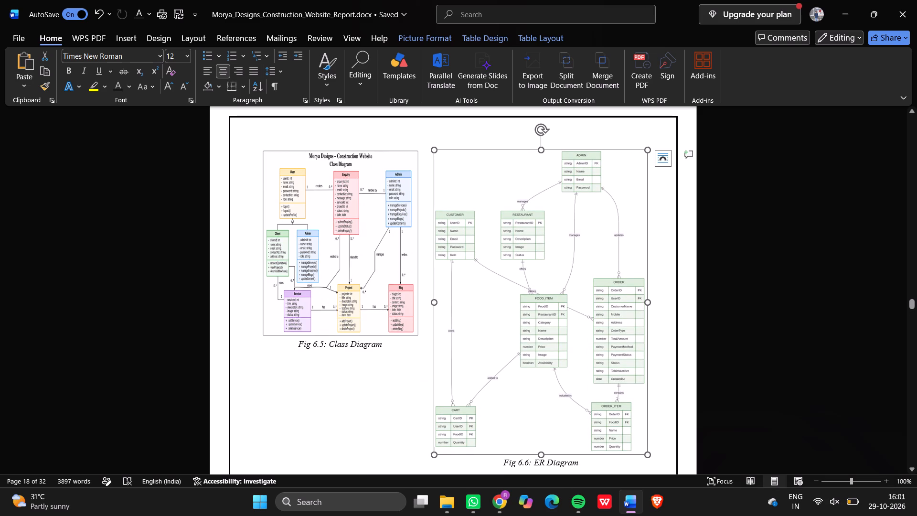
key(Delete)
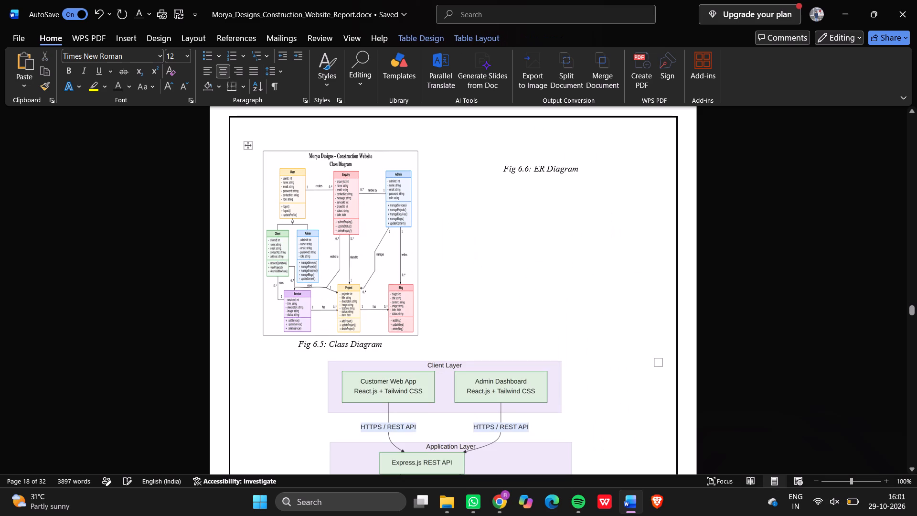
Insert three blank lines below the Fig 6.5 class diagram caption, above the architecture diagram.
scroll(482, 300, down, 3)
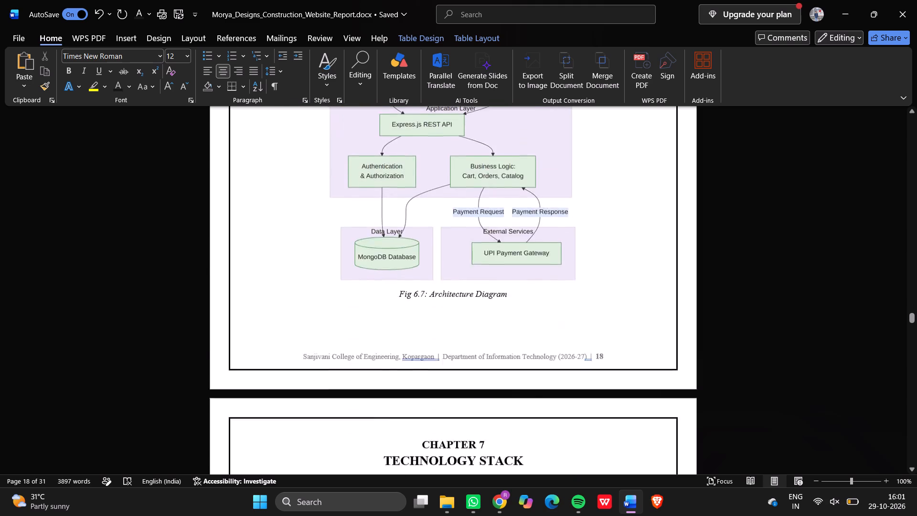
scroll(482, 300, down, 1)
scroll(482, 300, up, 3)
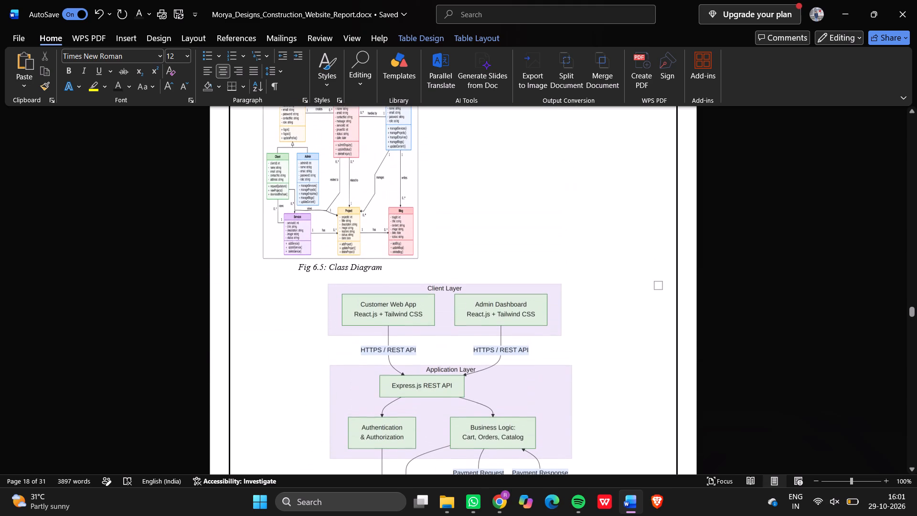
click(479, 240)
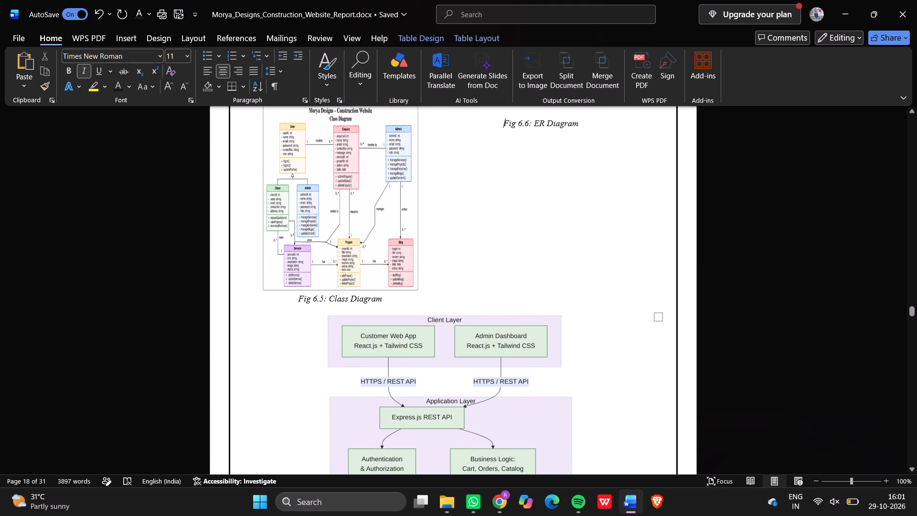
click(471, 301)
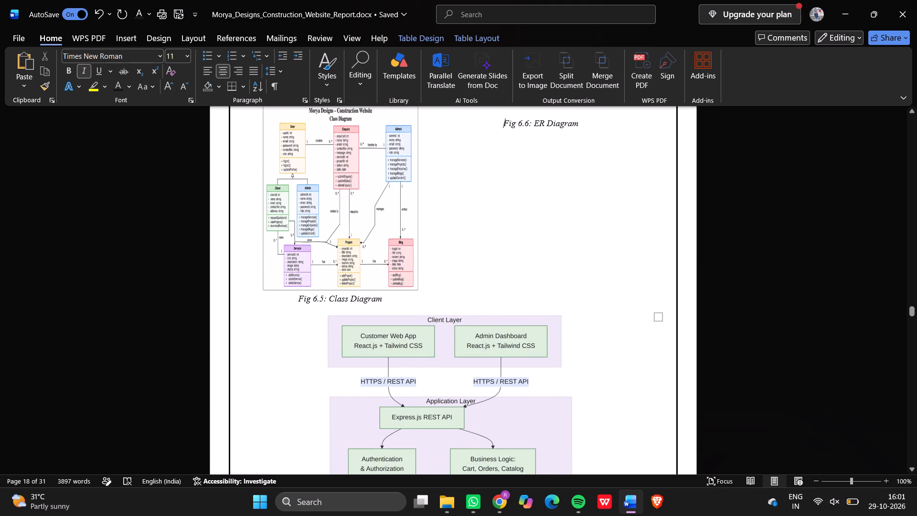
click(412, 310)
key(Return)
key(Return)
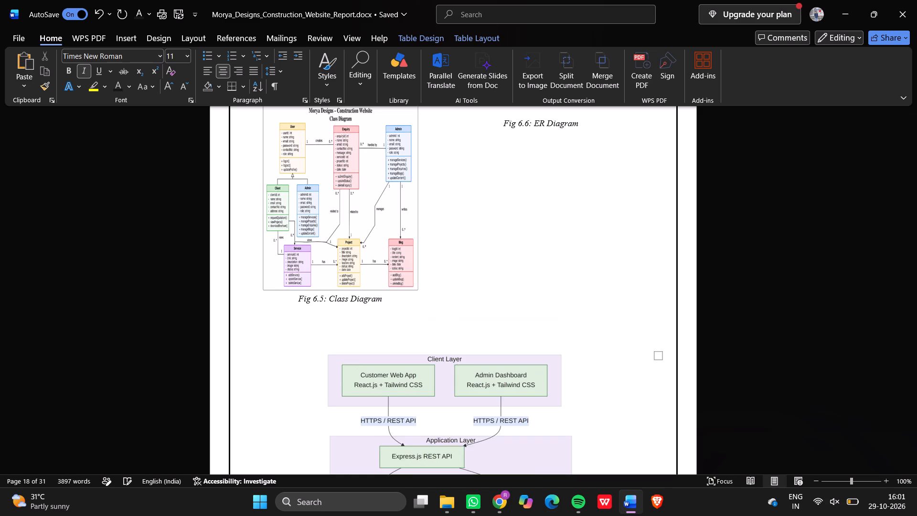
key(Return)
Move the caption "Fig 6.6: ER Diagram" from the adjacent table cell to a blank line below the Fig 6.5 caption.
scroll(412, 310, down, 6)
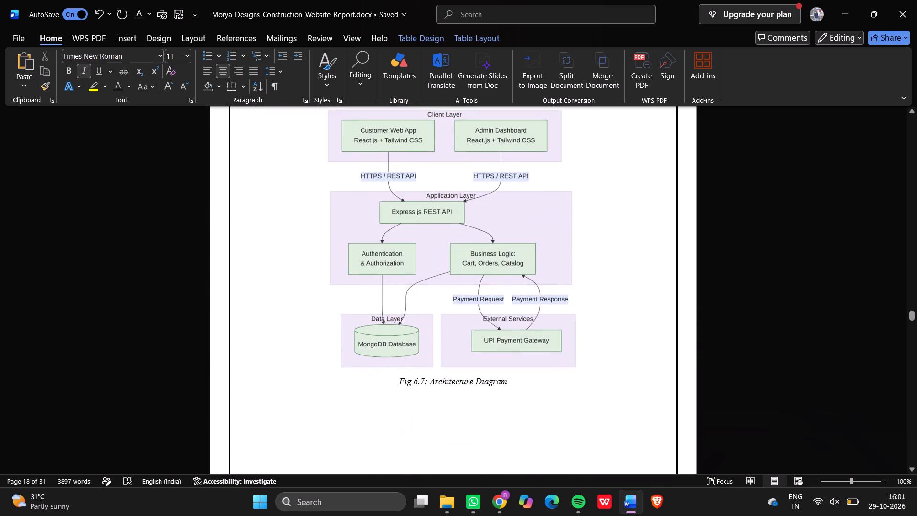
scroll(412, 310, up, 1)
scroll(412, 310, right, 1)
scroll(412, 310, up, 1)
scroll(412, 310, right, 1)
scroll(412, 310, up, 1)
scroll(412, 310, right, 1)
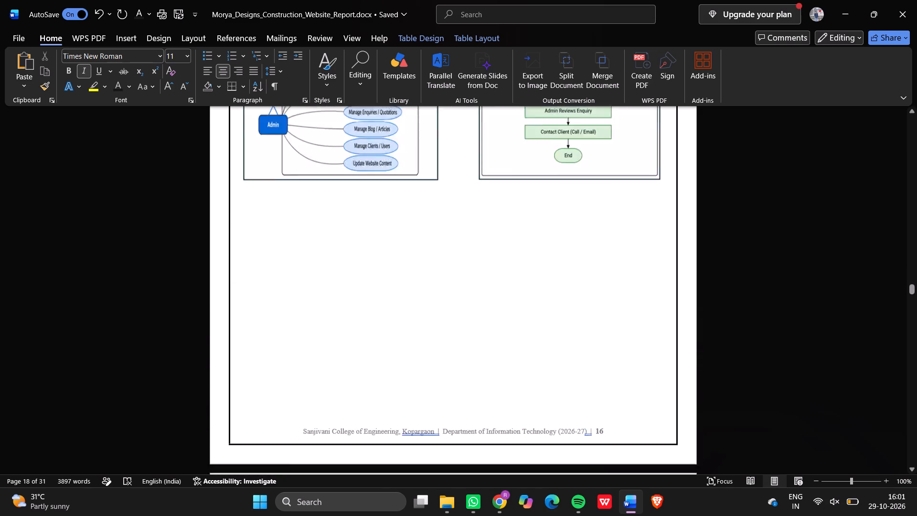
scroll(412, 310, right, 1)
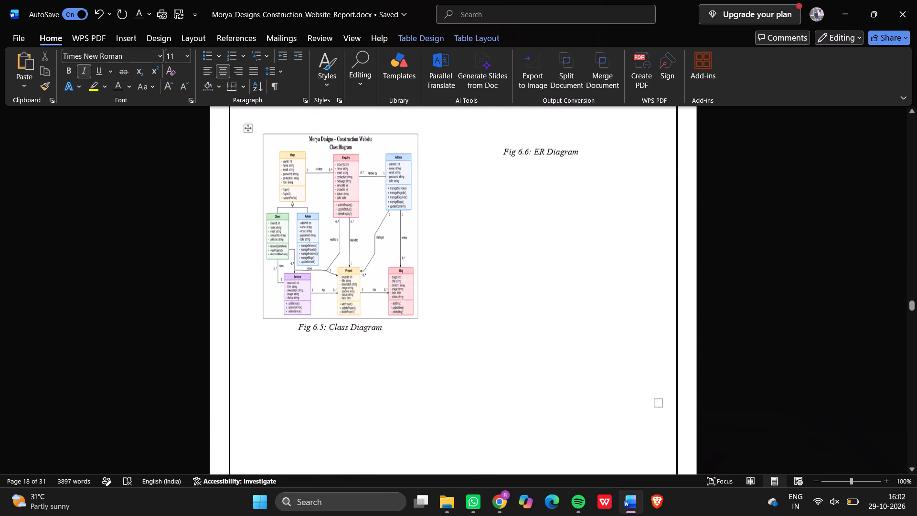
scroll(412, 310, right, 1)
scroll(412, 310, up, 1)
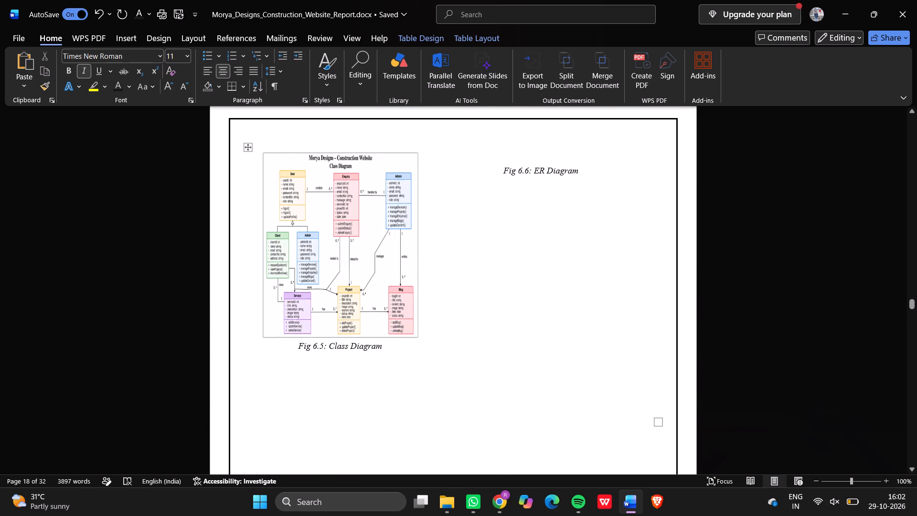
drag(497, 175, 585, 171)
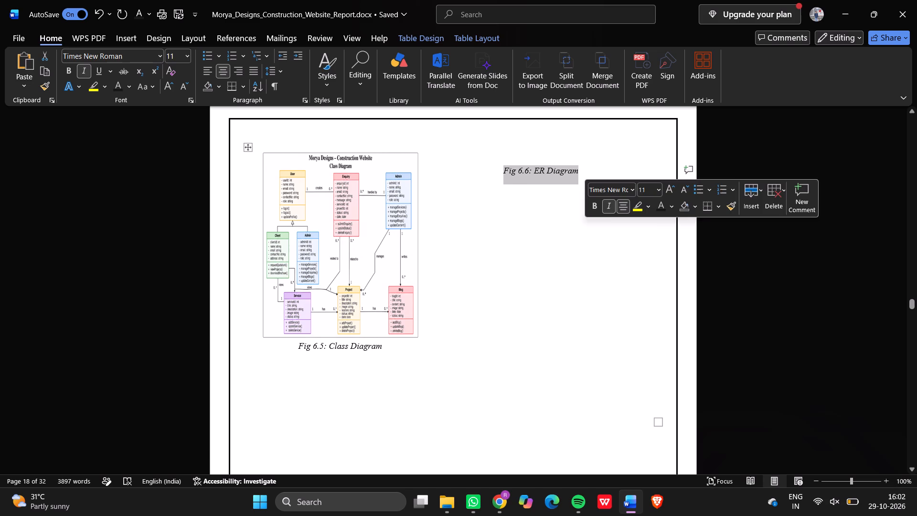
key(ctrl+c)
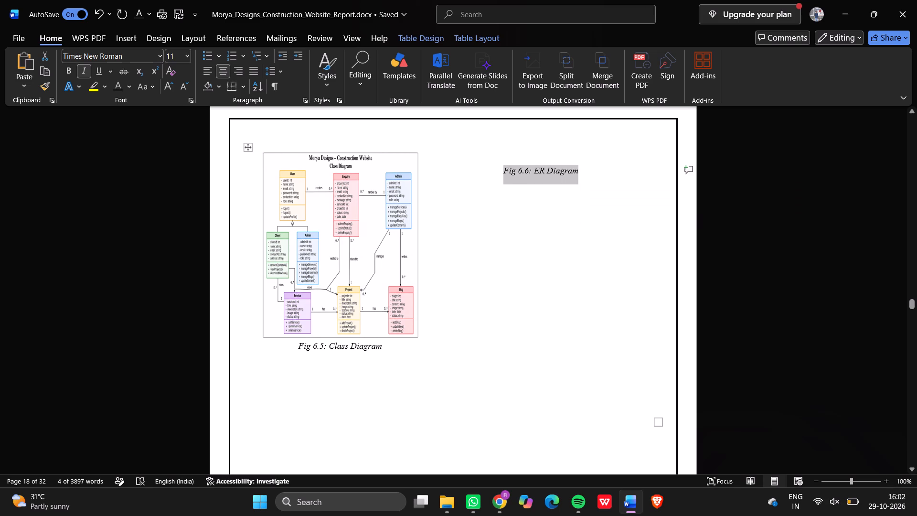
click(418, 386)
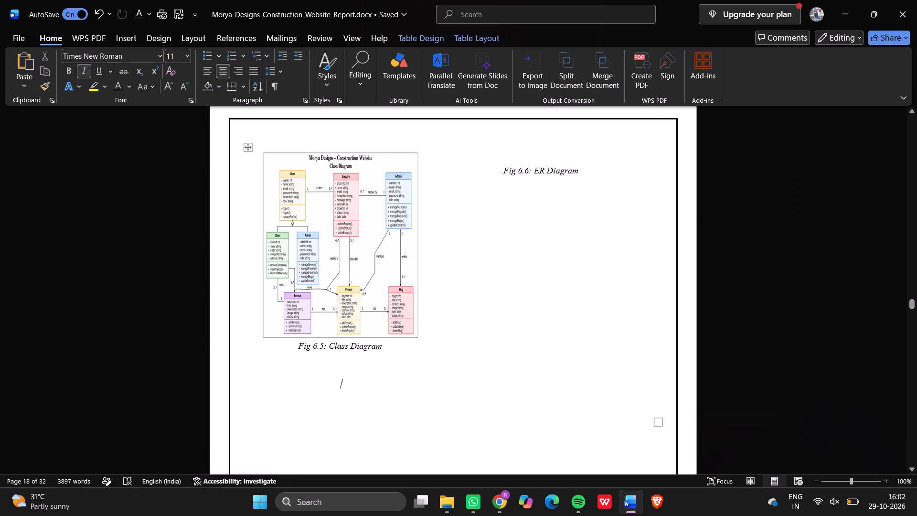
key(ctrl+v)
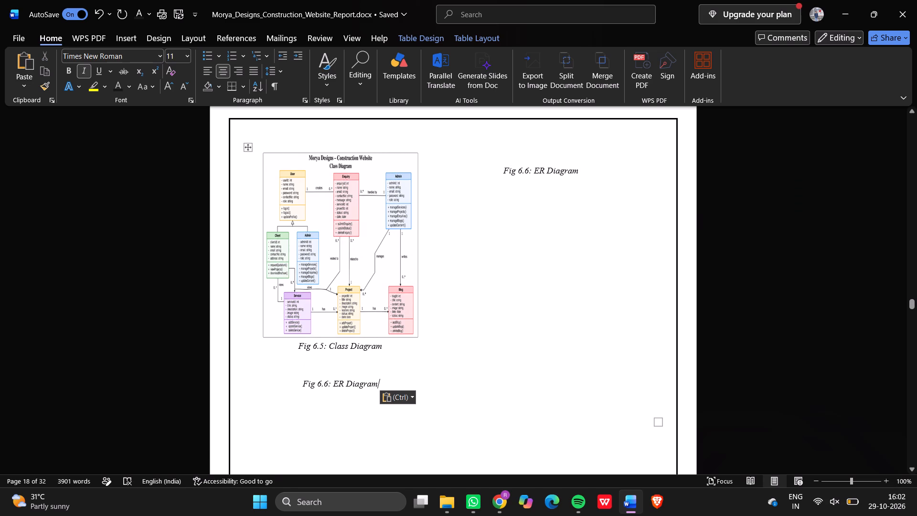
drag(499, 167, 600, 168)
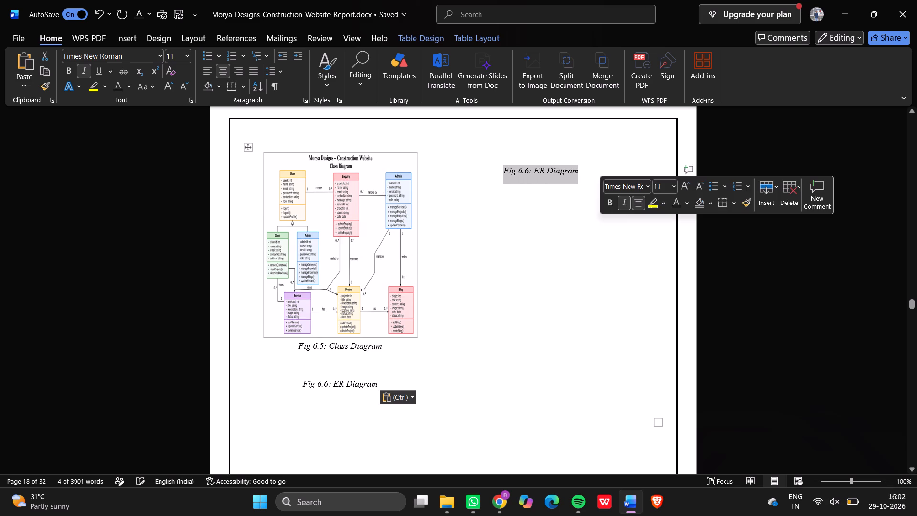
key(BackSpace)
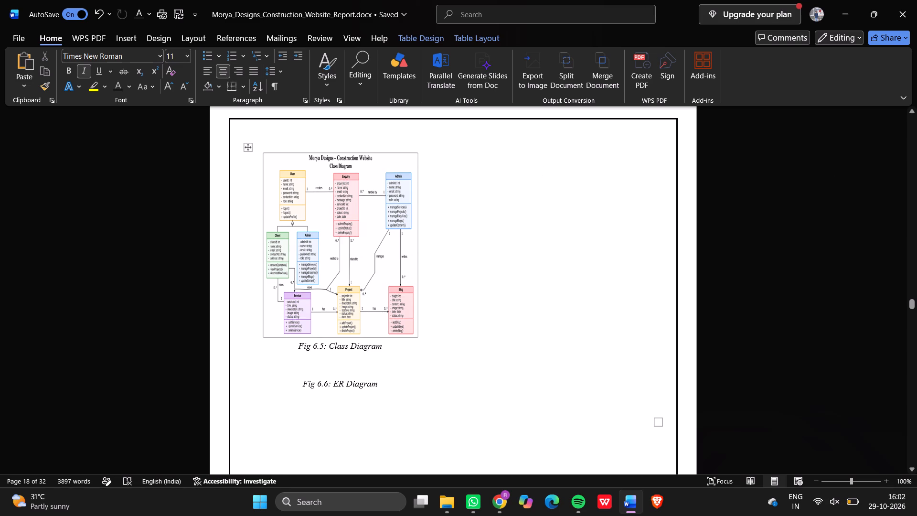
Enlarge the Fig 6.5 class diagram to nearly the full width inside the page border and increase its height to suit.
click(397, 235)
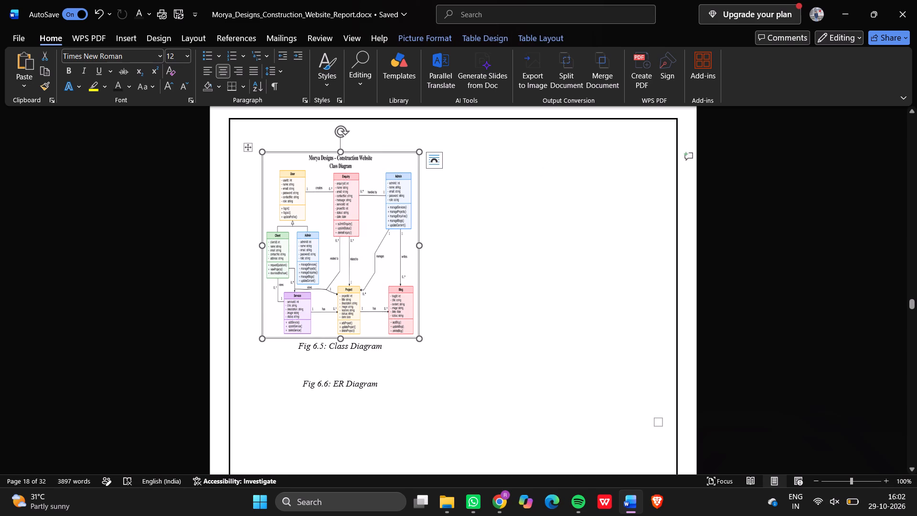
drag(422, 244, 471, 237)
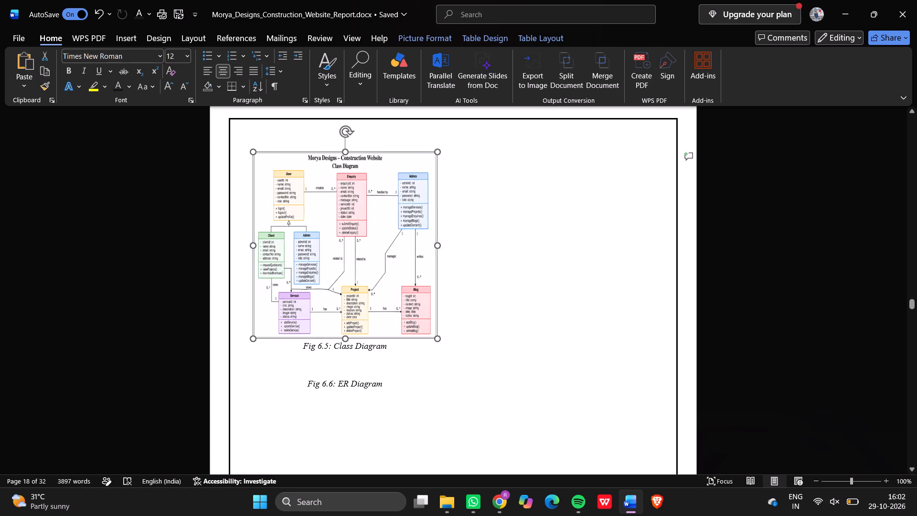
drag(471, 237, 661, 219)
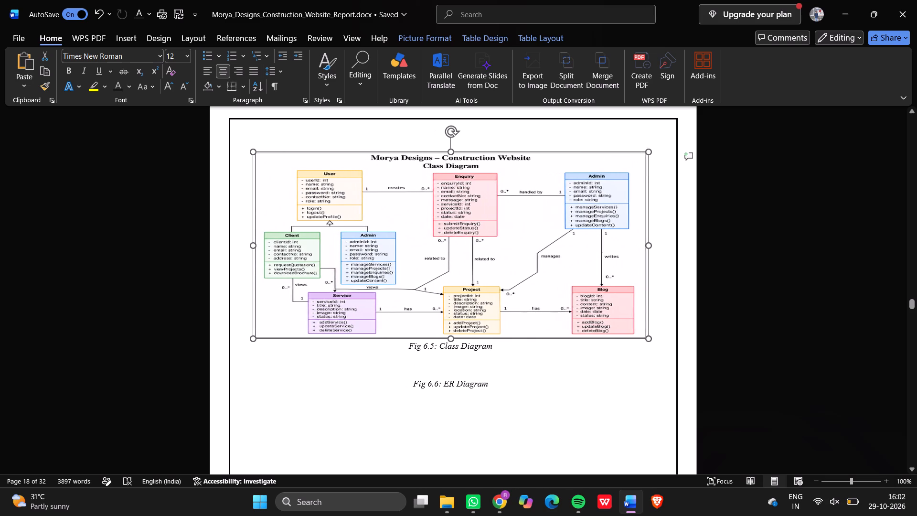
drag(661, 219, 661, 219)
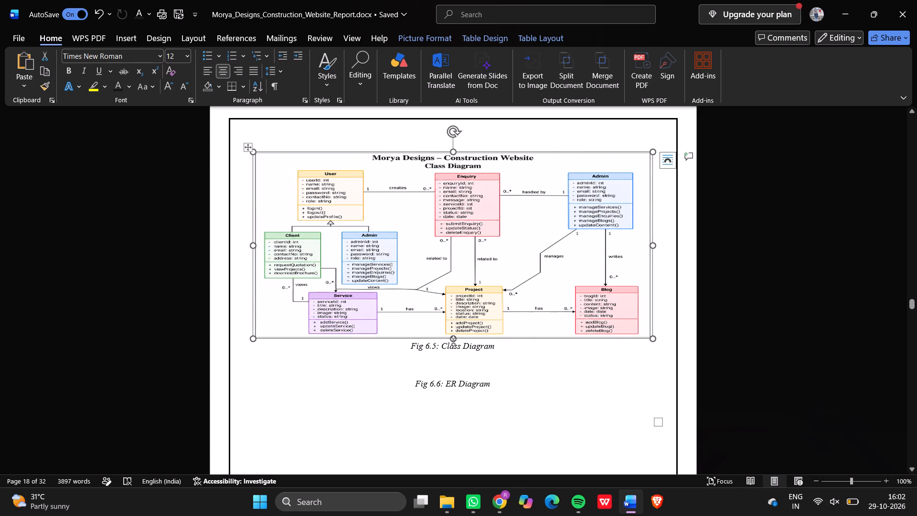
drag(454, 341, 459, 396)
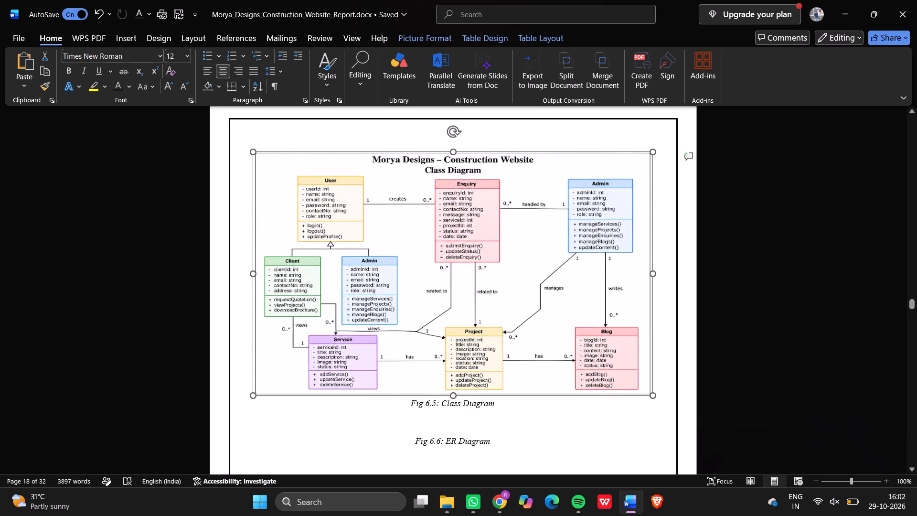
drag(459, 396, 461, 399)
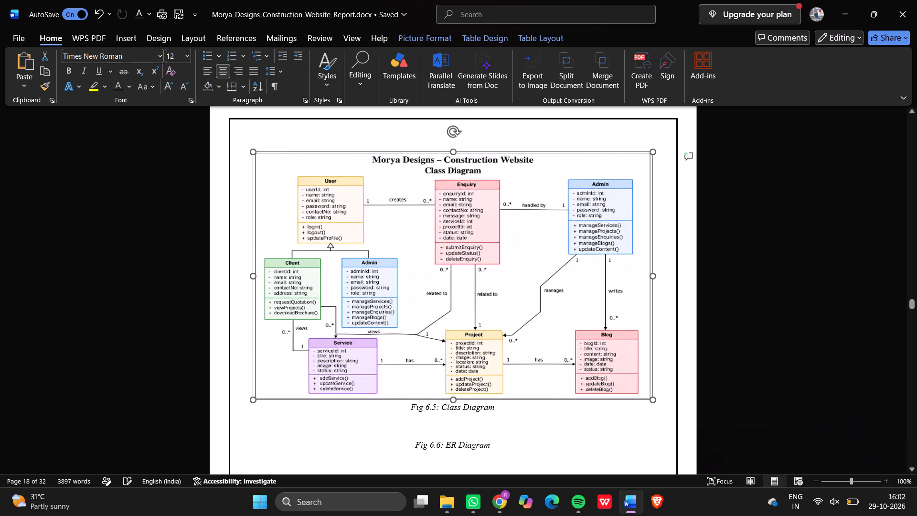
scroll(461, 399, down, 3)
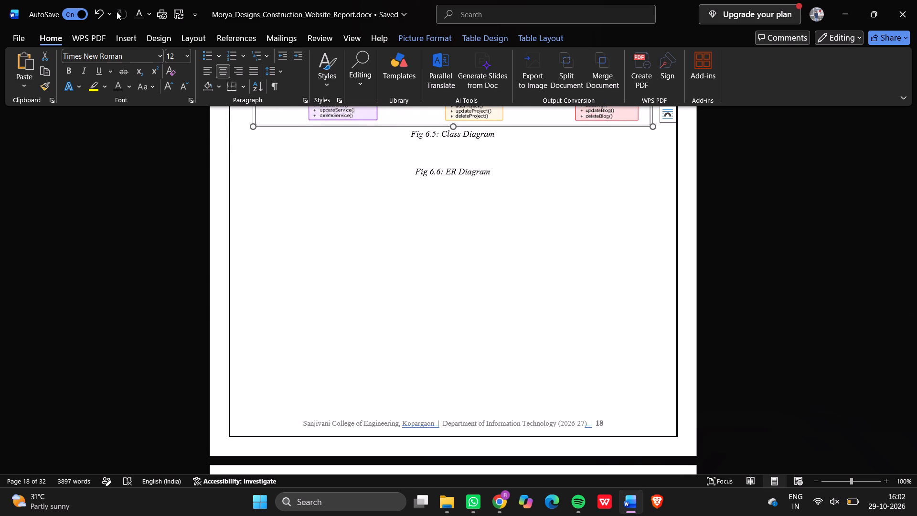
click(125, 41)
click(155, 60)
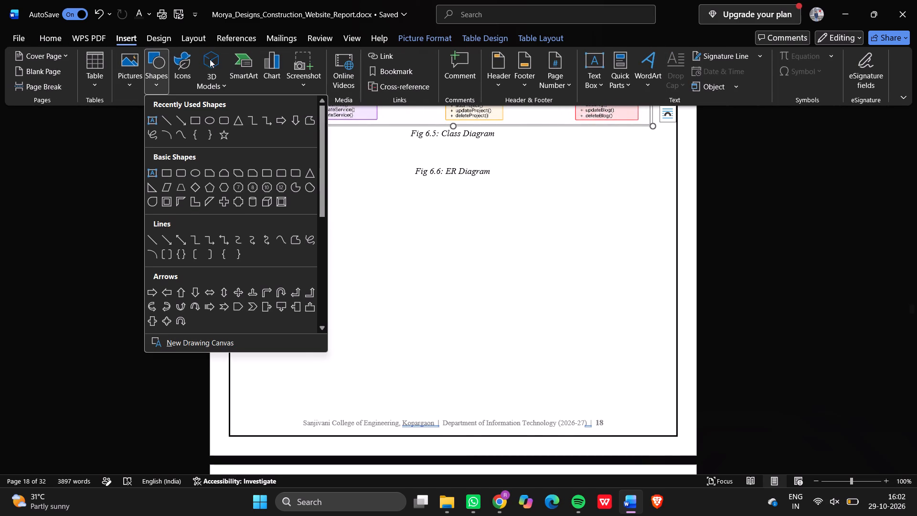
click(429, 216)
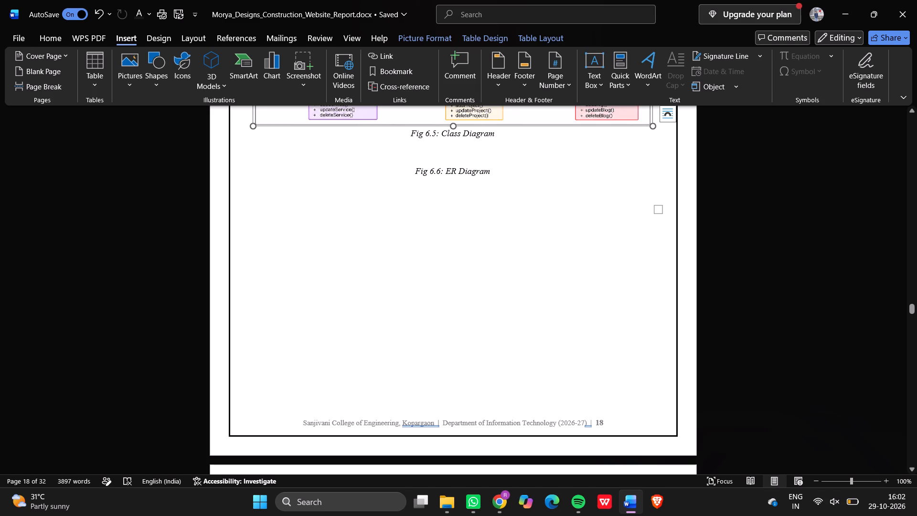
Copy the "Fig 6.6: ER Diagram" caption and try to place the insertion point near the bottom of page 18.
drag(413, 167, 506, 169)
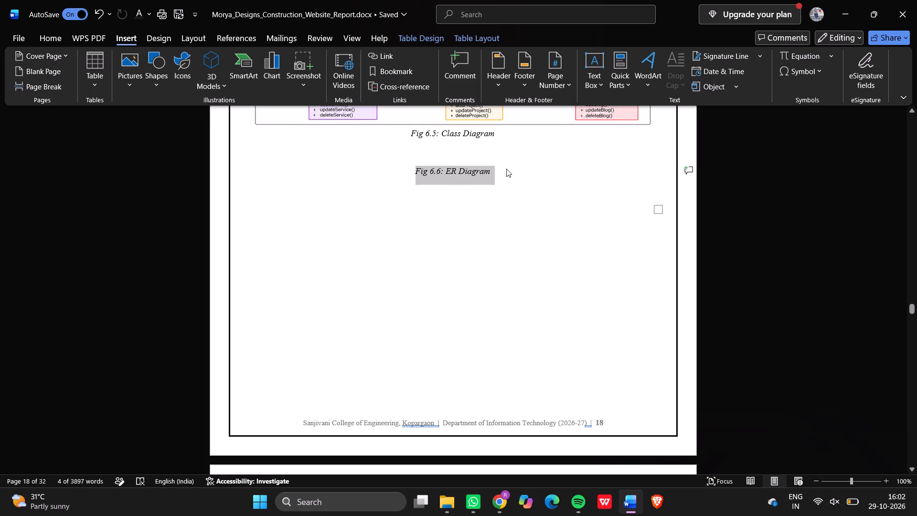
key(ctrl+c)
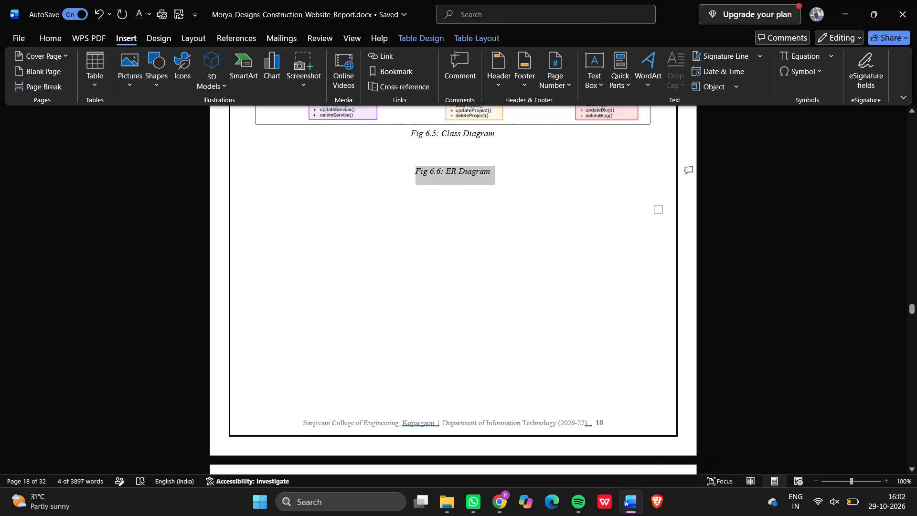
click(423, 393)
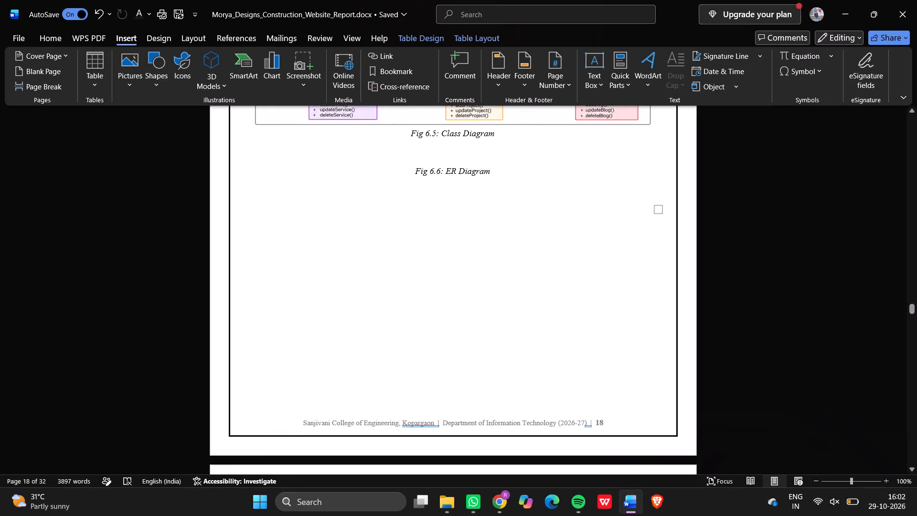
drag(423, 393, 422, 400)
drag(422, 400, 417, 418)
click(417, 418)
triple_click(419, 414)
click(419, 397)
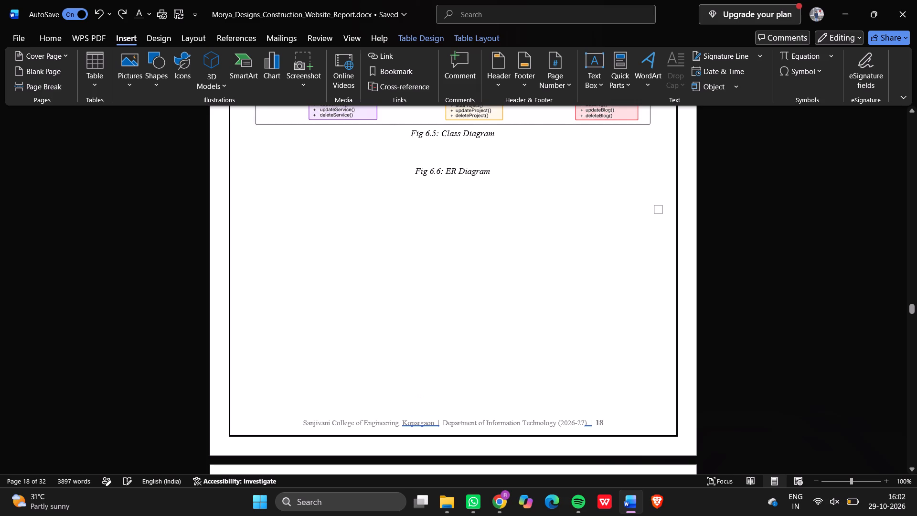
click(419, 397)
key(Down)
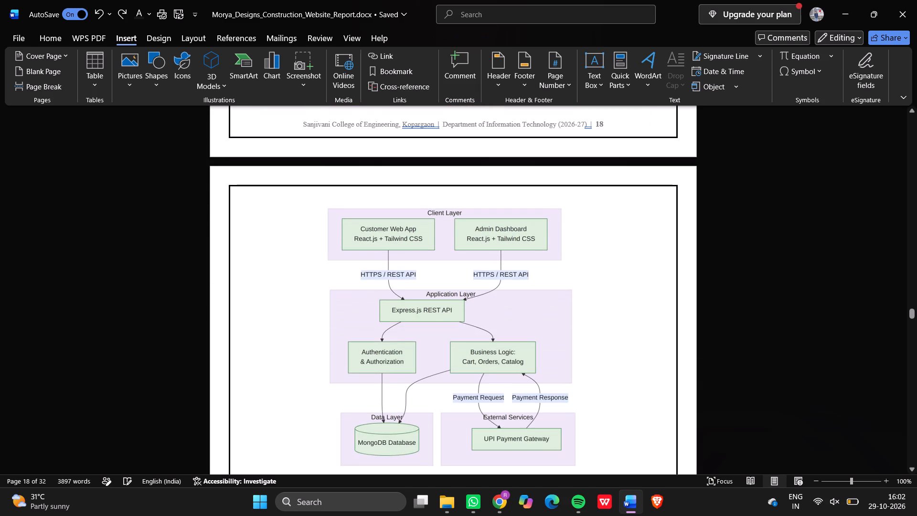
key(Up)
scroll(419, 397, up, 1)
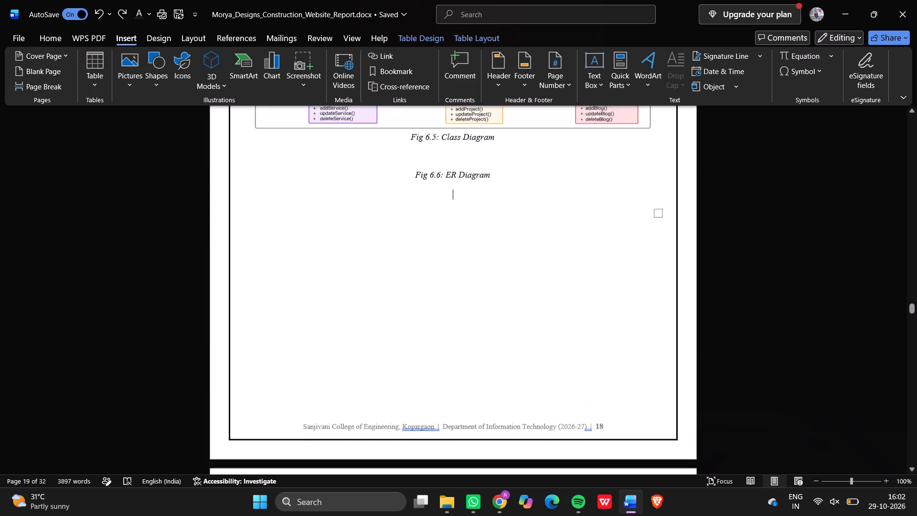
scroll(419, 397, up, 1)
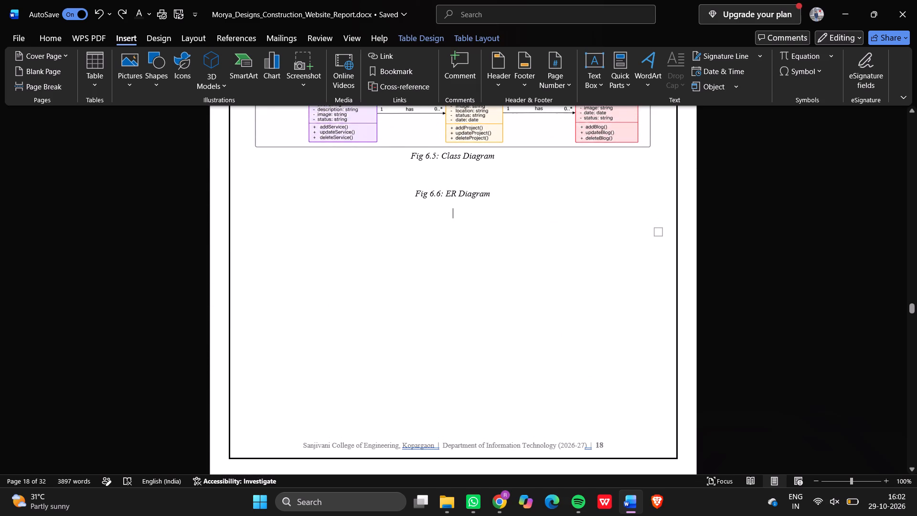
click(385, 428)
Draw a rectangle about 10.46 cm high and 17.59 cm wide in the empty area below the Fig 6.6 caption.
click(147, 61)
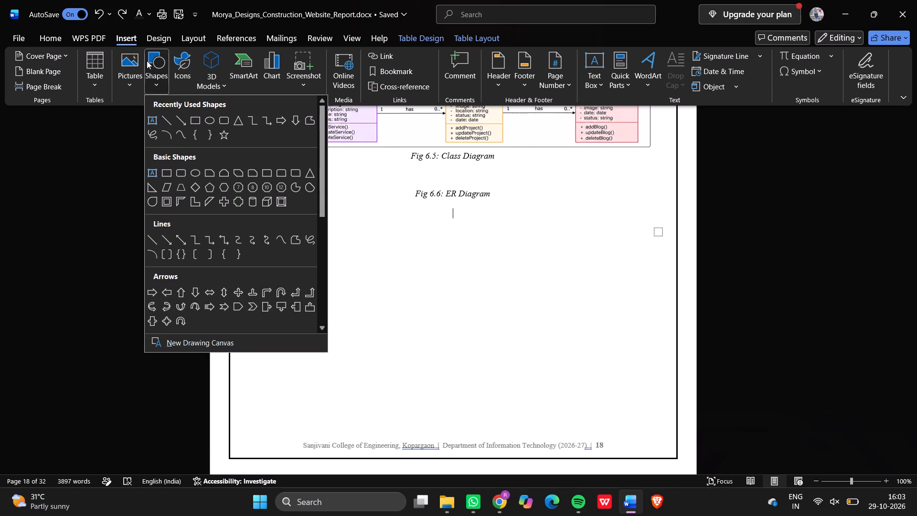
click(199, 116)
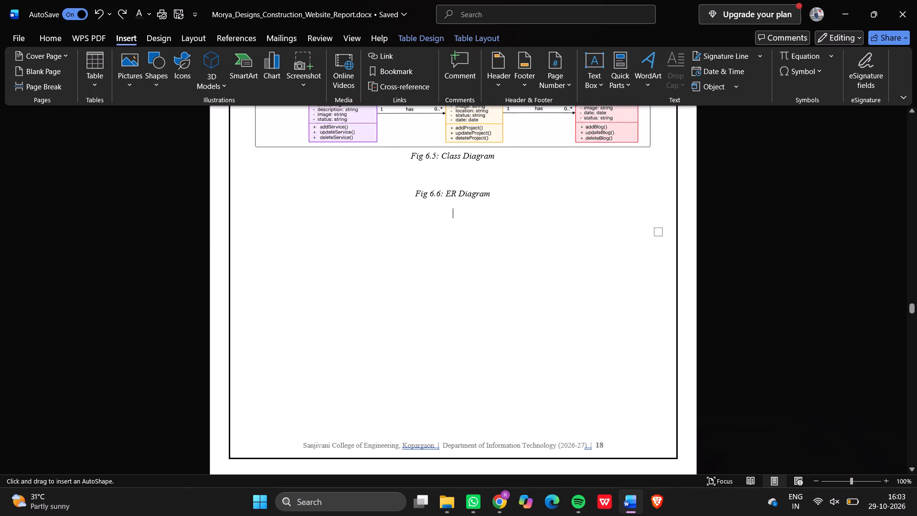
drag(264, 210, 433, 269)
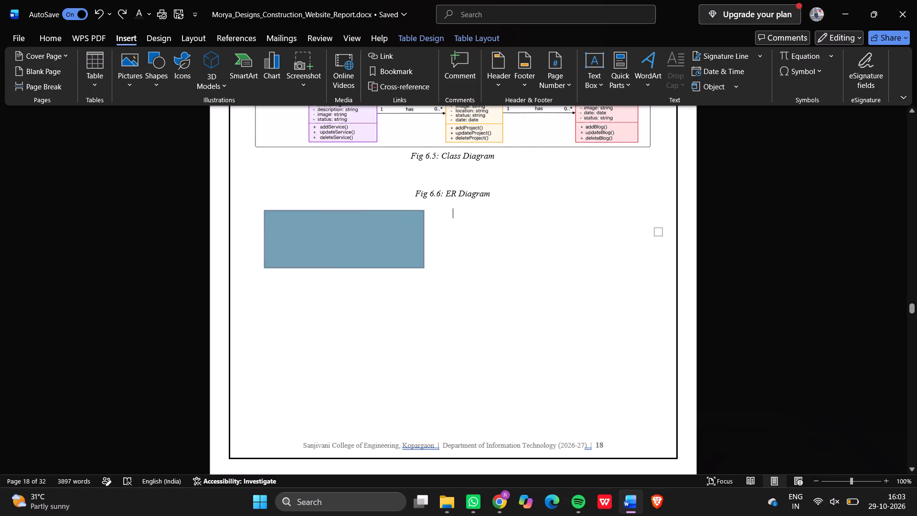
drag(433, 269, 615, 406)
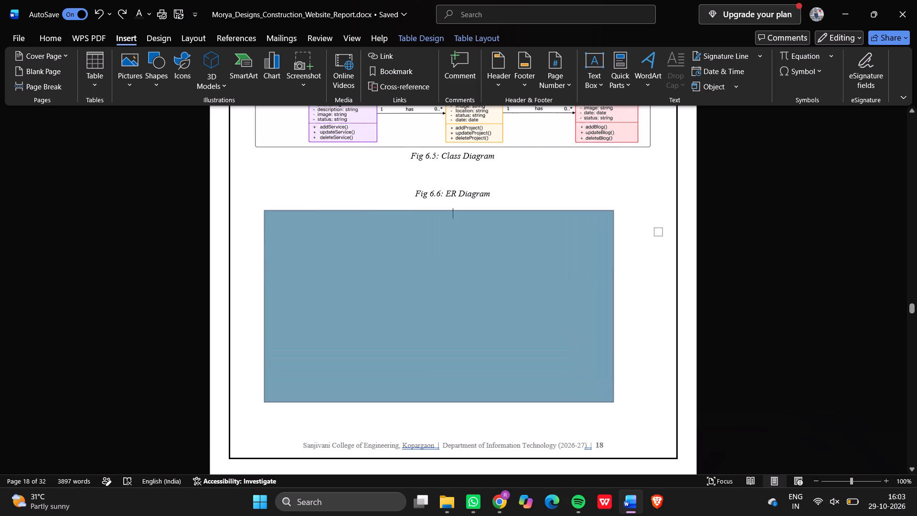
drag(615, 406, 650, 436)
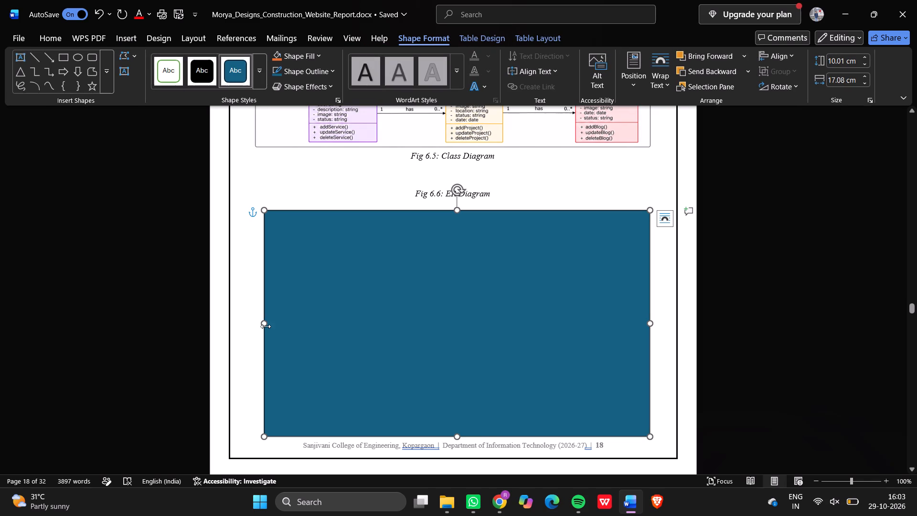
drag(263, 322, 245, 322)
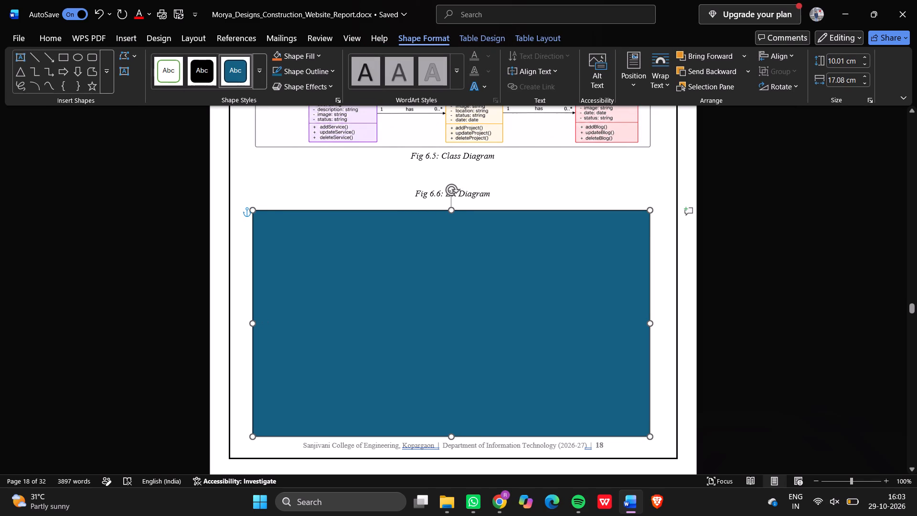
drag(245, 322, 246, 325)
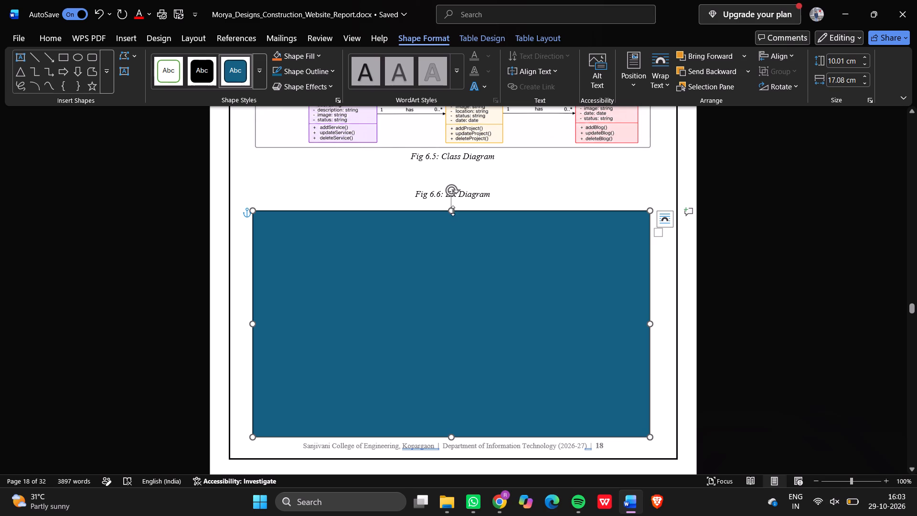
drag(451, 208, 451, 202)
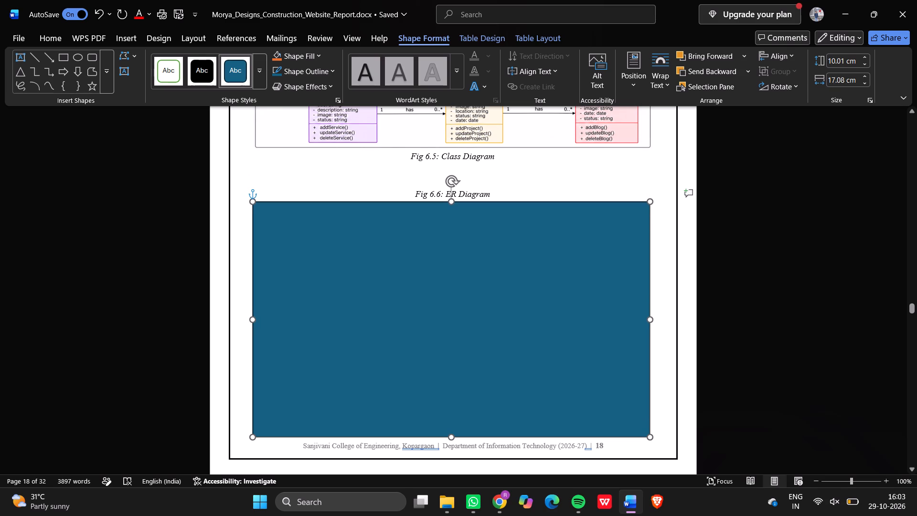
drag(451, 202, 451, 200)
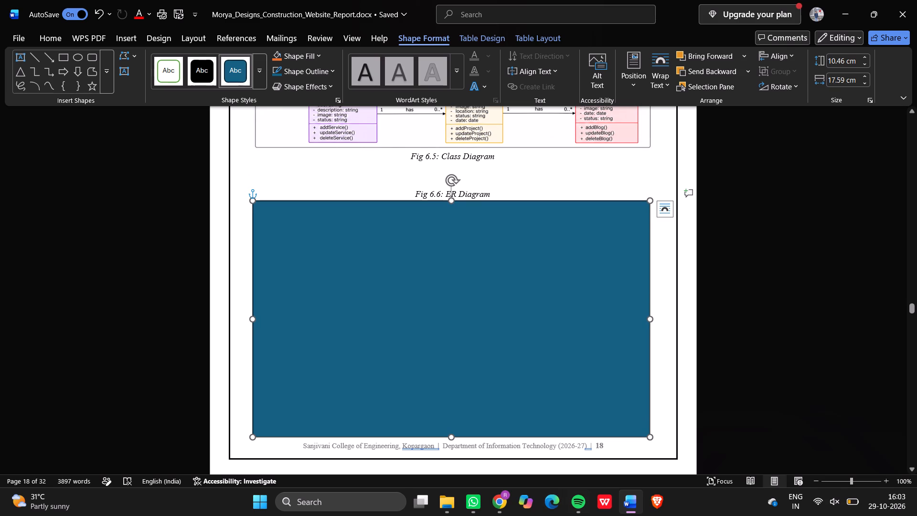
click(593, 174)
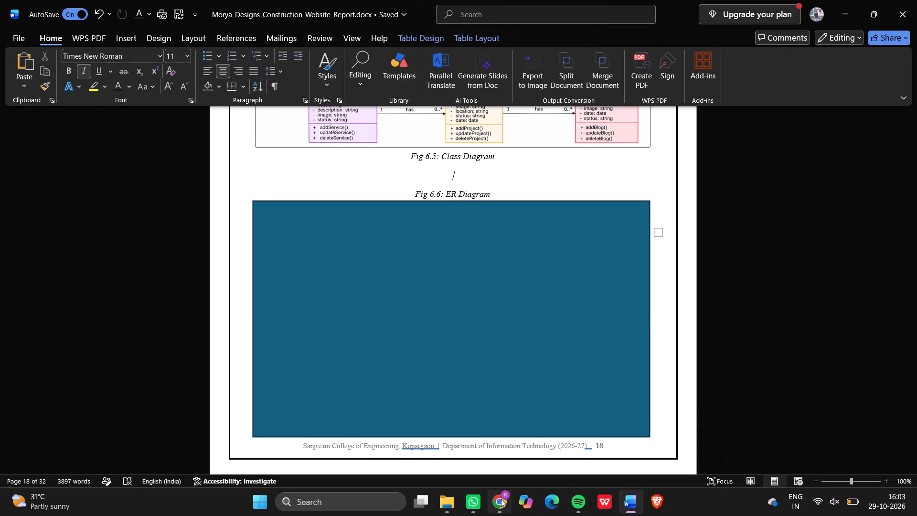
Switch to the ChatGPT conversation in Chrome and send "next" to generate the final ER diagram.
click(501, 499)
scroll(483, 362, down, 12)
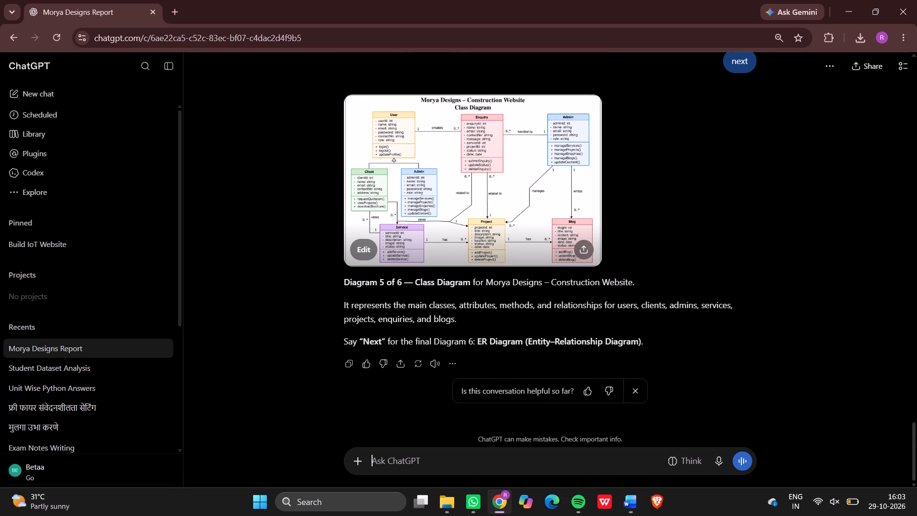
click(452, 462)
text(next)
key(Return)
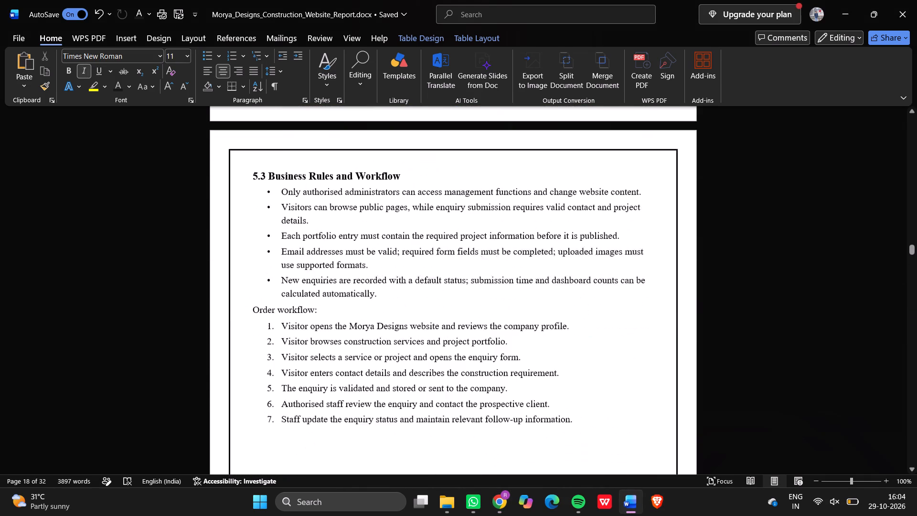
scroll(487, 303, up, 11)
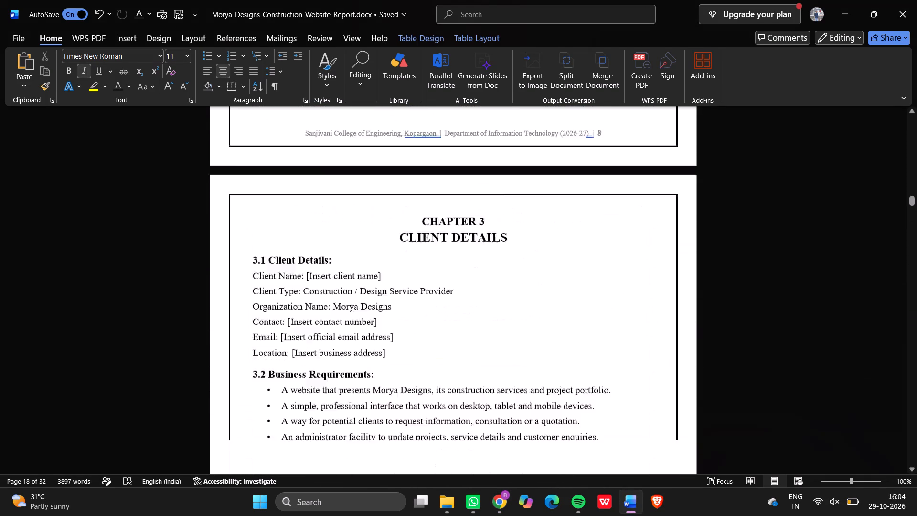
scroll(487, 303, up, 1)
scroll(487, 303, down, 10)
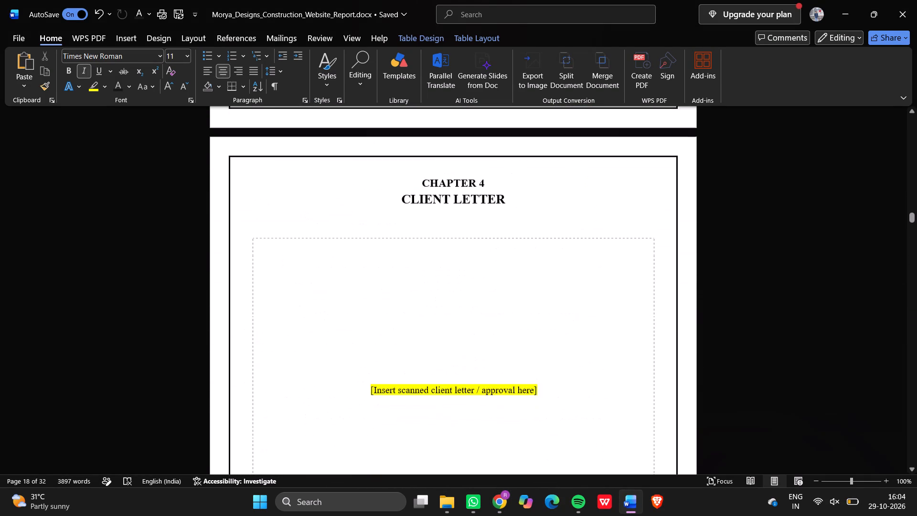
scroll(487, 303, down, 2)
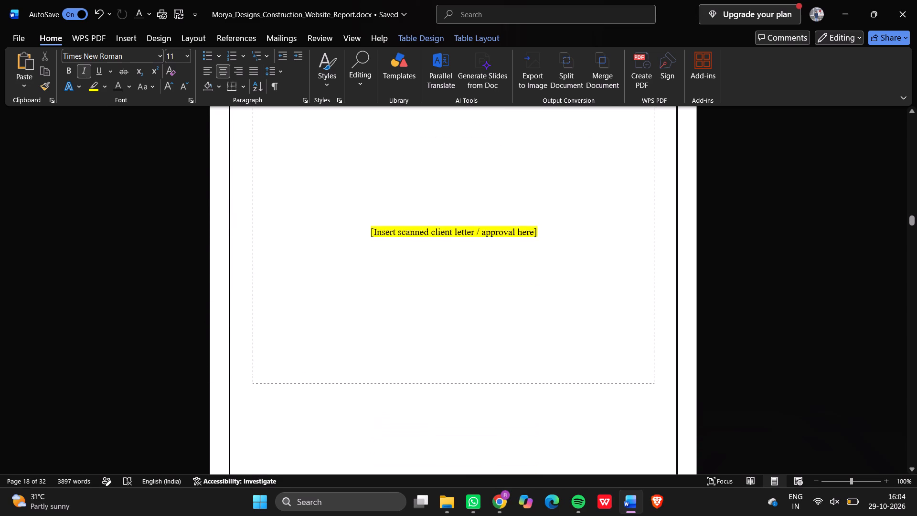
scroll(487, 303, down, 13)
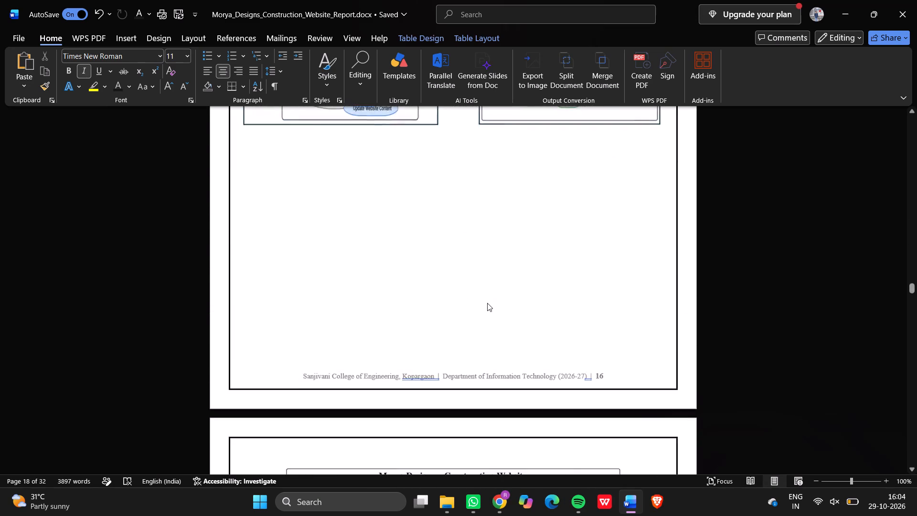
scroll(487, 303, down, 4)
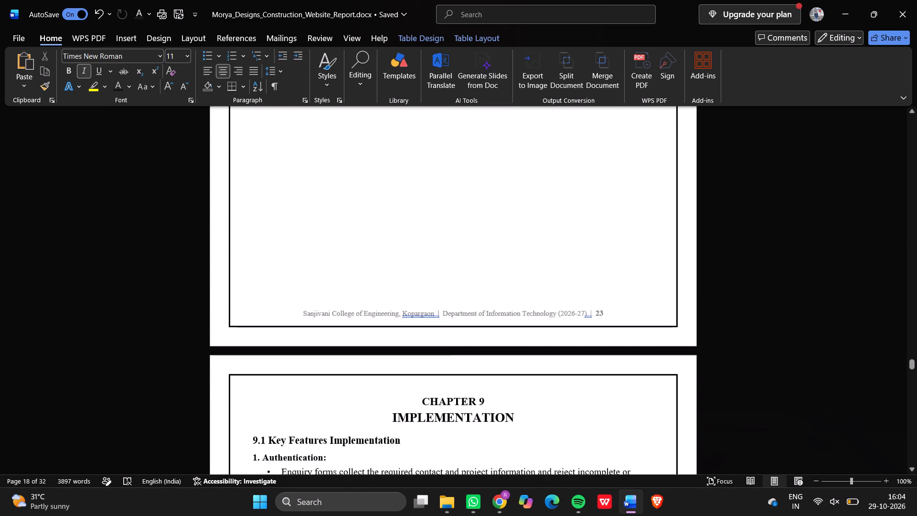
Insert a blank line before the heading "8.4 Design Screens / Wireframes" to push it onto the next page.
scroll(487, 303, up, 5)
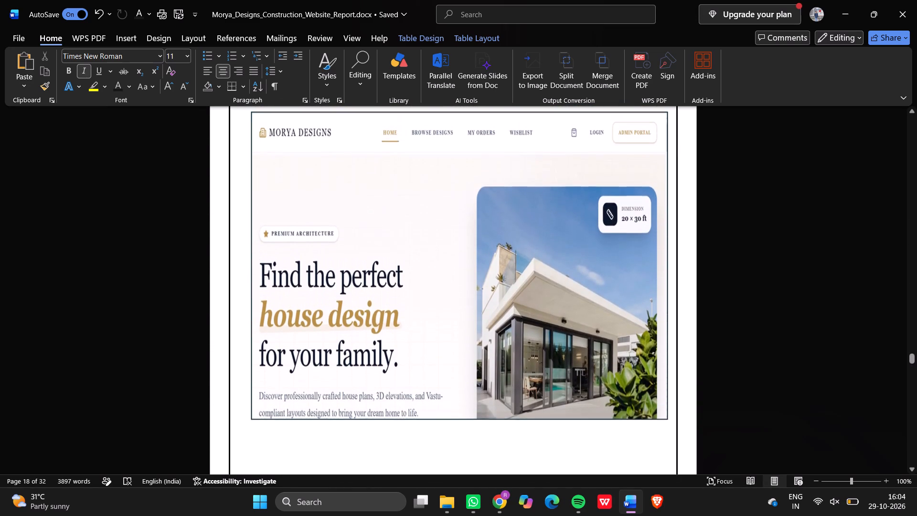
scroll(487, 303, up, 2)
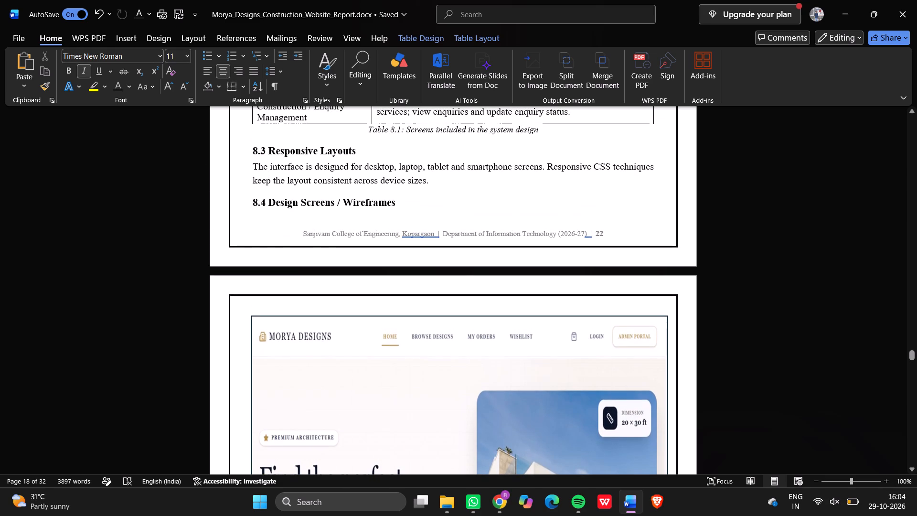
click(252, 202)
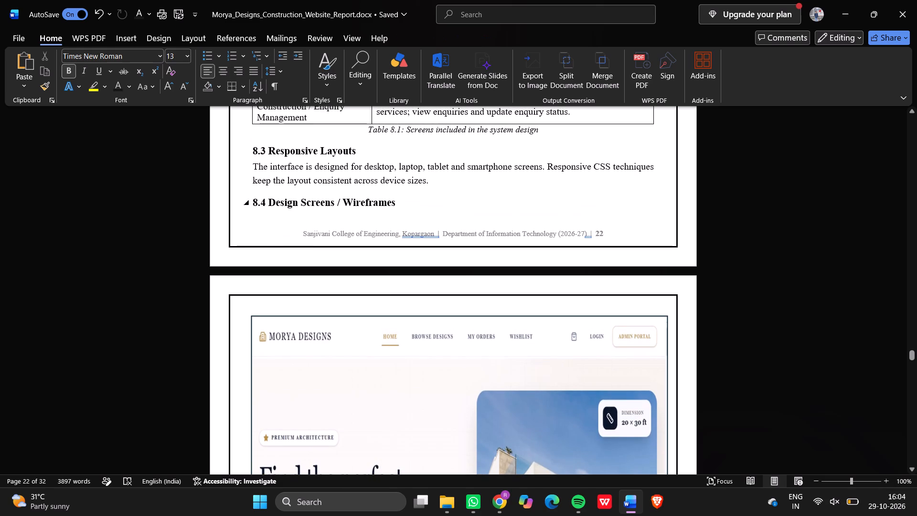
key(Return)
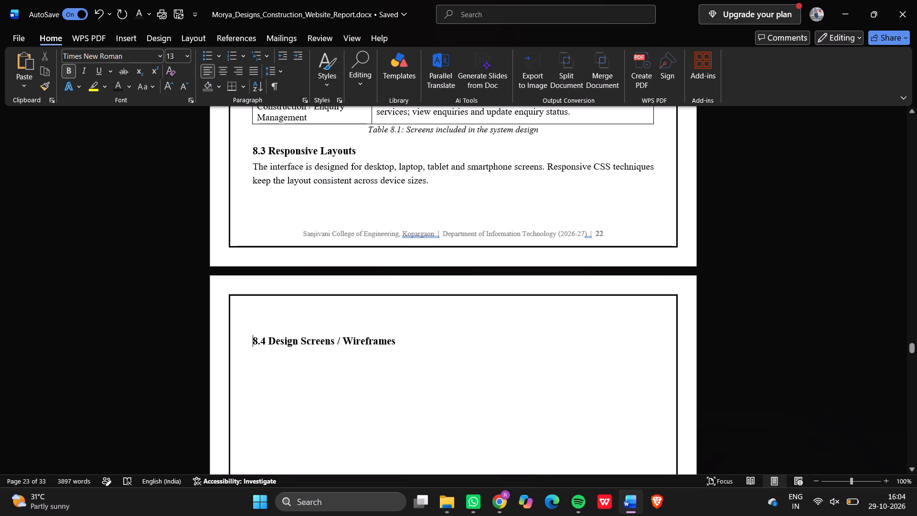
scroll(544, 187, down, 2)
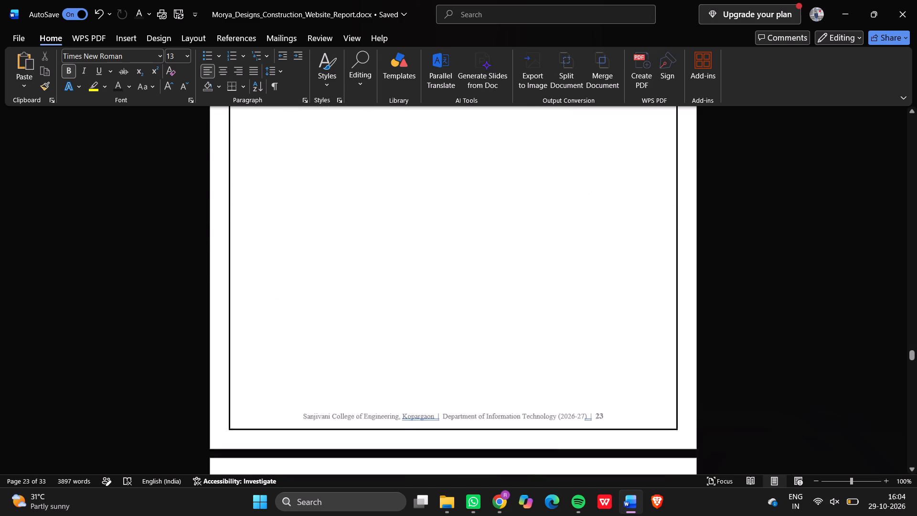
Try to remove the empty space before the website home page screenshot on page 24.
scroll(544, 187, down, 2)
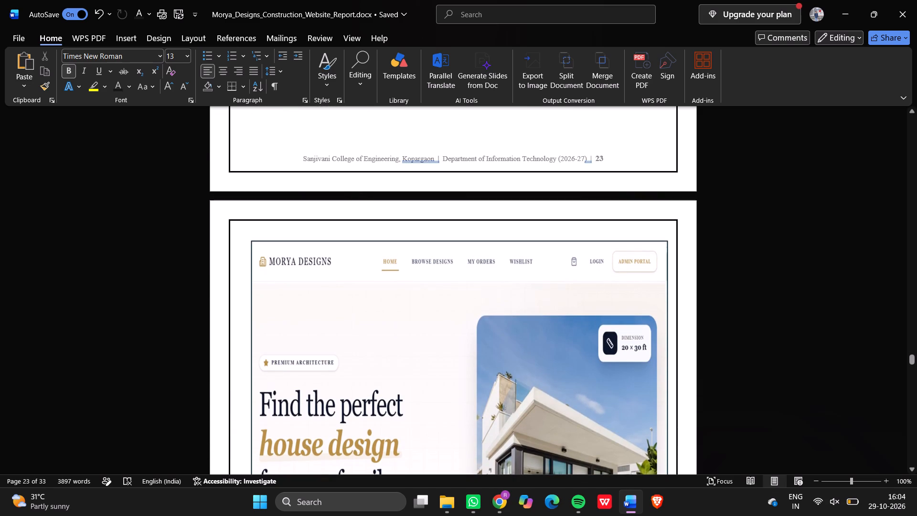
click(243, 258)
click(244, 253)
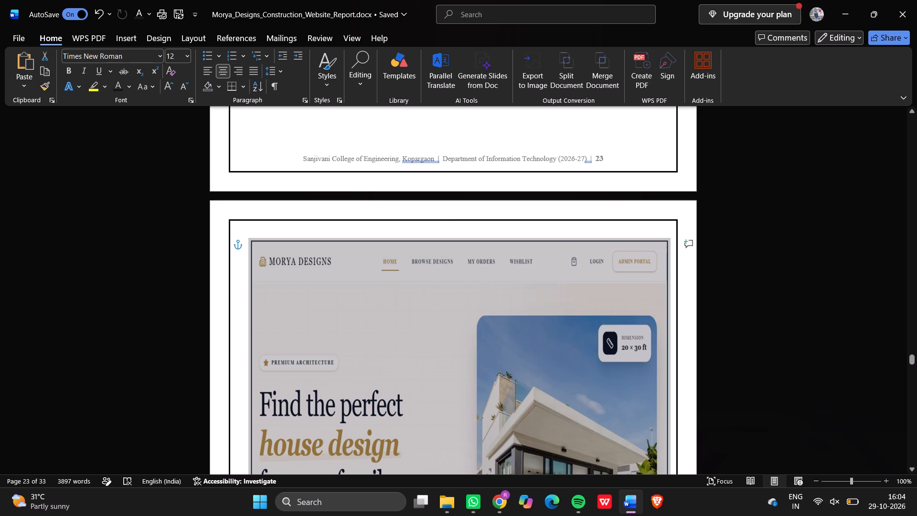
click(250, 229)
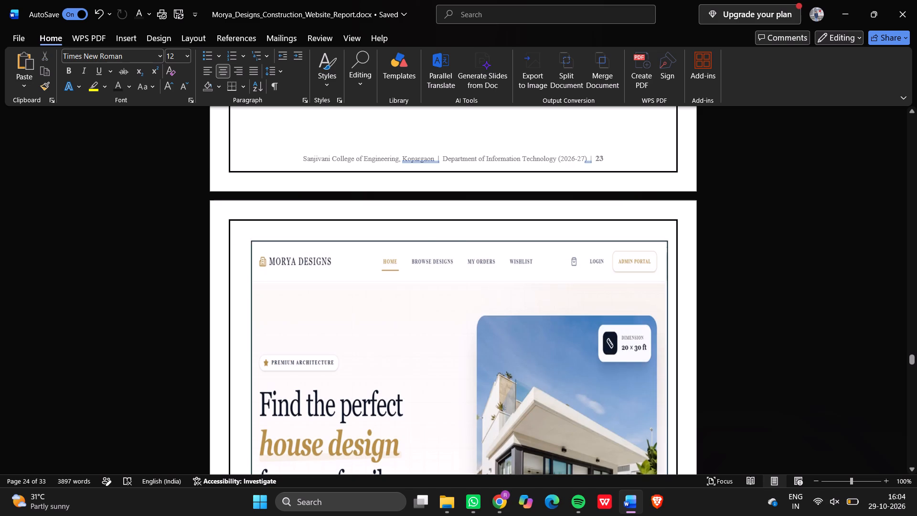
click(231, 258)
click(236, 268)
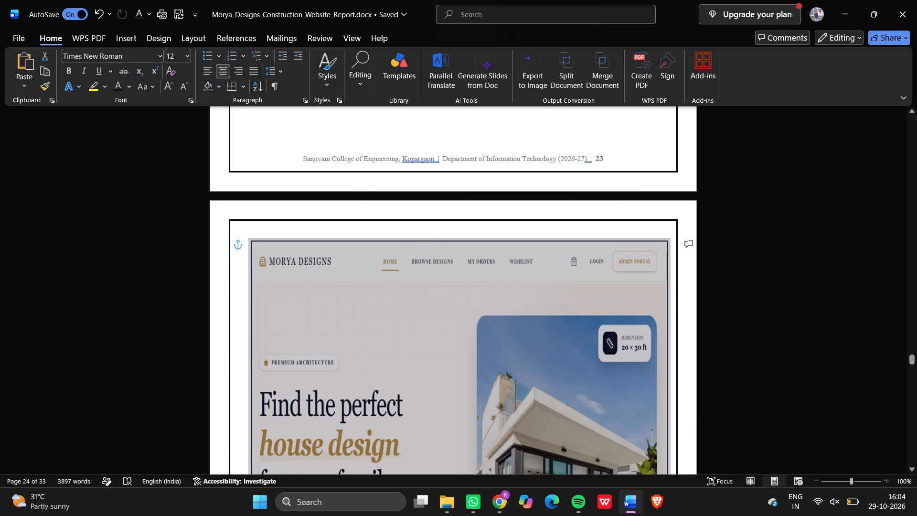
click(246, 256)
key(BackSpace)
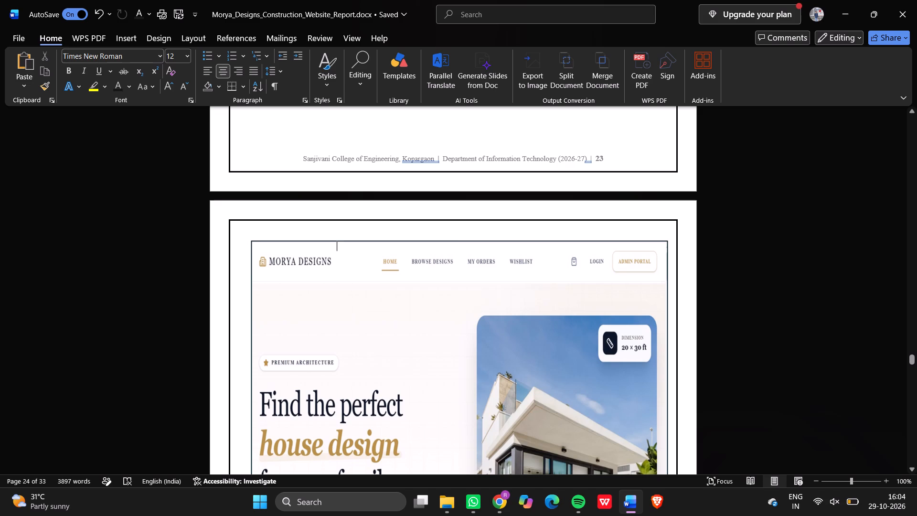
key(BackSpace)
key(BackSpace)
key(BackSpace)
key(BackSpace)
key(BackSpace)
key(BackSpace)
key(BackSpace)
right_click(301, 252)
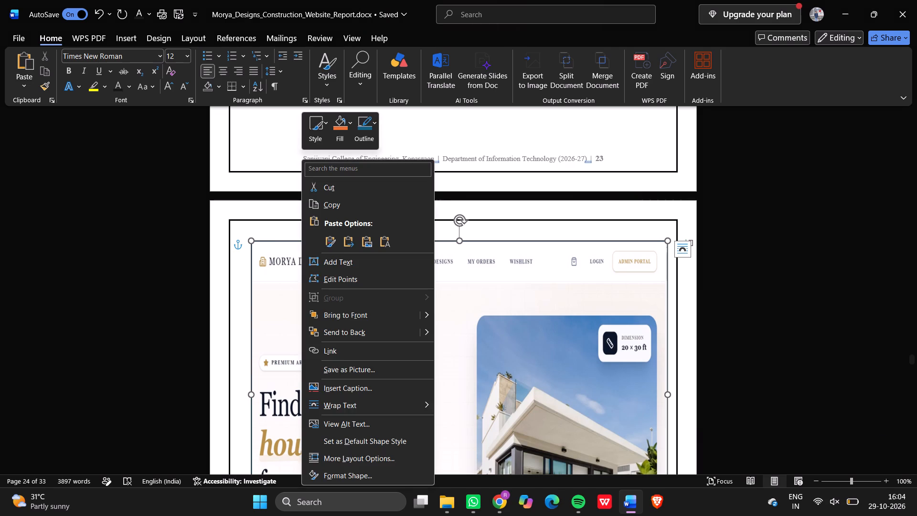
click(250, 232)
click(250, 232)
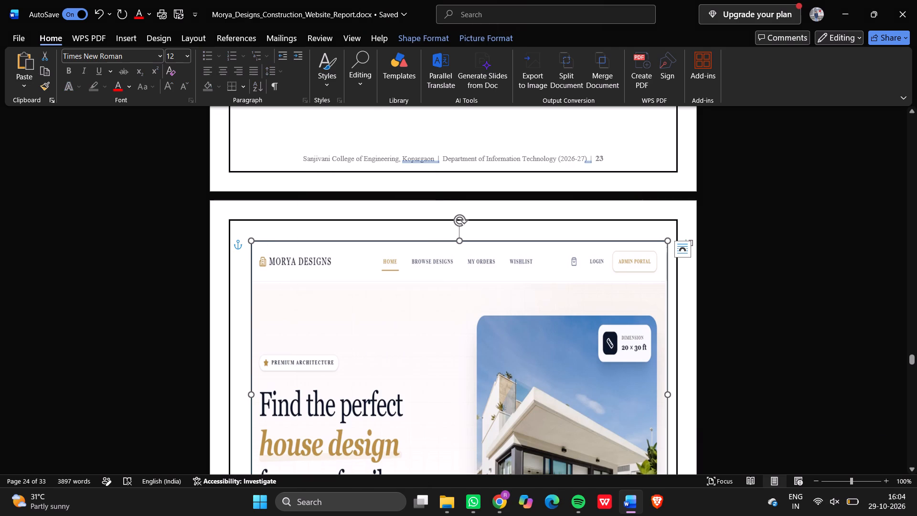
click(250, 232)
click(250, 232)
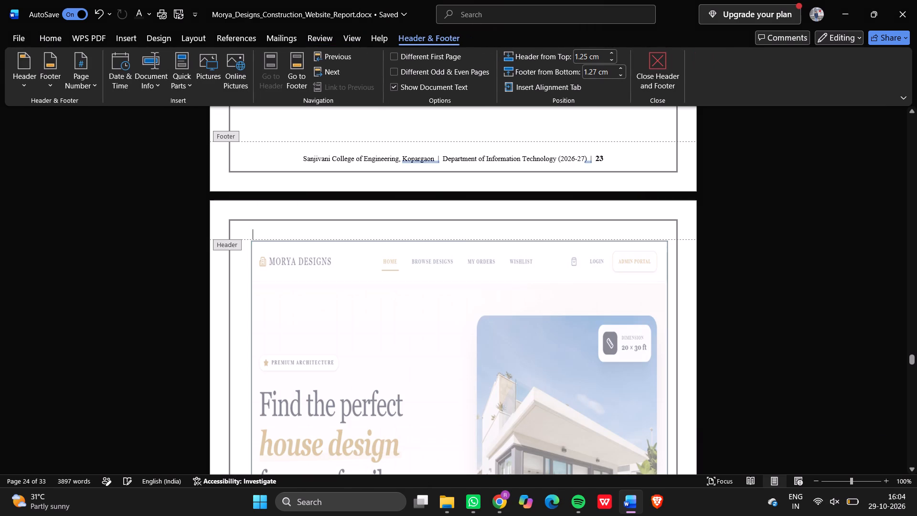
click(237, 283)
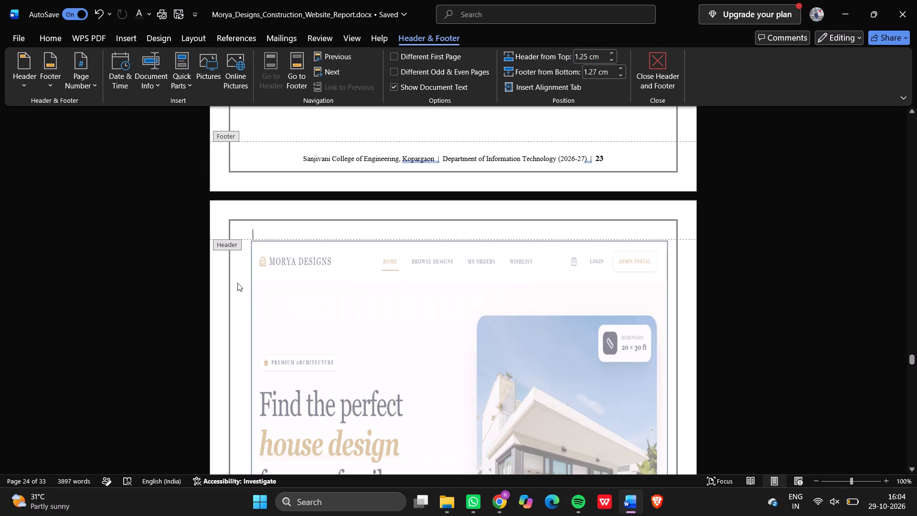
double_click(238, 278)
Delete the blank line before the heading "8.4 Design Screens / Wireframes" to pull it back onto the previous page.
scroll(312, 229, up, 1)
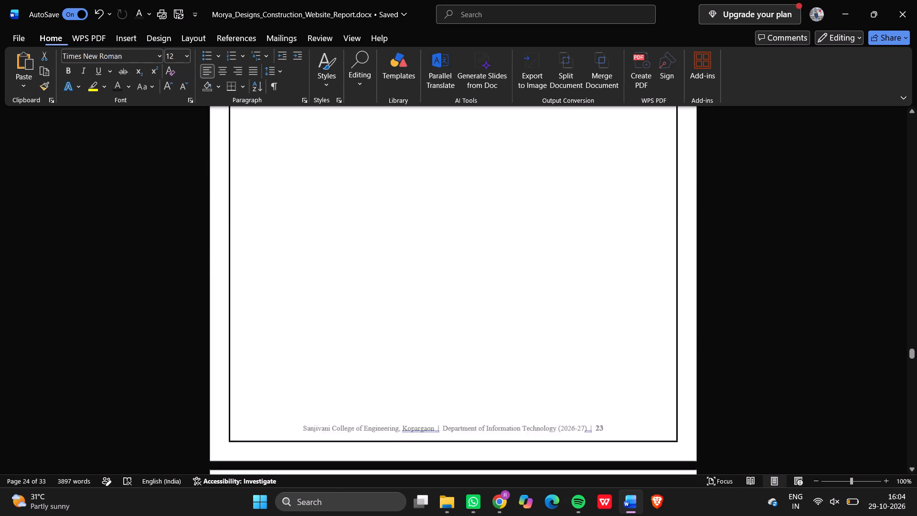
scroll(312, 229, up, 2)
click(249, 257)
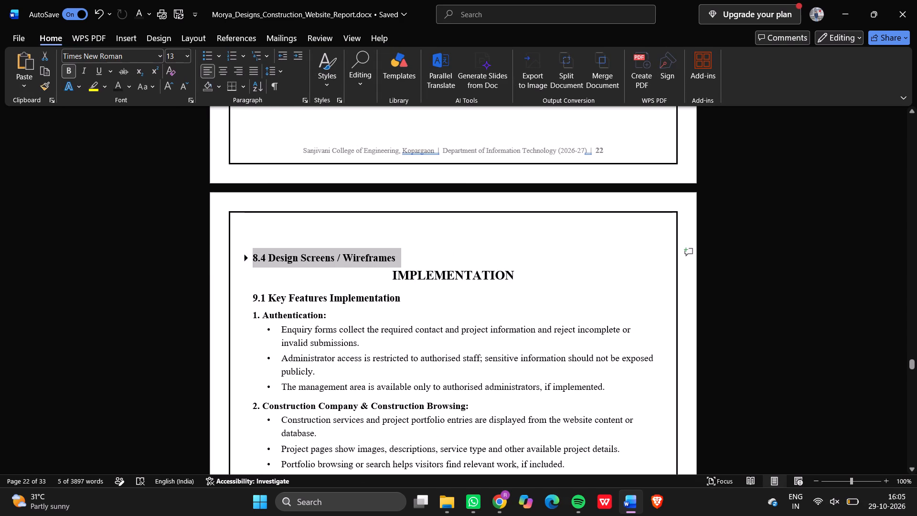
click(247, 258)
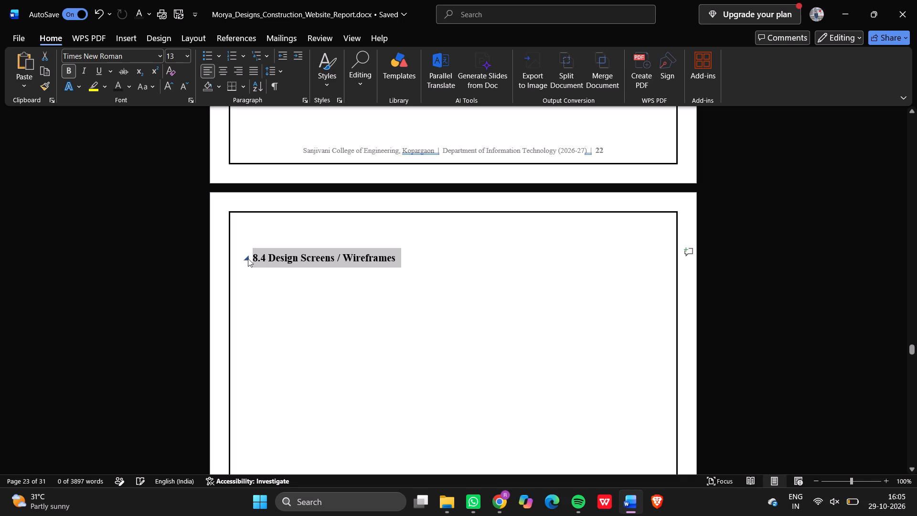
click(253, 256)
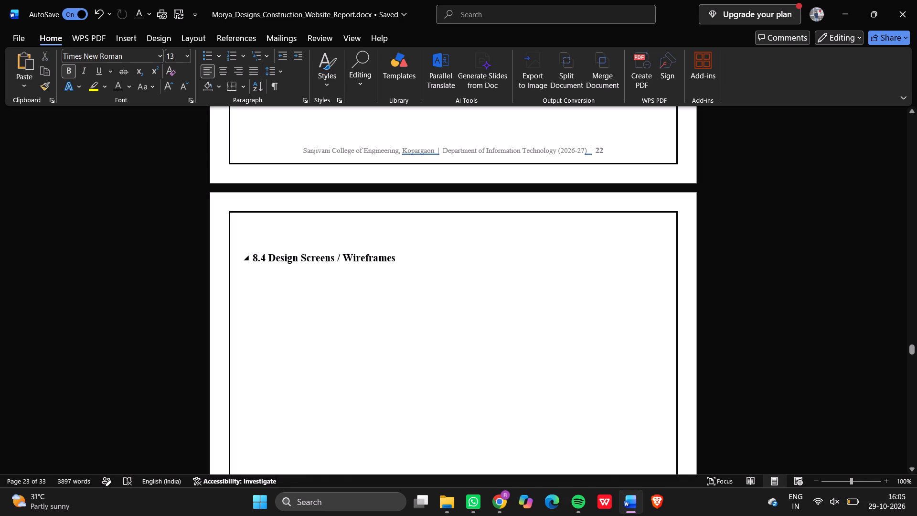
key(BackSpace)
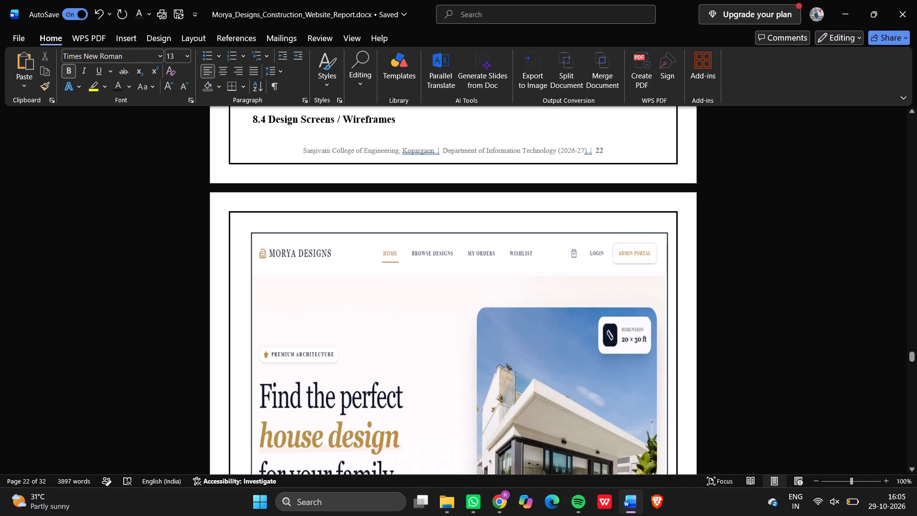
Reduce the height of the website home page screenshot on page 23 from its bottom edge, keeping its width.
scroll(440, 340, down, 3)
scroll(440, 340, up, 1)
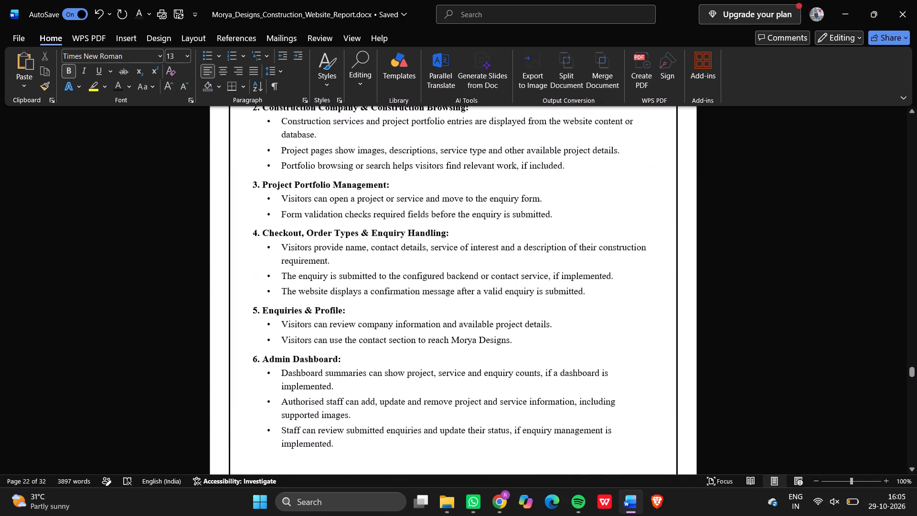
scroll(440, 340, up, 2)
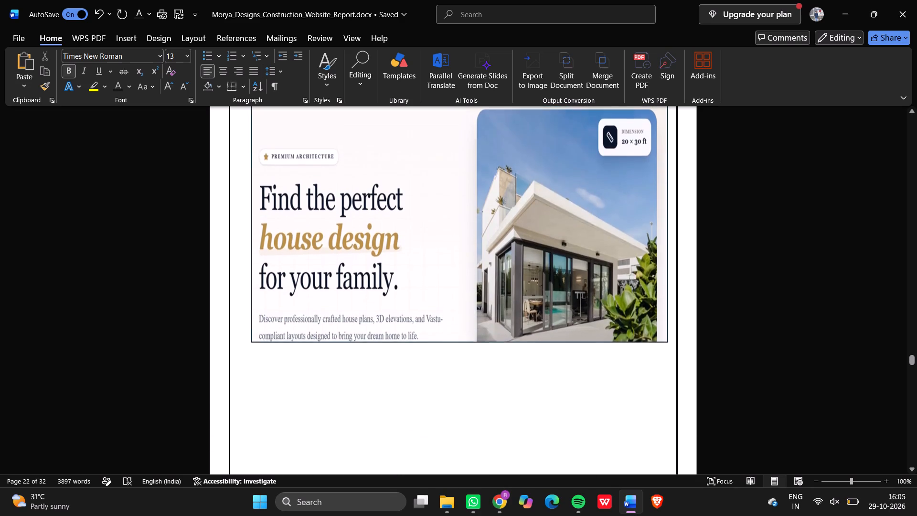
scroll(440, 340, up, 1)
click(476, 389)
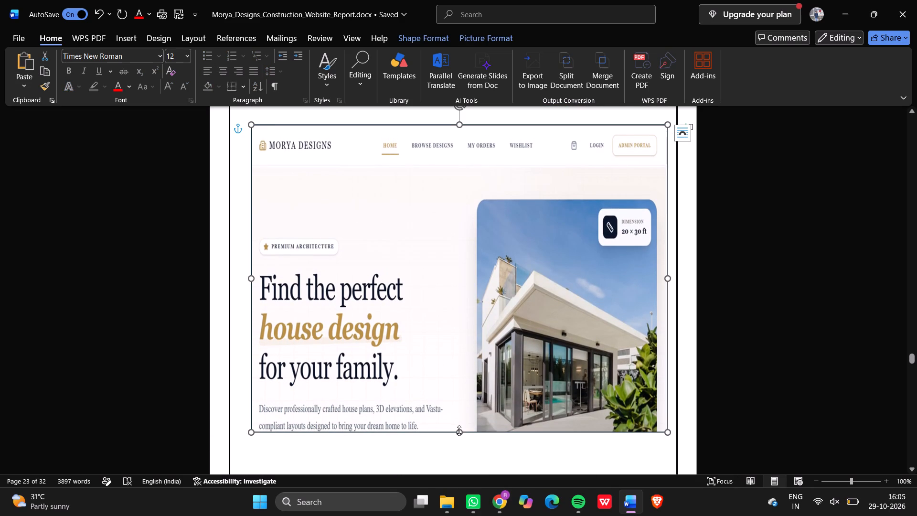
drag(458, 430, 464, 389)
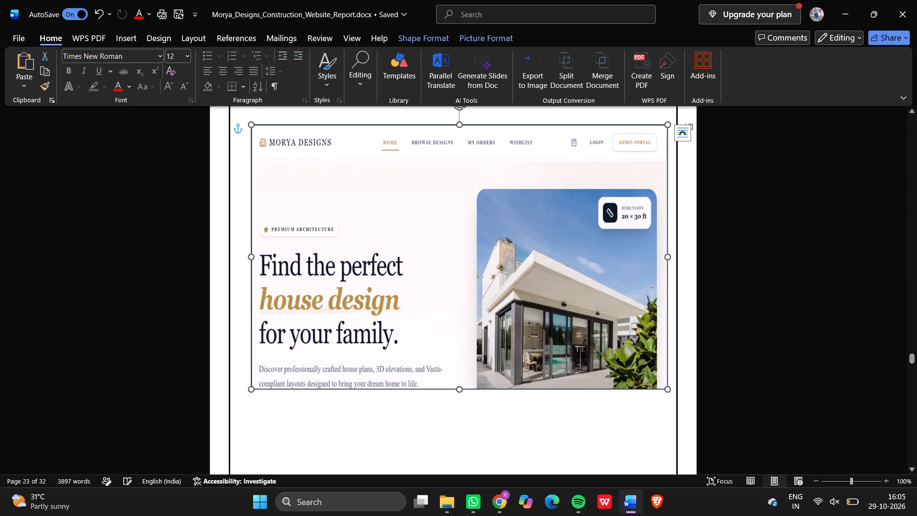
click(369, 412)
Draw a rectangle about 12 cm high and 18.08 cm wide below the website home page screenshot on page 23.
scroll(369, 412, down, 2)
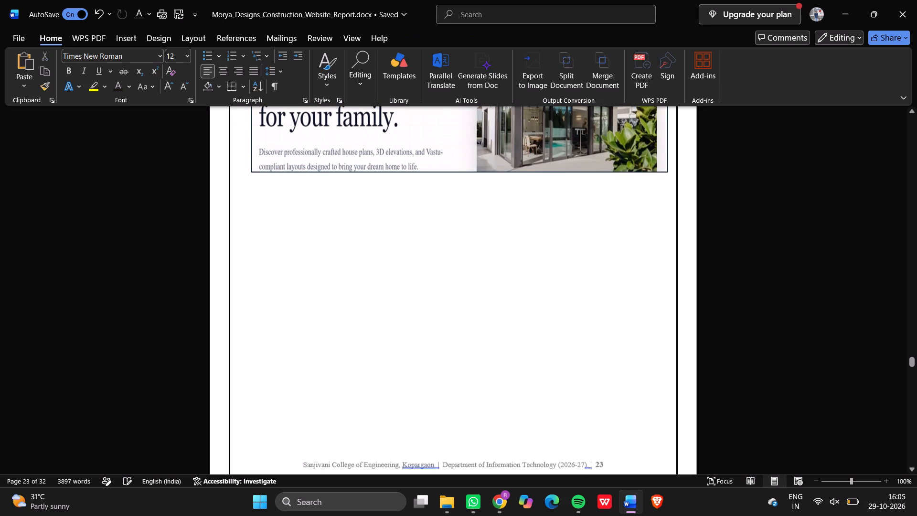
scroll(369, 412, down, 1)
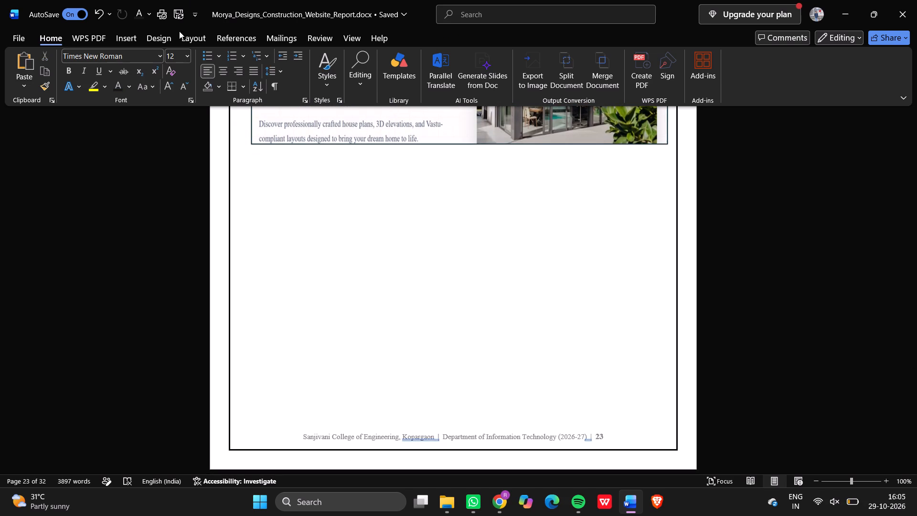
click(126, 35)
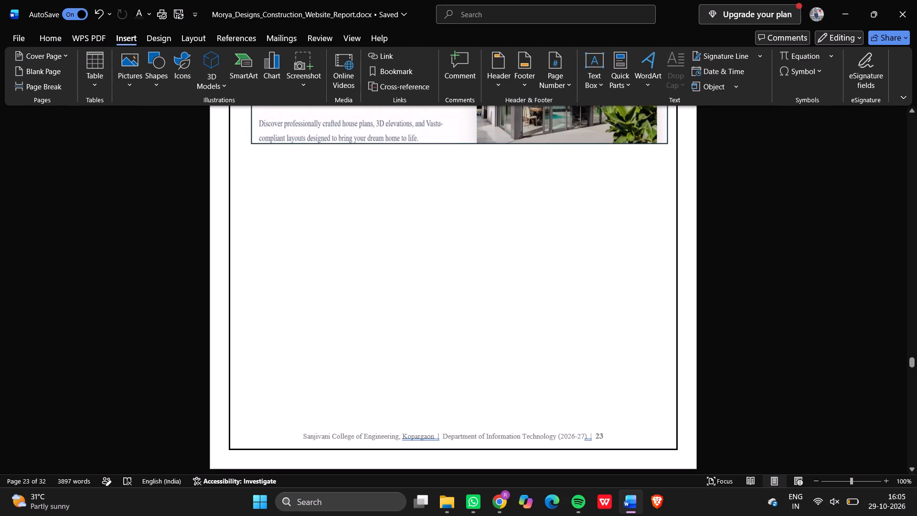
click(159, 84)
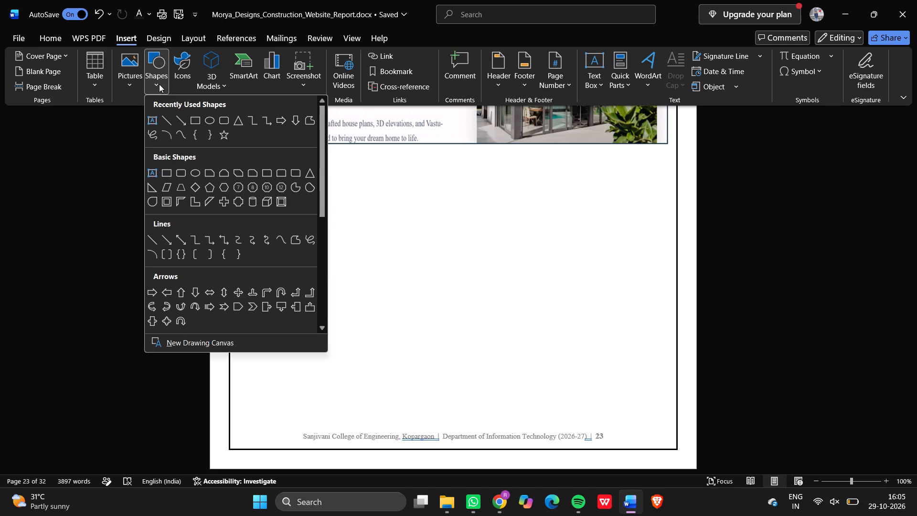
click(194, 121)
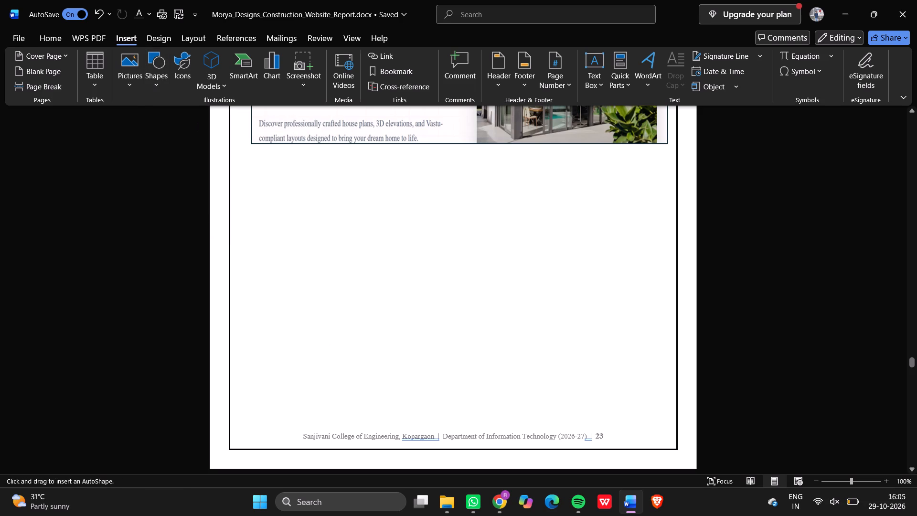
drag(254, 155, 433, 248)
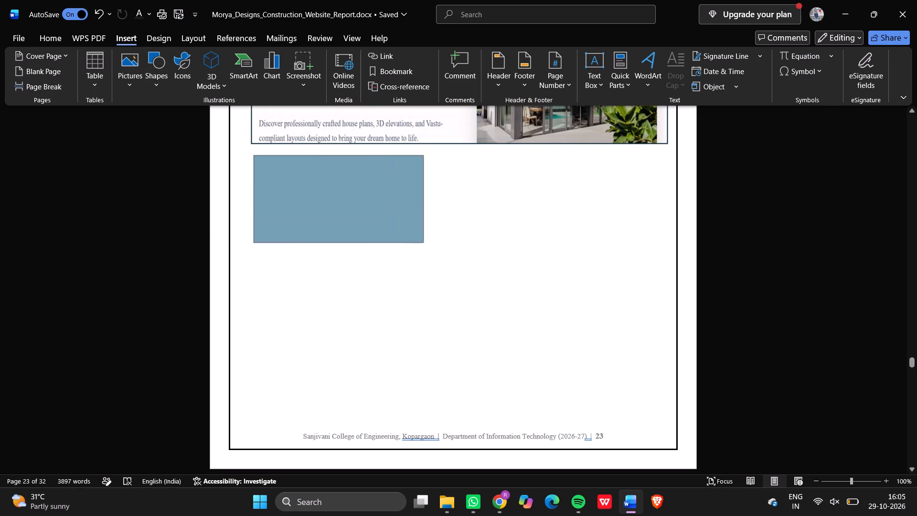
drag(433, 248, 653, 505)
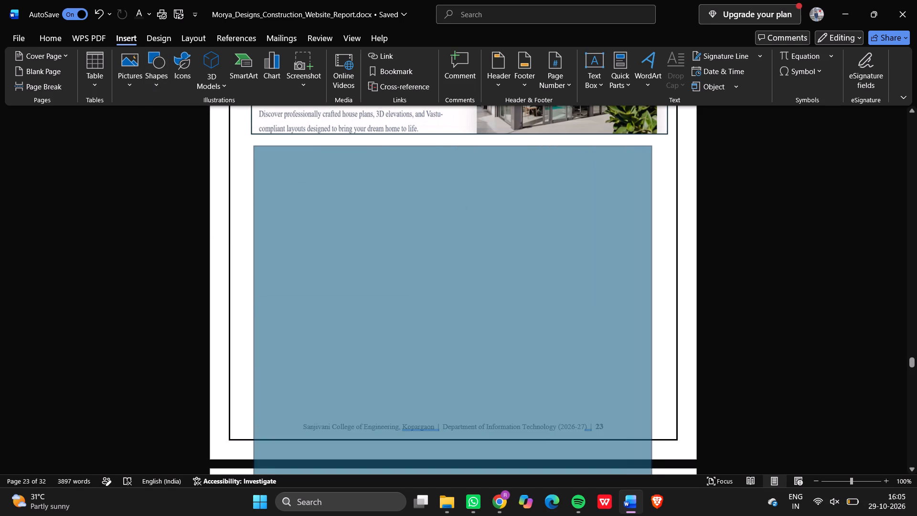
drag(653, 505, 692, 414)
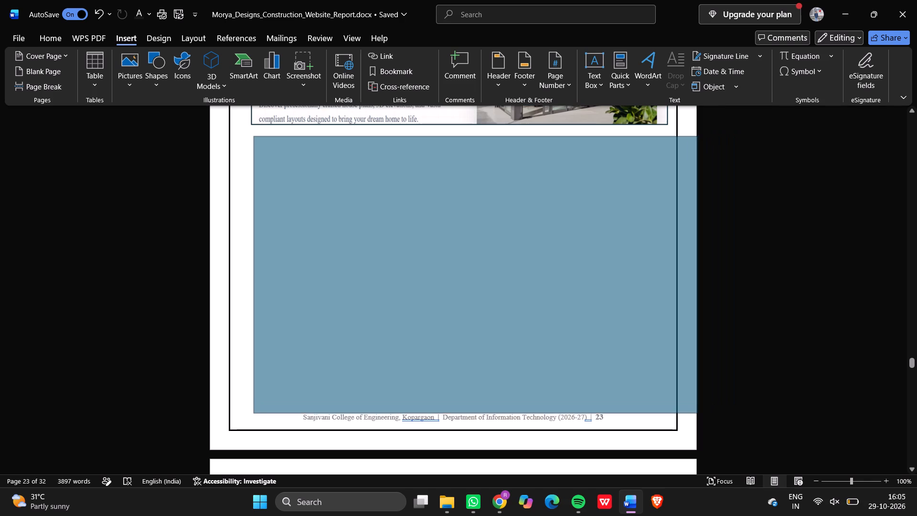
drag(692, 414, 658, 409)
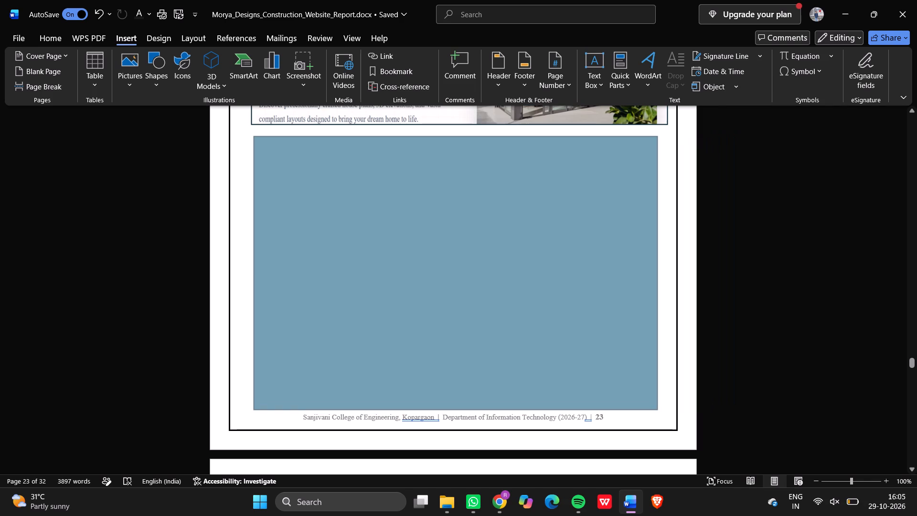
drag(658, 409, 662, 407)
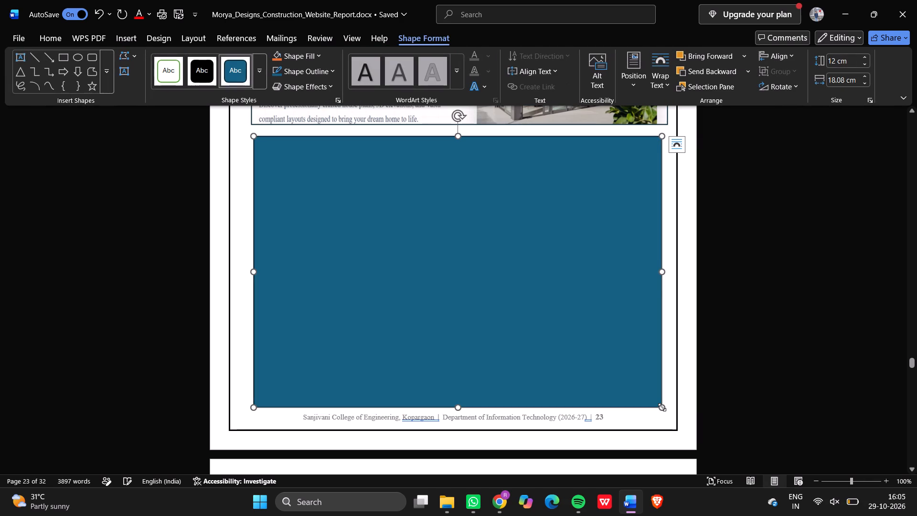
In File Explorer's Screenshots folder, preview the image "WhatsApp Image 2026-10-29 at 3.24.11 PM.jpeg" to check its content.
click(457, 501)
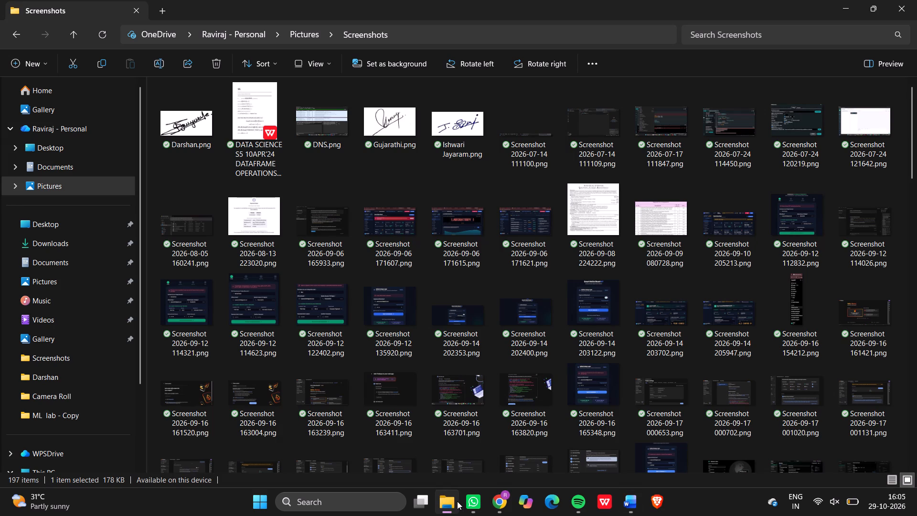
scroll(422, 287, down, 19)
scroll(422, 287, down, 4)
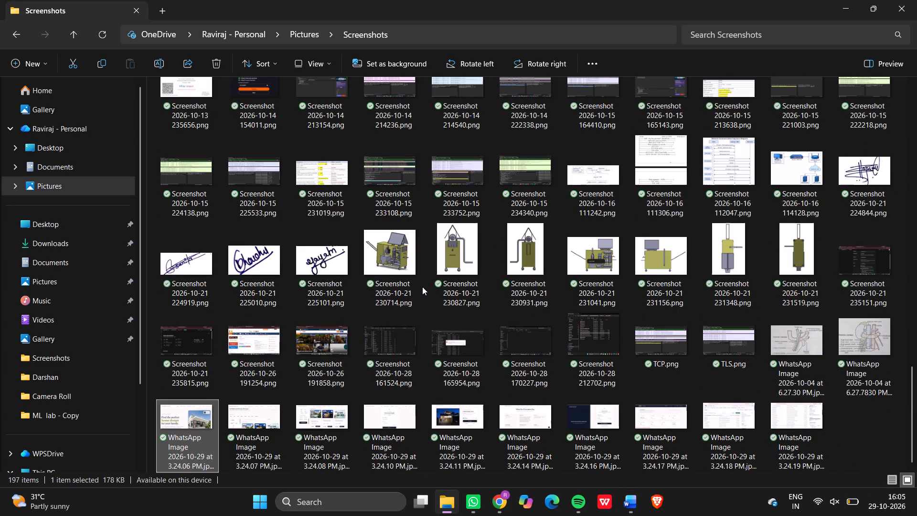
scroll(422, 287, down, 12)
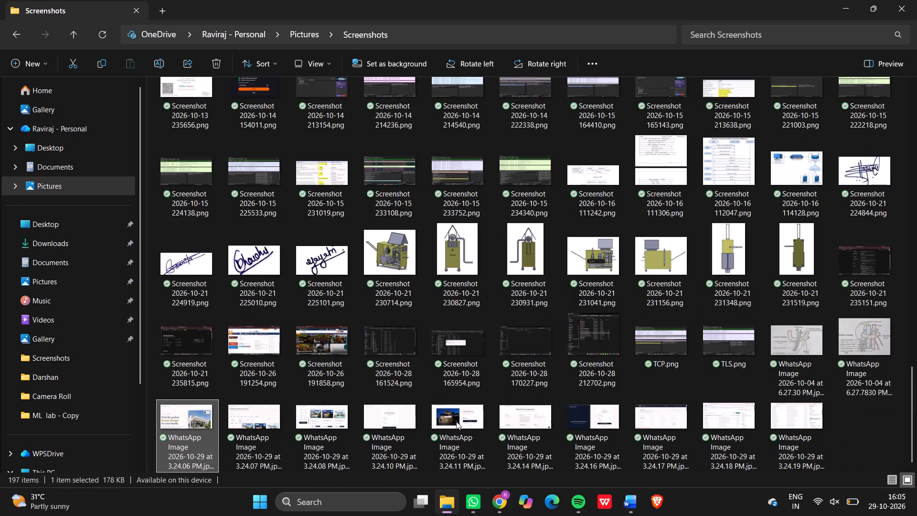
double_click(456, 421)
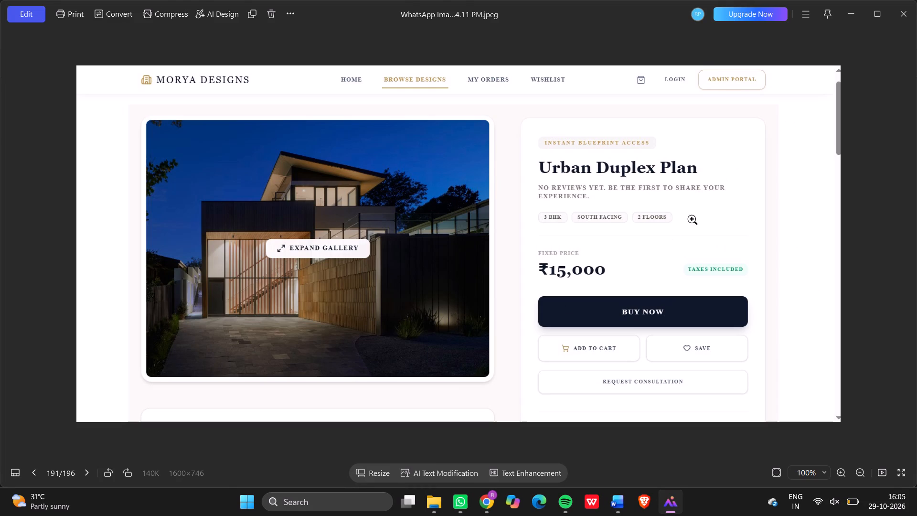
click(916, 1)
click(907, 14)
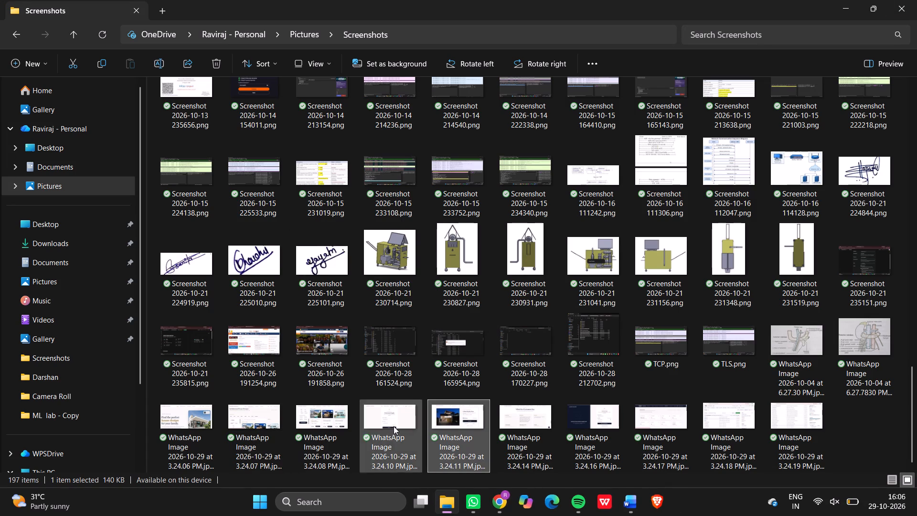
click(463, 426)
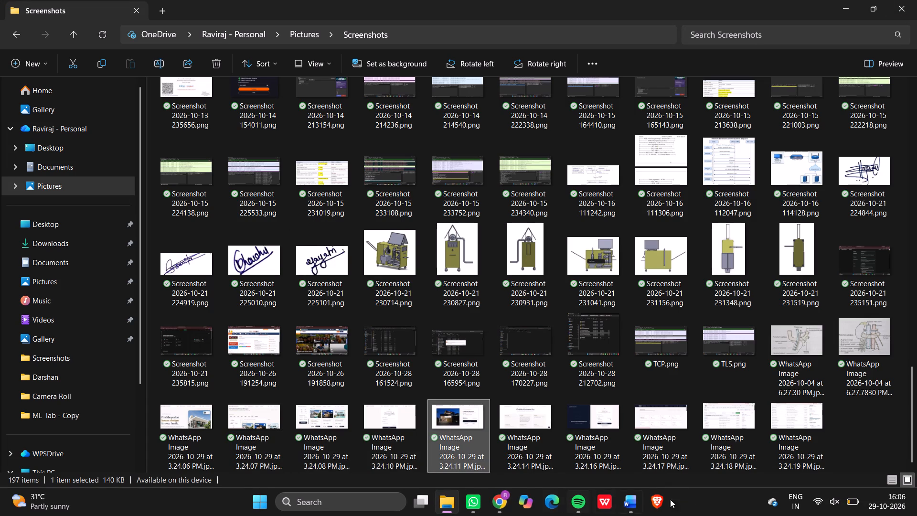
Back in Word, fill the page 23 rectangle with the picture "WhatsApp Image 2026-10-29 at 3.24.11 PM.jpeg" from the Screenshots folder.
click(635, 511)
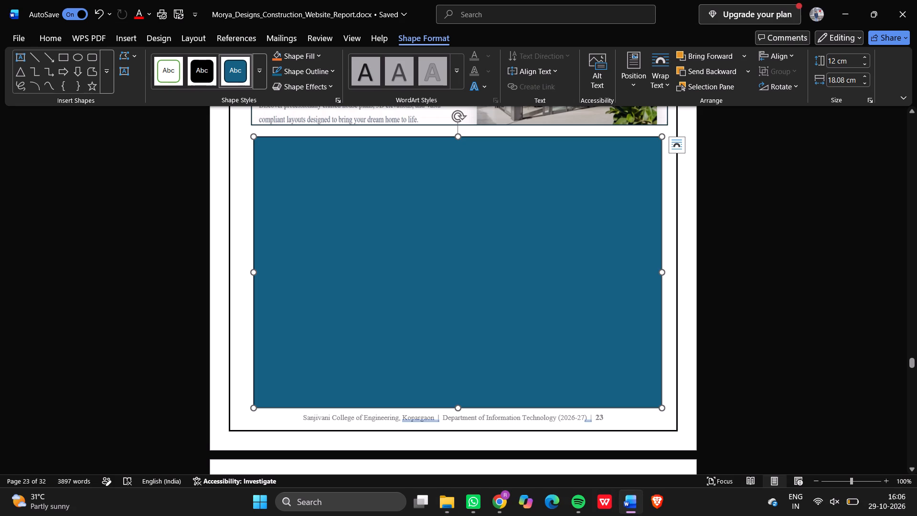
right_click(281, 176)
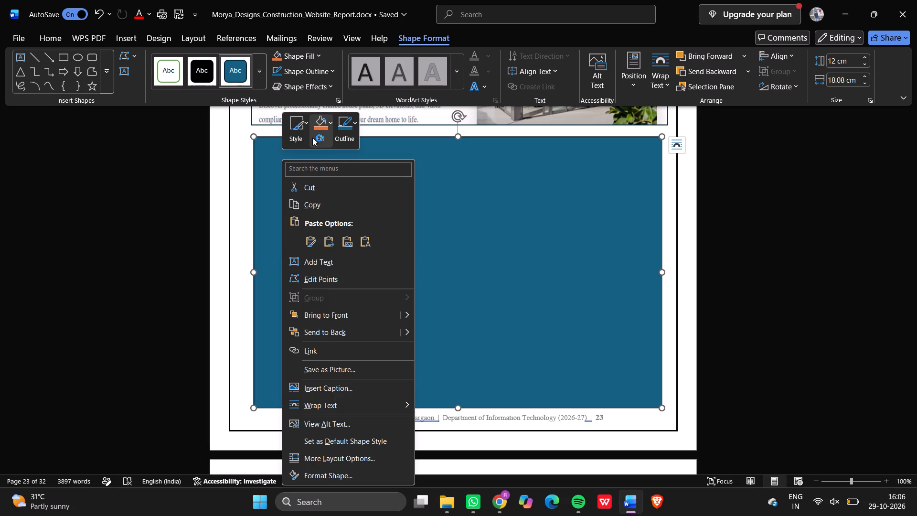
click(315, 133)
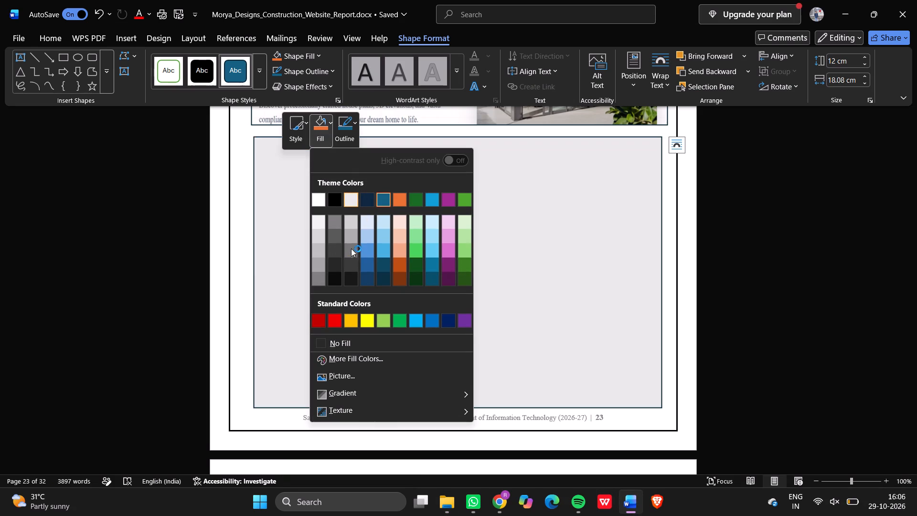
click(348, 375)
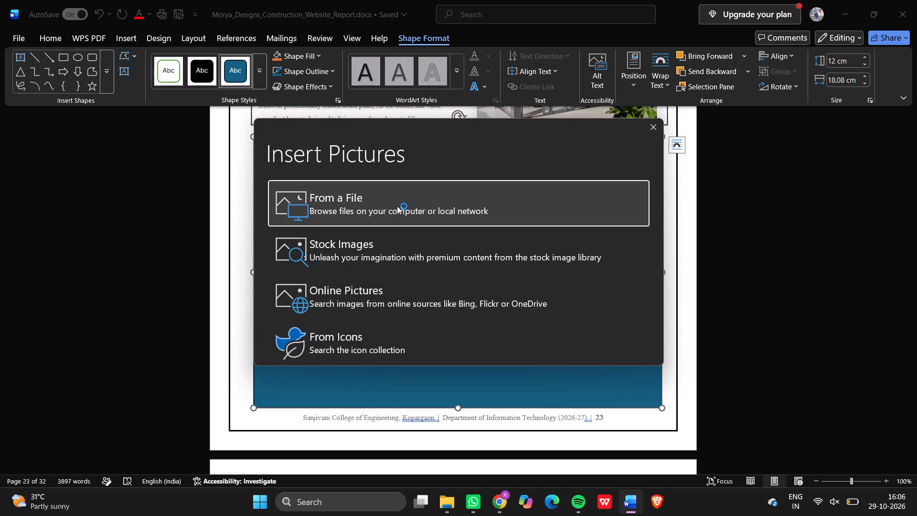
click(397, 203)
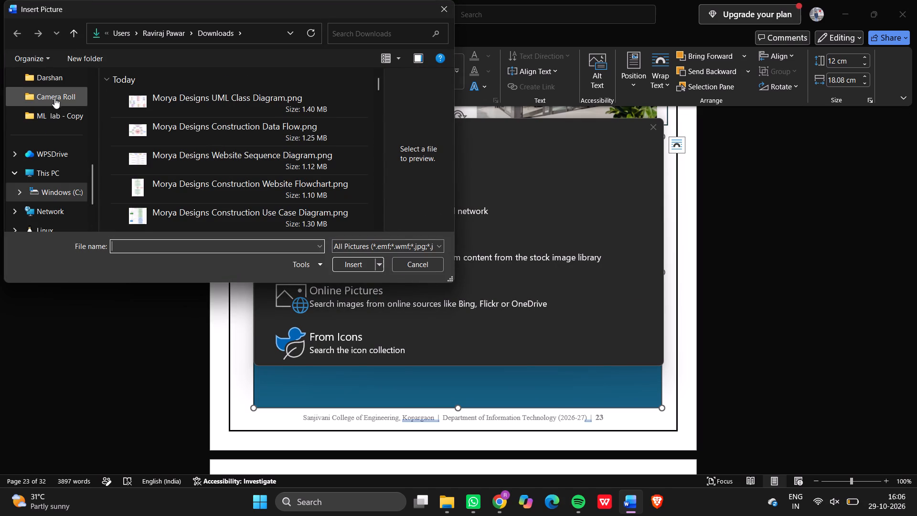
scroll(56, 93, up, 11)
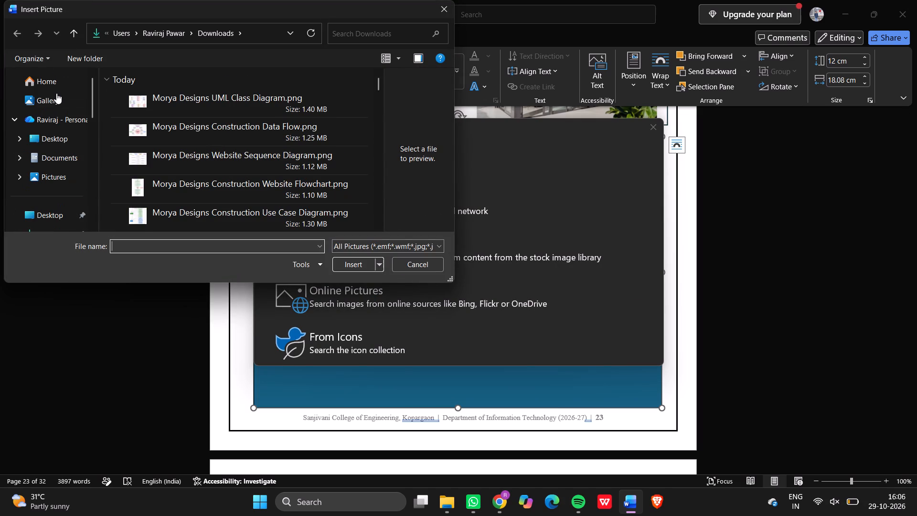
click(56, 89)
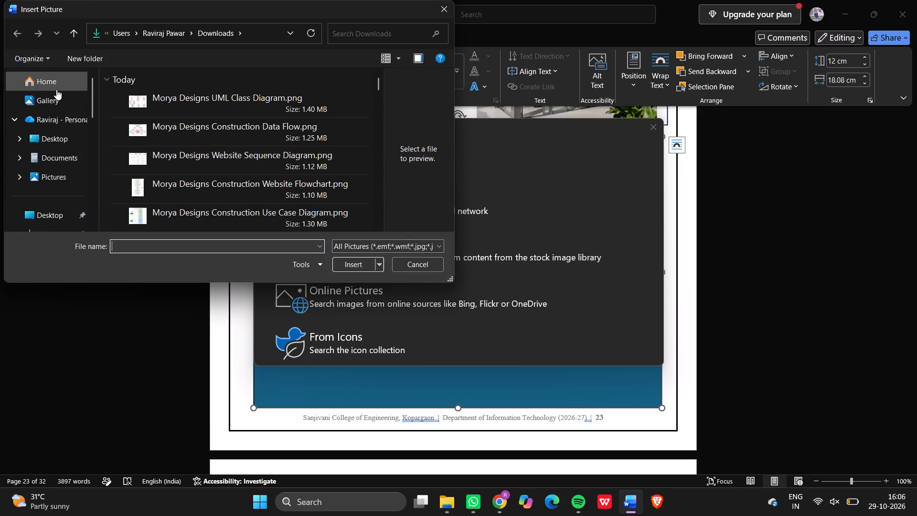
click(71, 173)
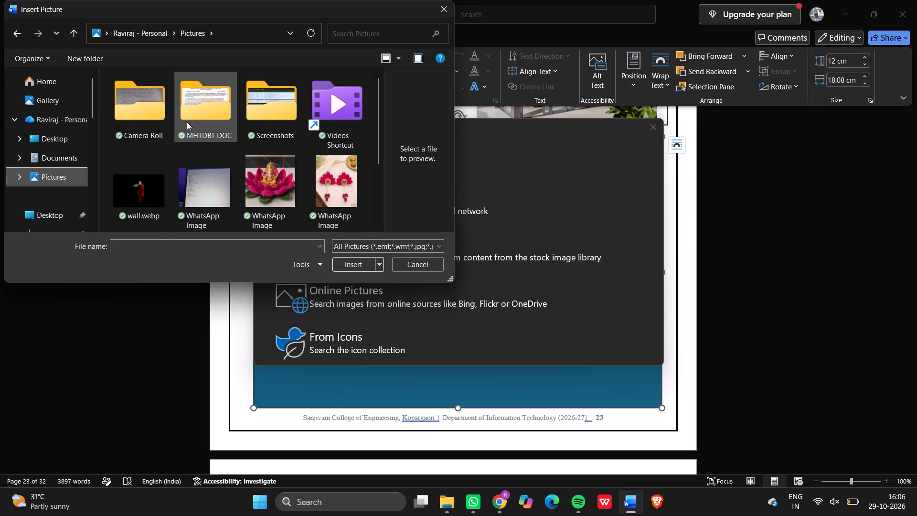
double_click(242, 123)
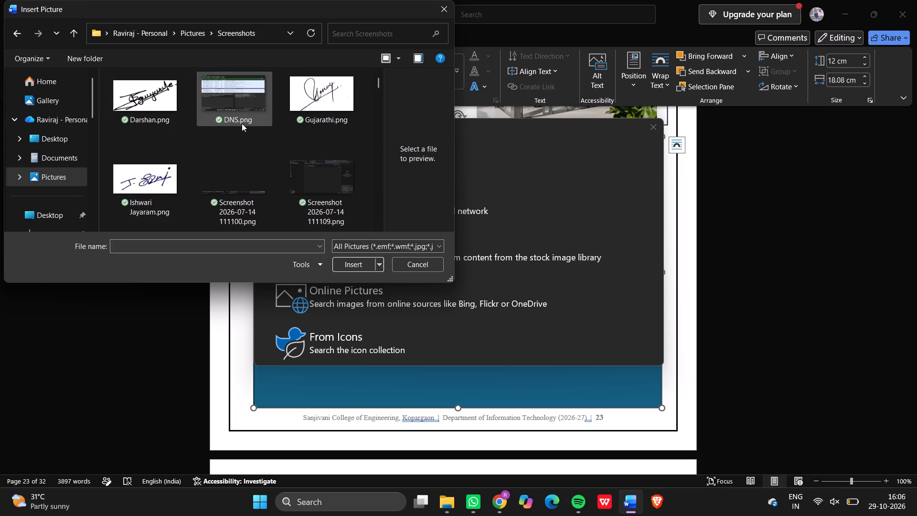
scroll(223, 164, down, 20)
scroll(223, 164, down, 20)
scroll(223, 164, down, 20)
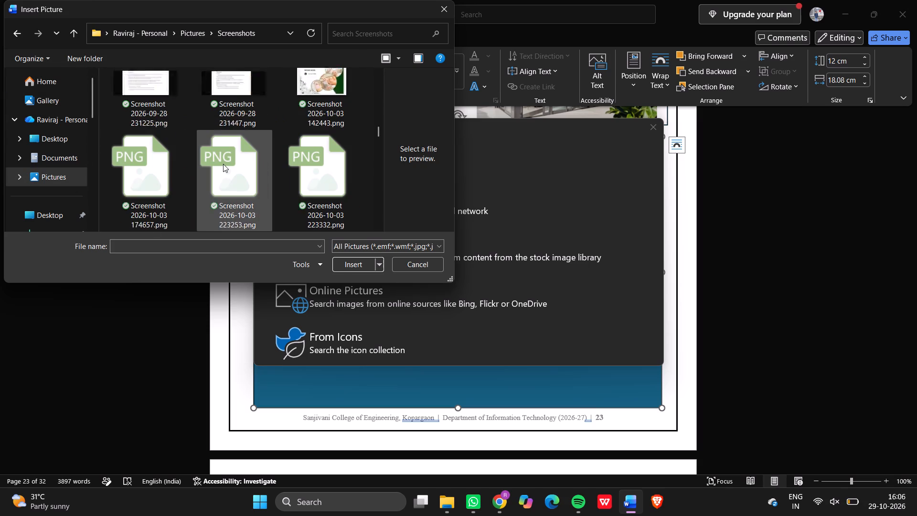
scroll(223, 164, down, 20)
scroll(223, 164, down, 20)
scroll(223, 164, down, 20)
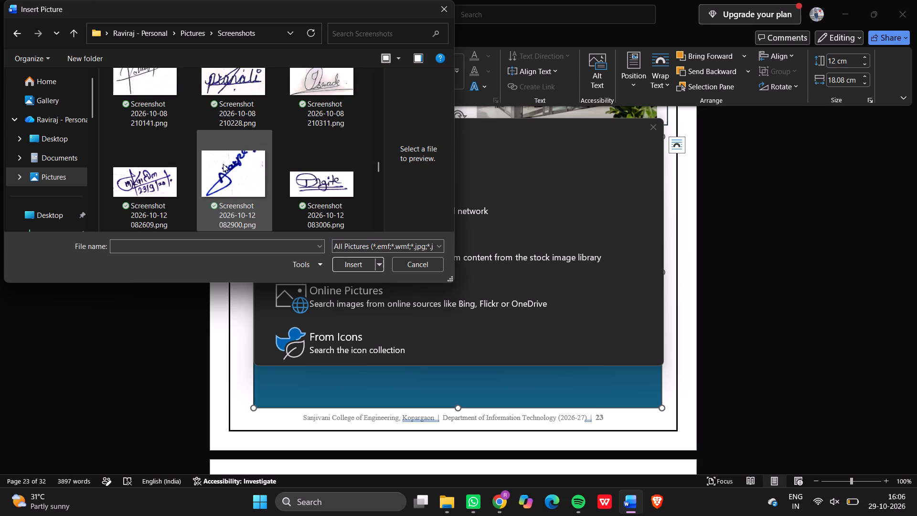
scroll(223, 164, down, 15)
scroll(223, 164, down, 20)
scroll(223, 164, down, 1)
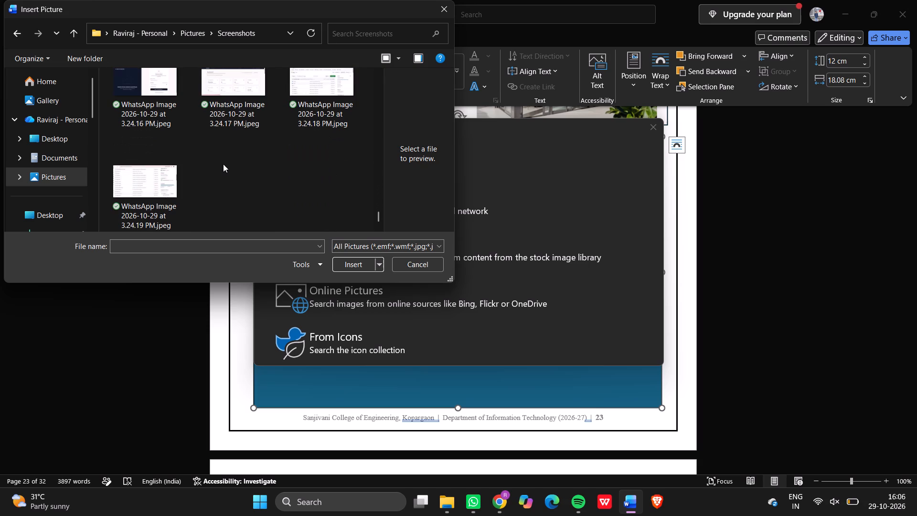
scroll(223, 164, down, 15)
scroll(213, 106, up, 1)
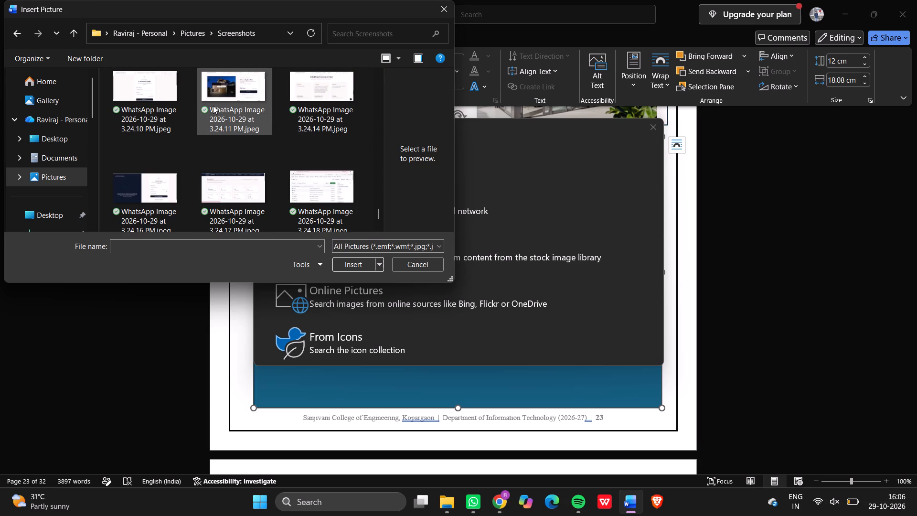
scroll(213, 106, up, 1)
click(213, 106)
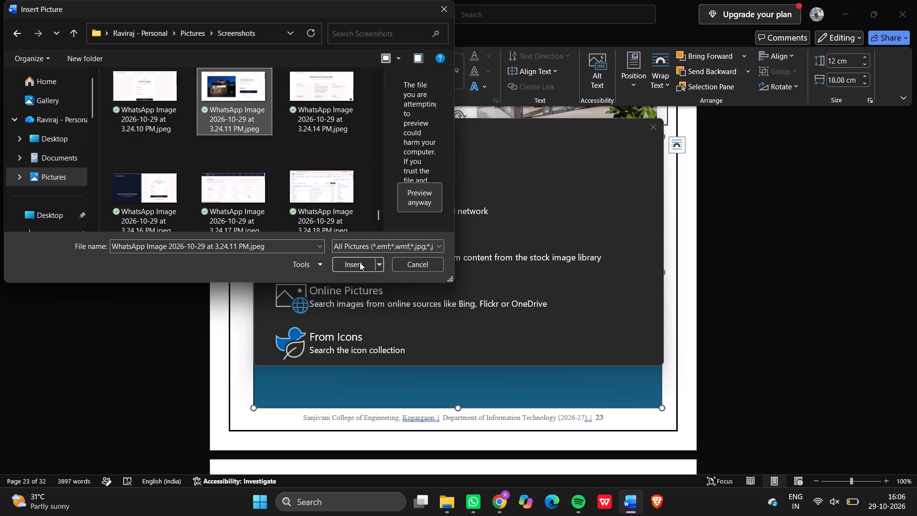
click(360, 265)
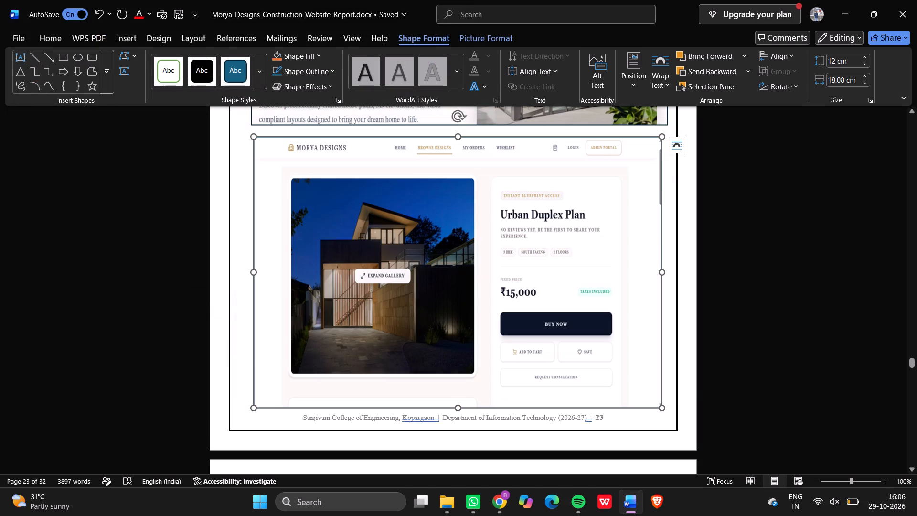
click(189, 352)
Look back through the report's earlier pages, examining the requirements tables, the technology sections and the chapter 6 diagrams.
scroll(189, 352, up, 1)
click(189, 352)
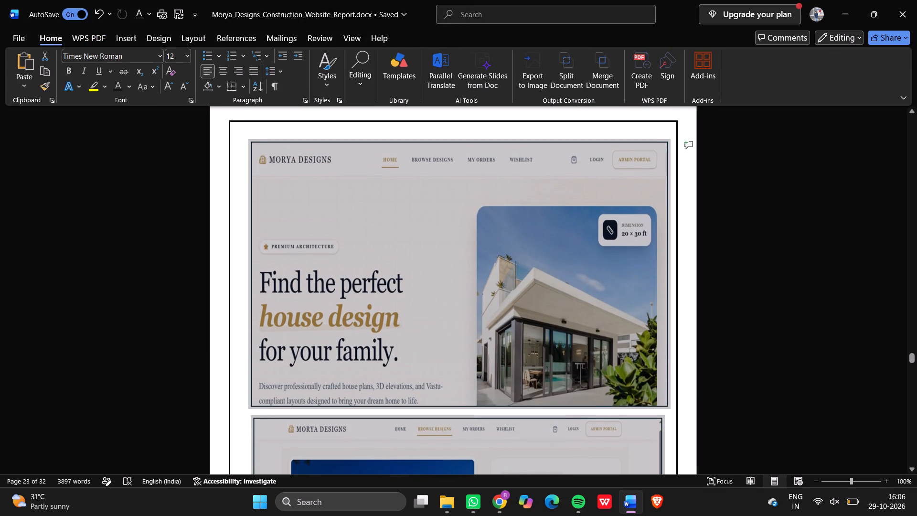
click(226, 291)
scroll(226, 291, up, 17)
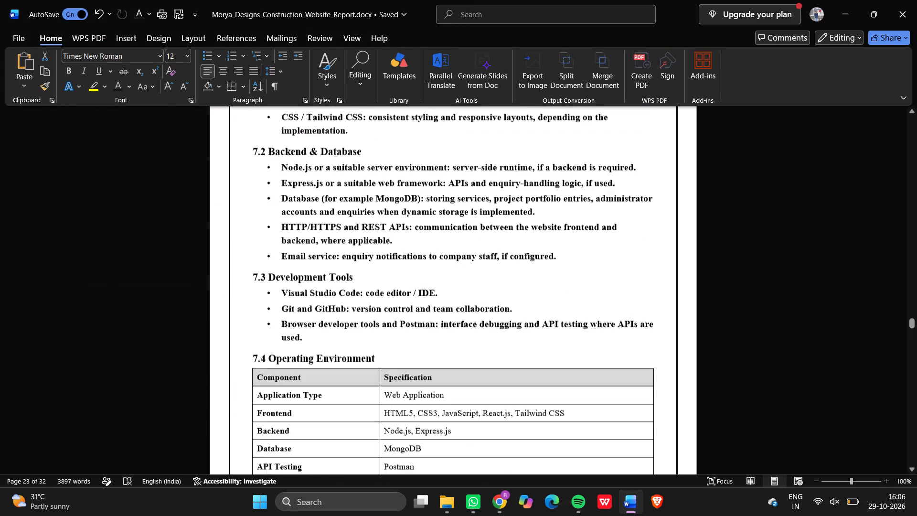
scroll(226, 291, up, 20)
scroll(226, 291, up, 20)
scroll(226, 291, up, 8)
scroll(226, 291, down, 11)
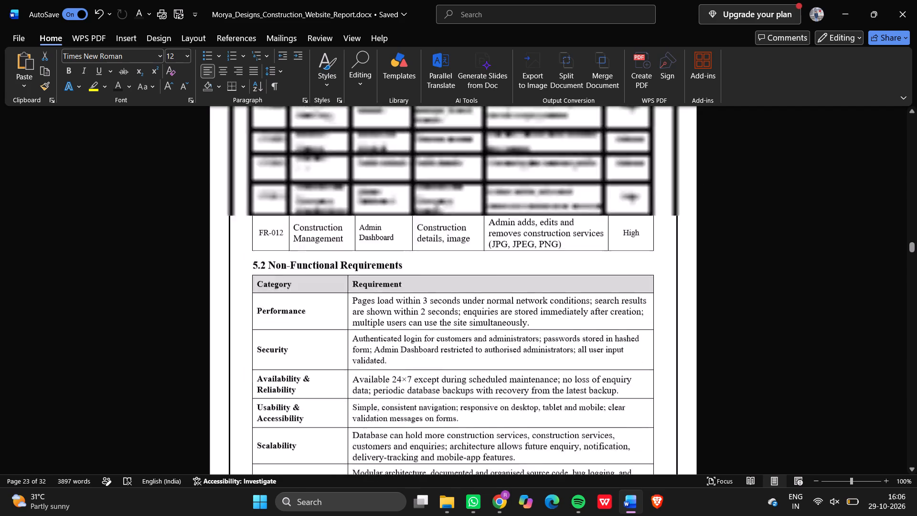
scroll(226, 291, down, 8)
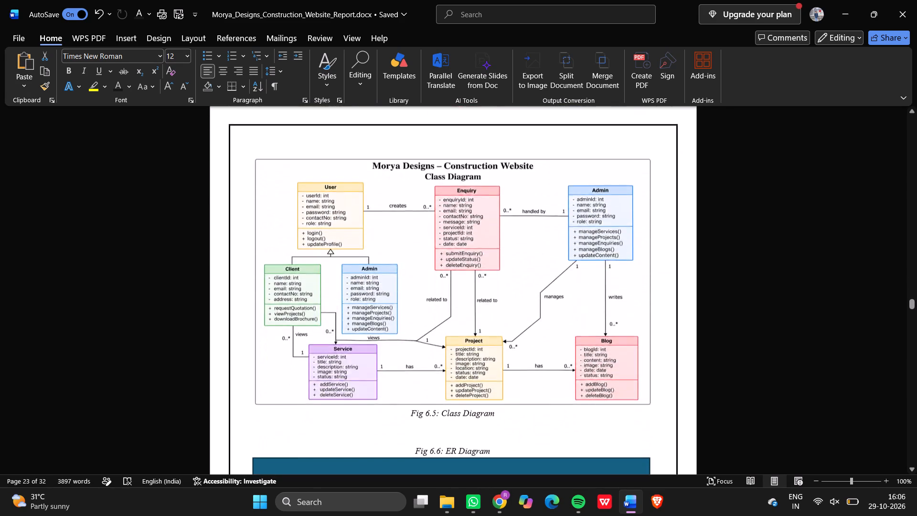
scroll(226, 291, down, 1)
scroll(226, 291, up, 4)
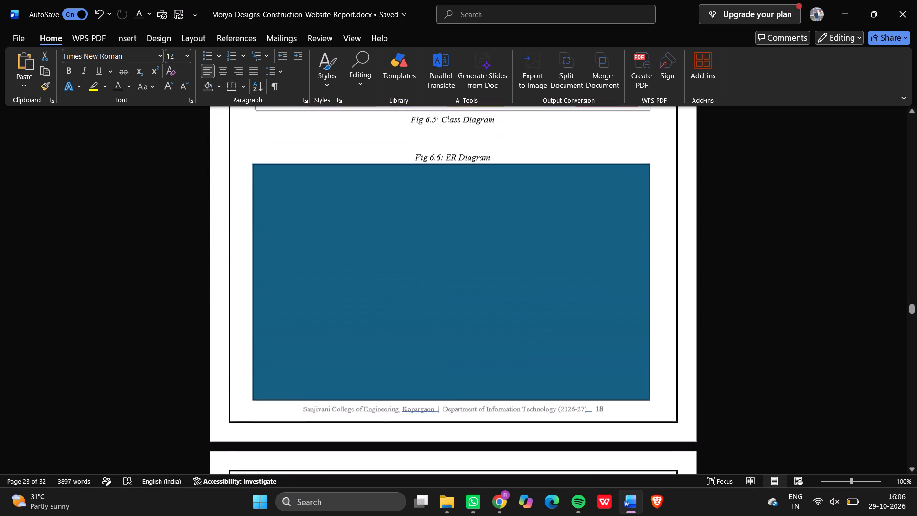
scroll(226, 291, up, 1)
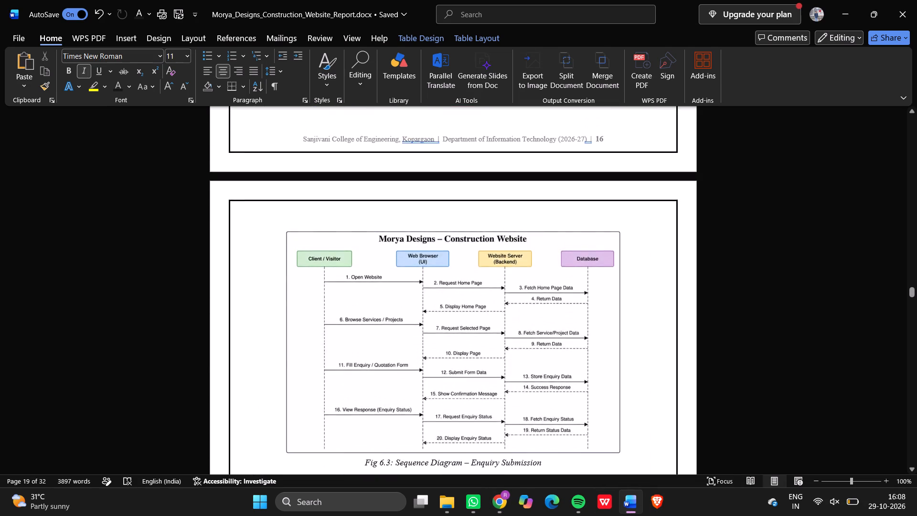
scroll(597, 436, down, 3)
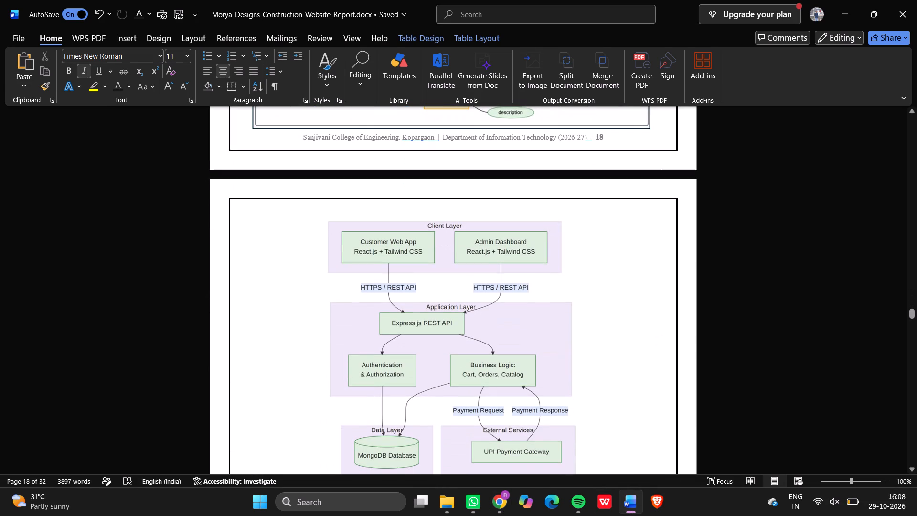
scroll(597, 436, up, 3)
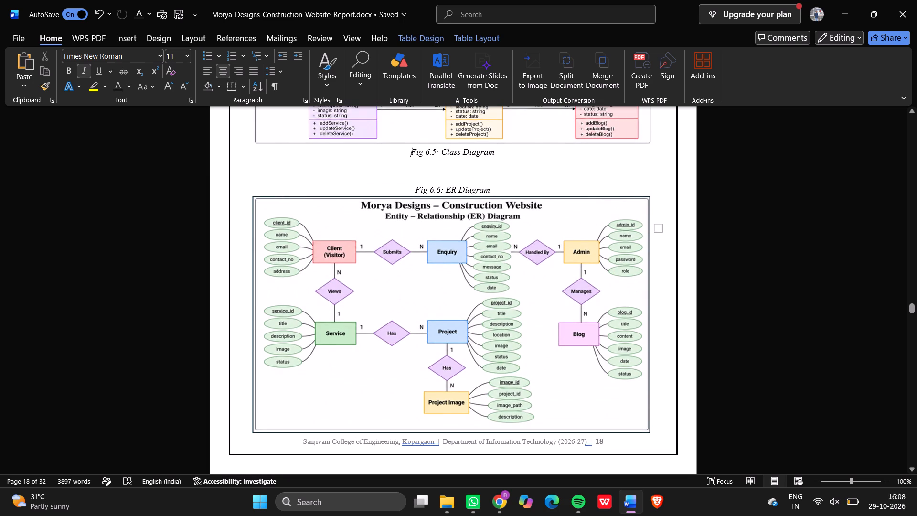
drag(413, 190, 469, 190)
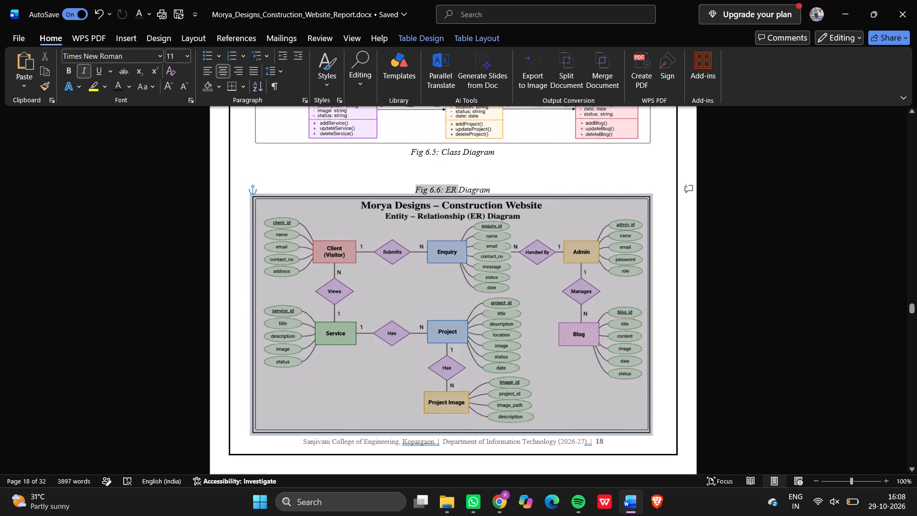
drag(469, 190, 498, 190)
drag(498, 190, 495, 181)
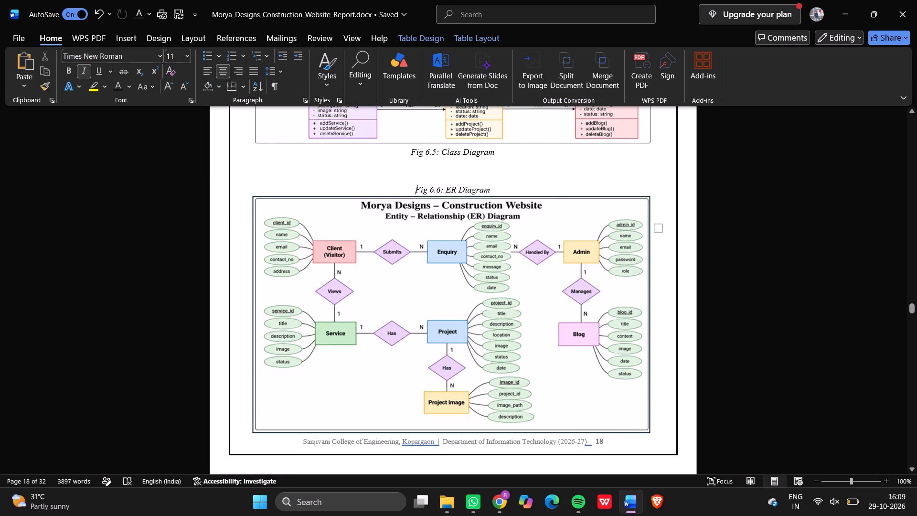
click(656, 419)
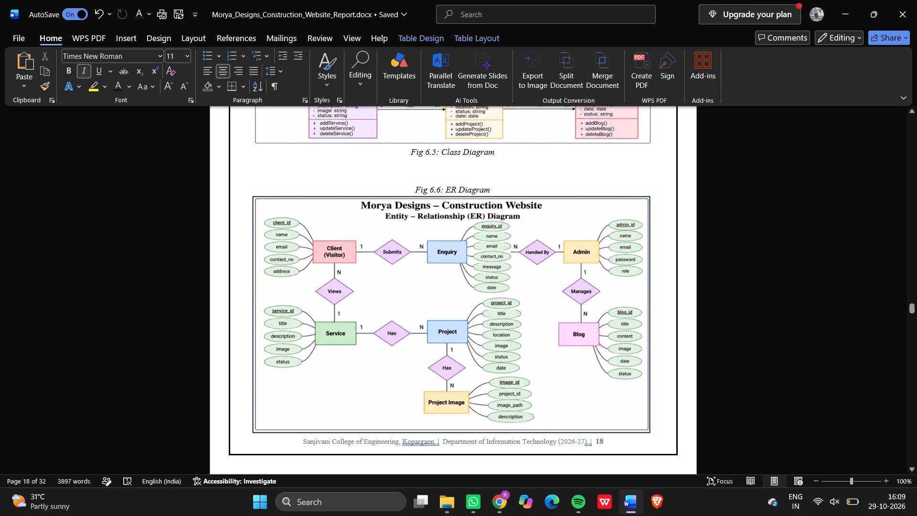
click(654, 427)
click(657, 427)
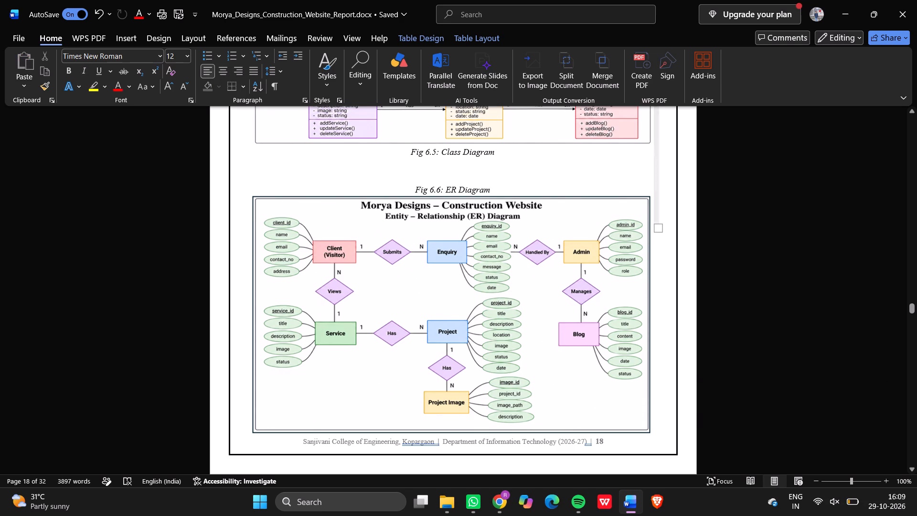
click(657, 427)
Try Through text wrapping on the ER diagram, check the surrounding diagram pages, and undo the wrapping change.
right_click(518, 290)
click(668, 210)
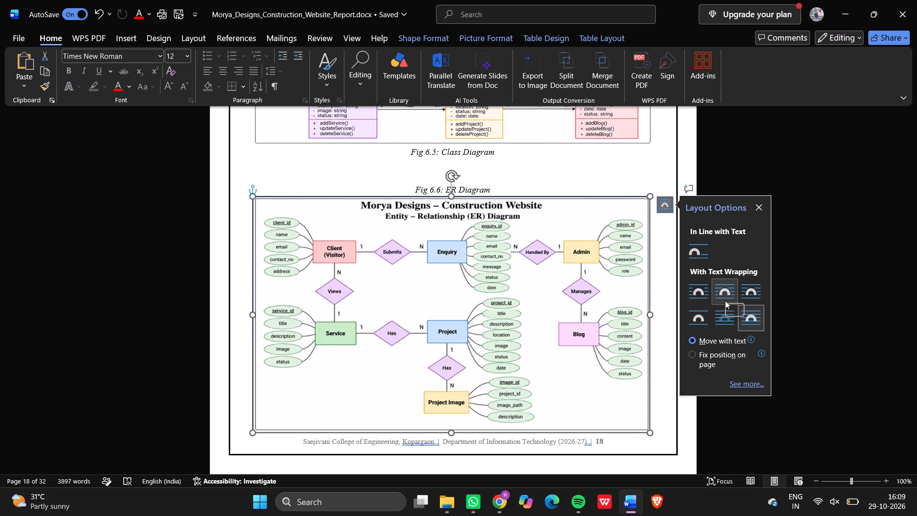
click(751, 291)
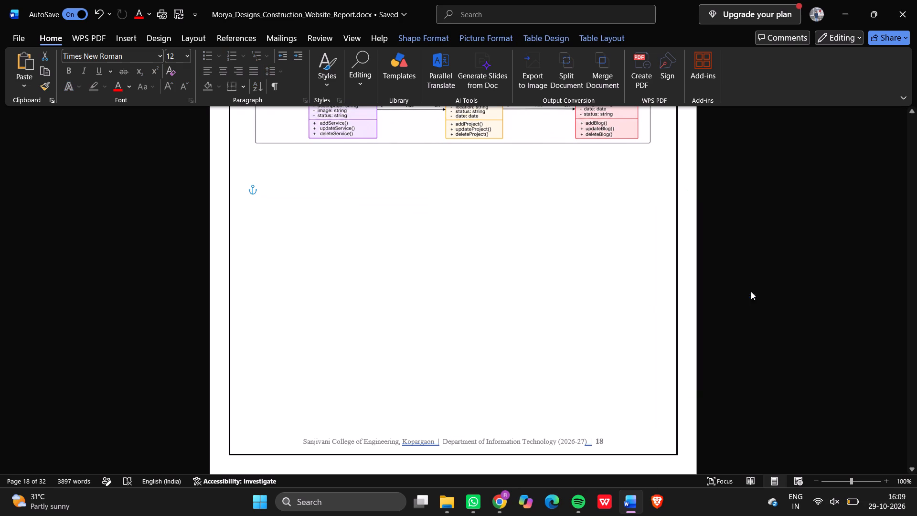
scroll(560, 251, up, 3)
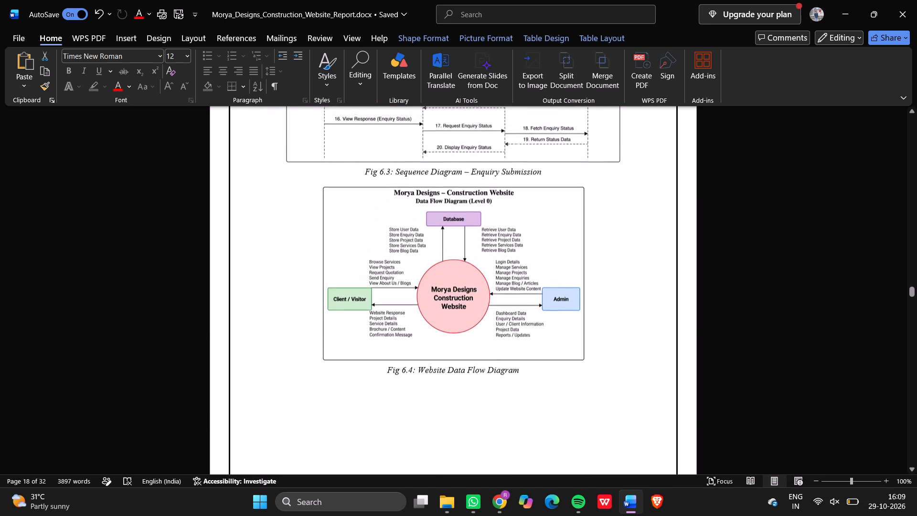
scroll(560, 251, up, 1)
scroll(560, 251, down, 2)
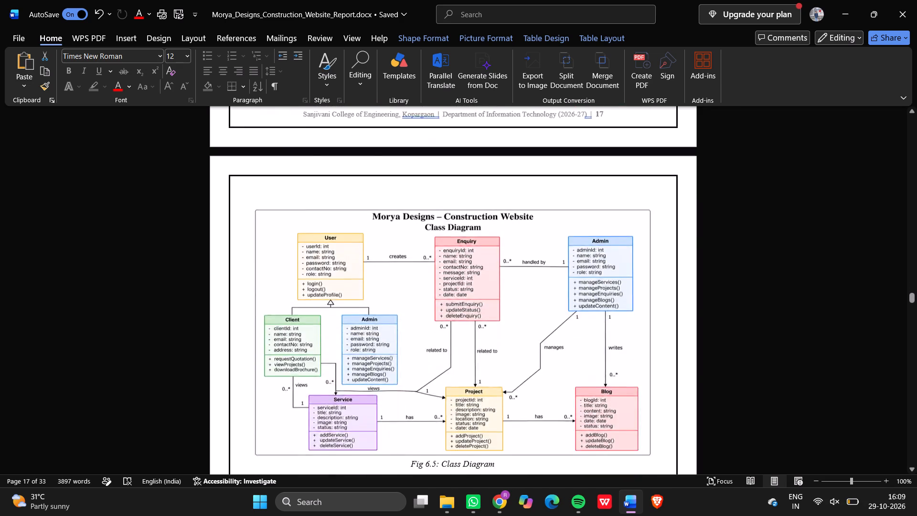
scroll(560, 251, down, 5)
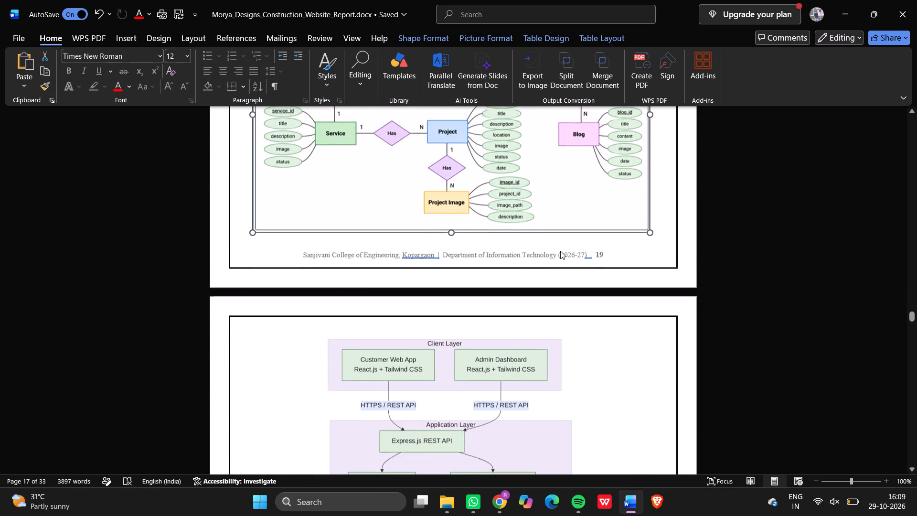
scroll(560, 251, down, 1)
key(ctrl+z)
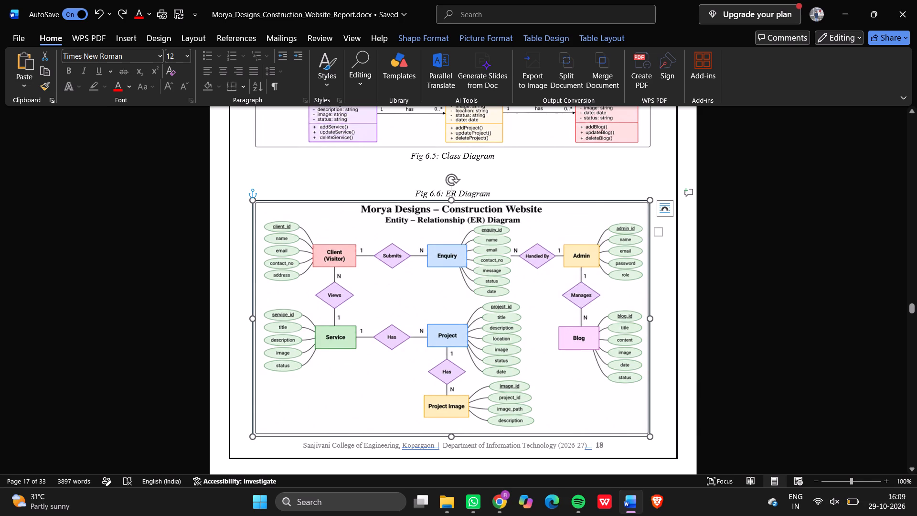
Delete the blank lines above the Fig 6.6: ER Diagram caption, moving it up onto the Fig 6.5 caption's line.
click(409, 192)
drag(409, 192, 492, 201)
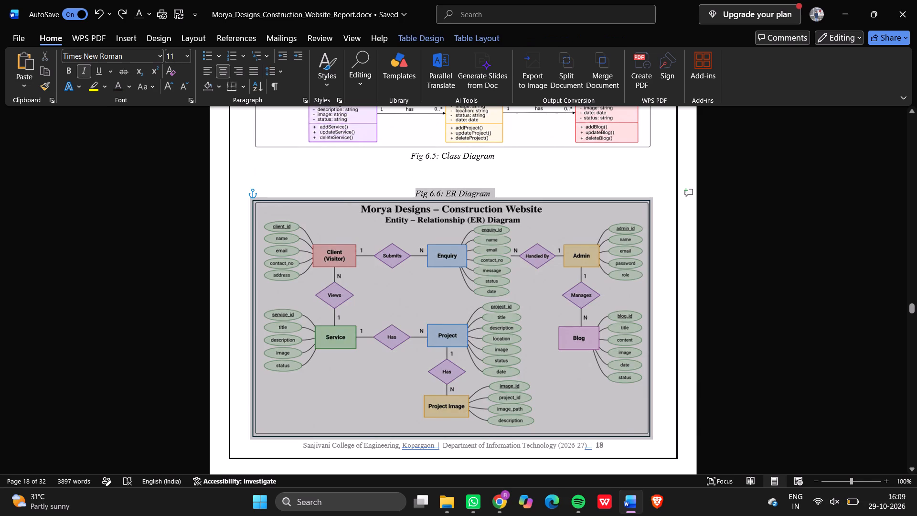
drag(492, 201, 510, 184)
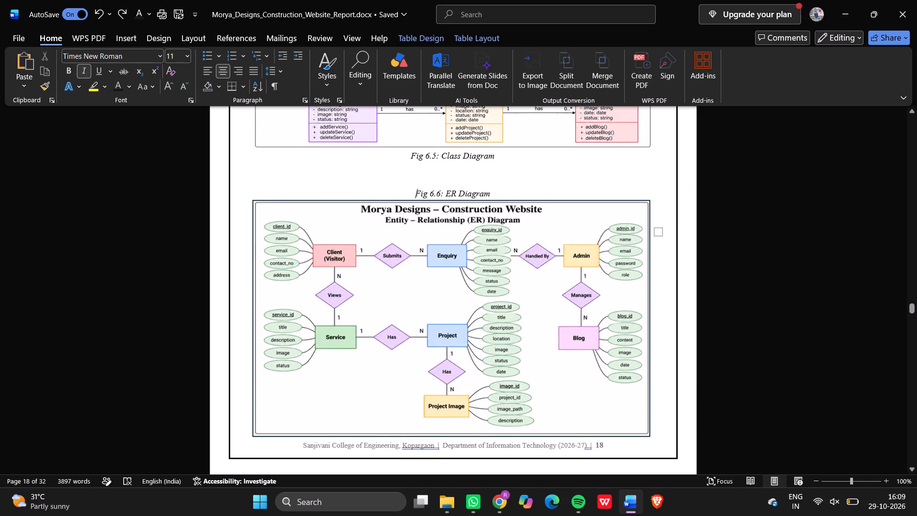
key(BackSpace)
key(BackSpace)
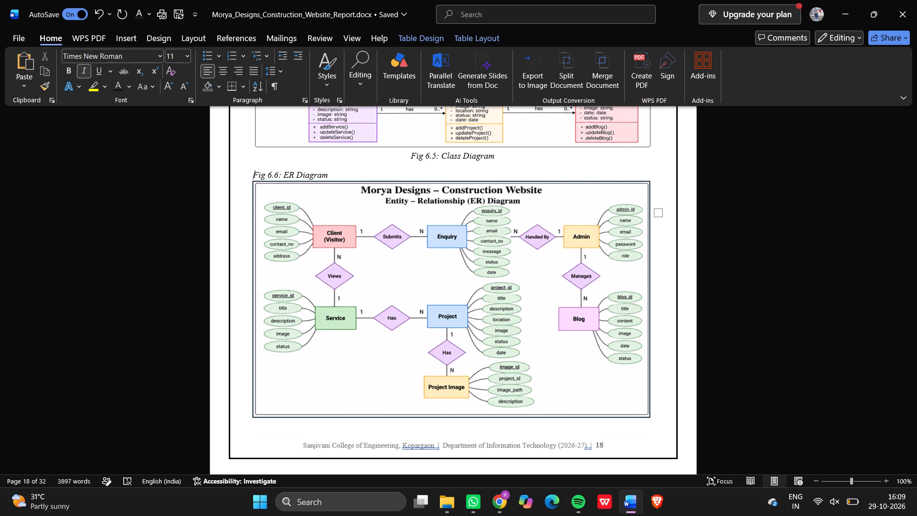
key(BackSpace)
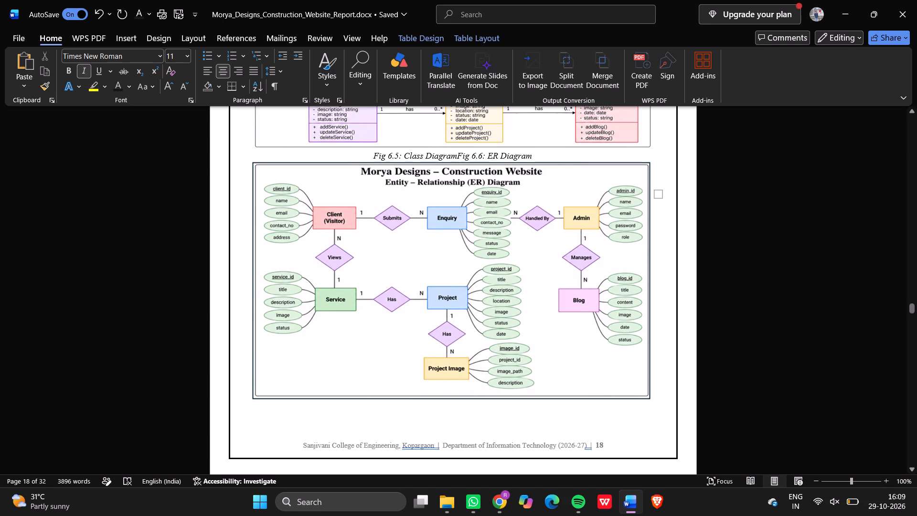
Try to place the cursor in the blank space below the ER diagram and enter 6.
click(402, 414)
double_click(364, 418)
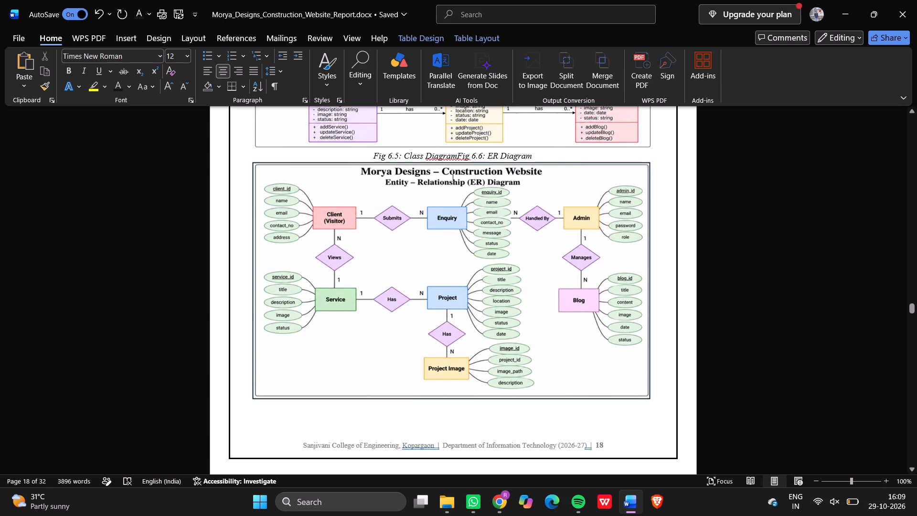
click(364, 418)
double_click(374, 413)
drag(374, 413, 414, 403)
double_click(352, 406)
key(6)
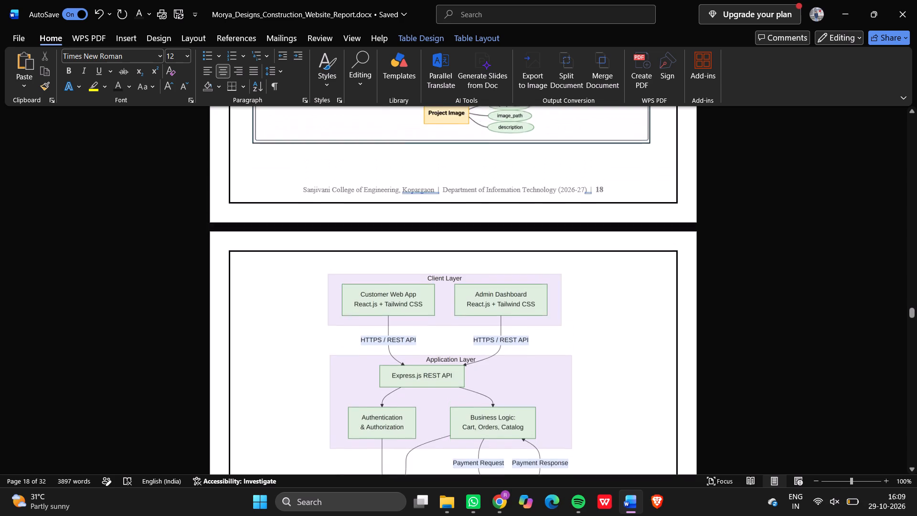
Reduce the ER diagram's height slightly by raising its bottom edge, leaving more space beneath it.
double_click(367, 245)
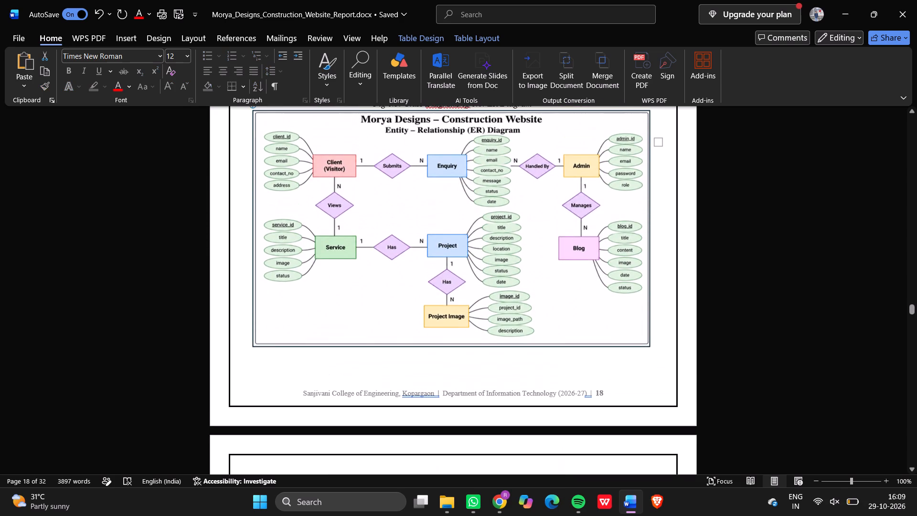
click(471, 330)
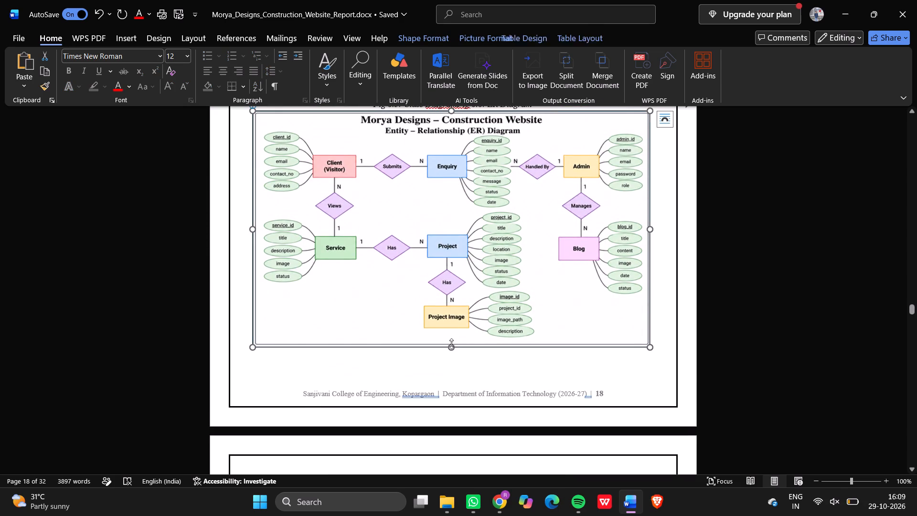
drag(450, 344, 449, 329)
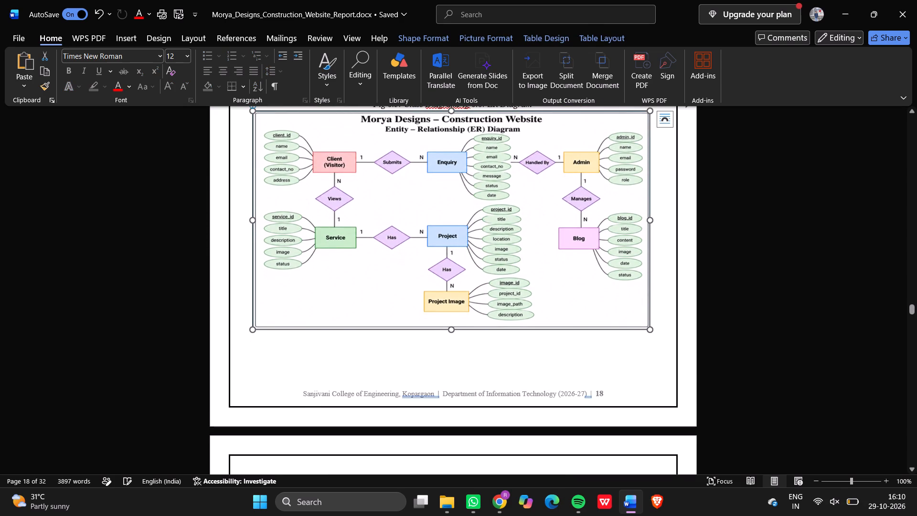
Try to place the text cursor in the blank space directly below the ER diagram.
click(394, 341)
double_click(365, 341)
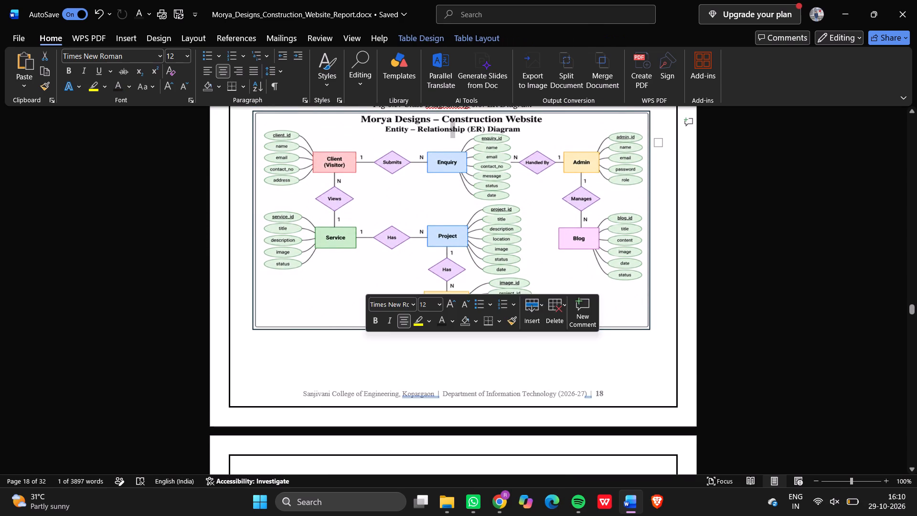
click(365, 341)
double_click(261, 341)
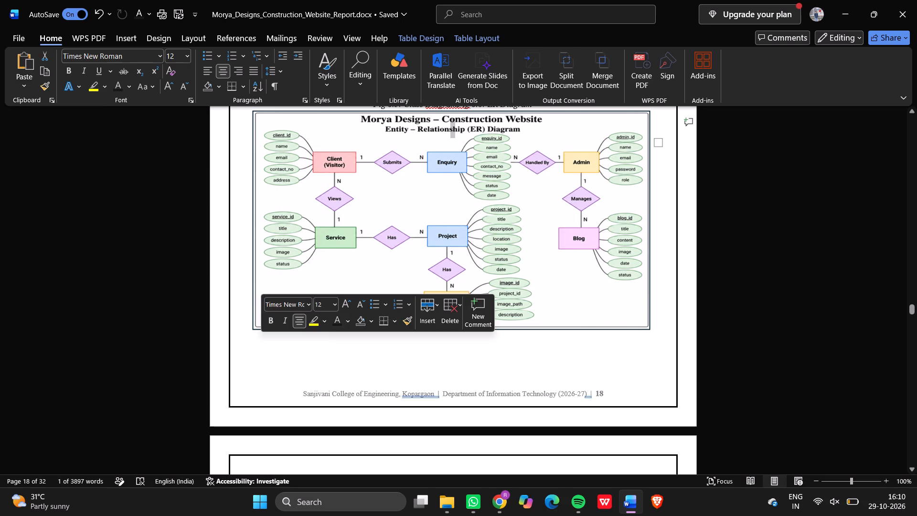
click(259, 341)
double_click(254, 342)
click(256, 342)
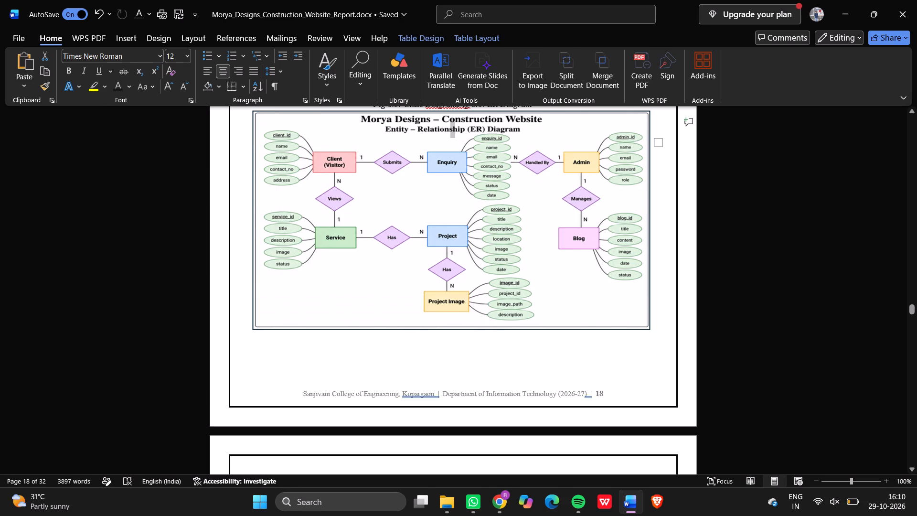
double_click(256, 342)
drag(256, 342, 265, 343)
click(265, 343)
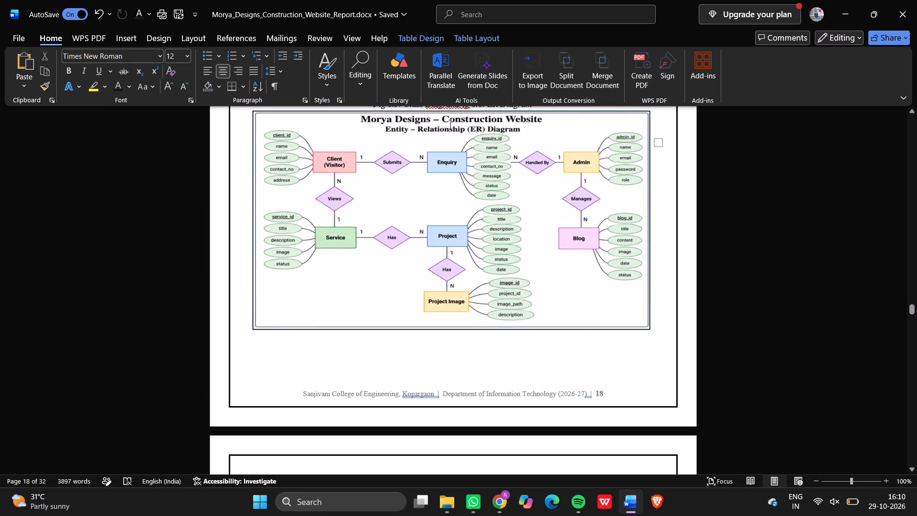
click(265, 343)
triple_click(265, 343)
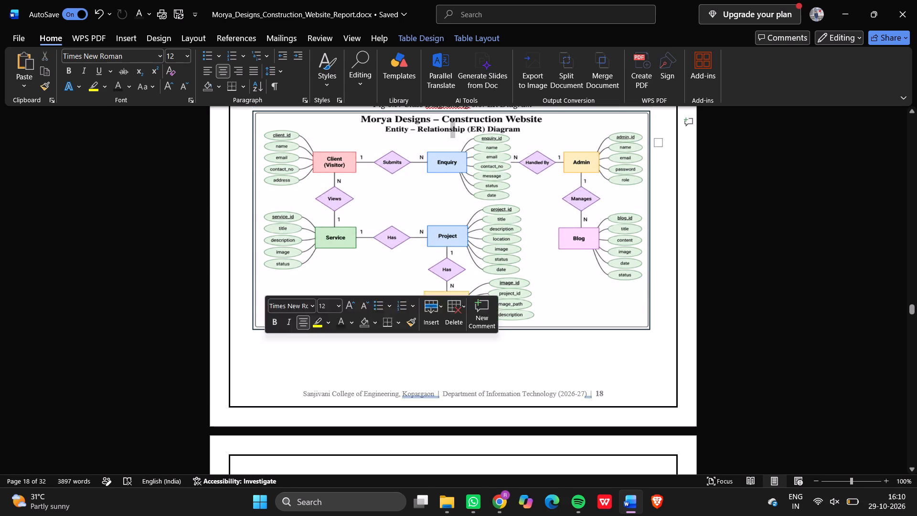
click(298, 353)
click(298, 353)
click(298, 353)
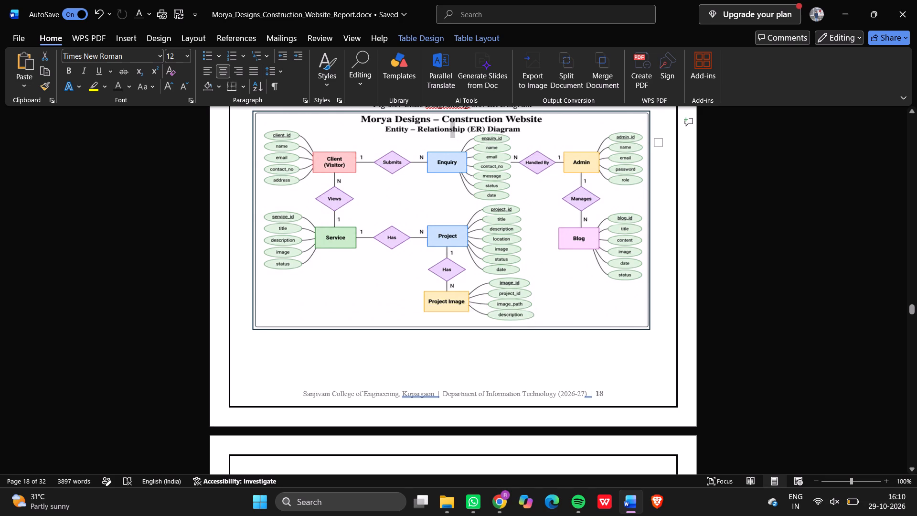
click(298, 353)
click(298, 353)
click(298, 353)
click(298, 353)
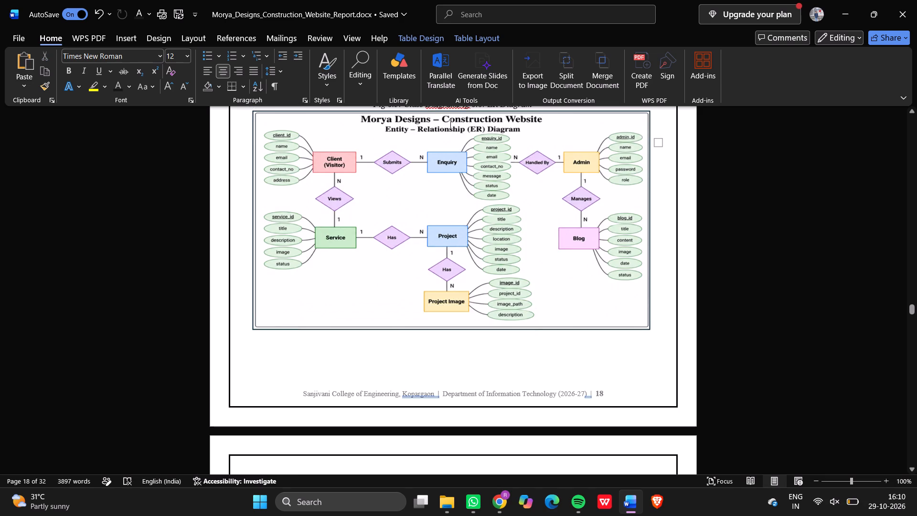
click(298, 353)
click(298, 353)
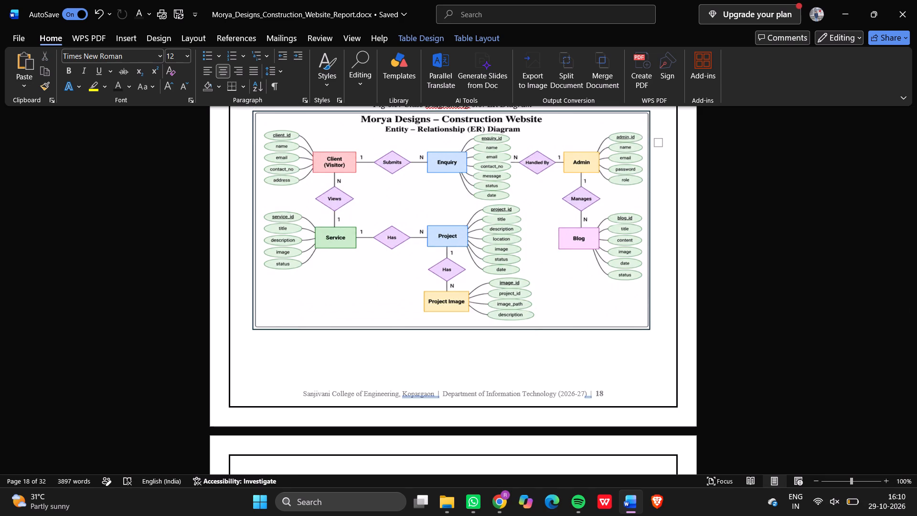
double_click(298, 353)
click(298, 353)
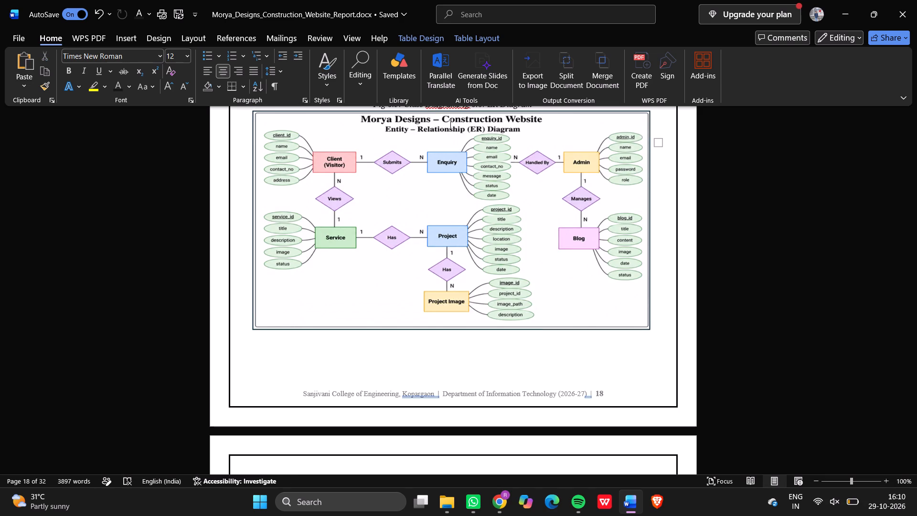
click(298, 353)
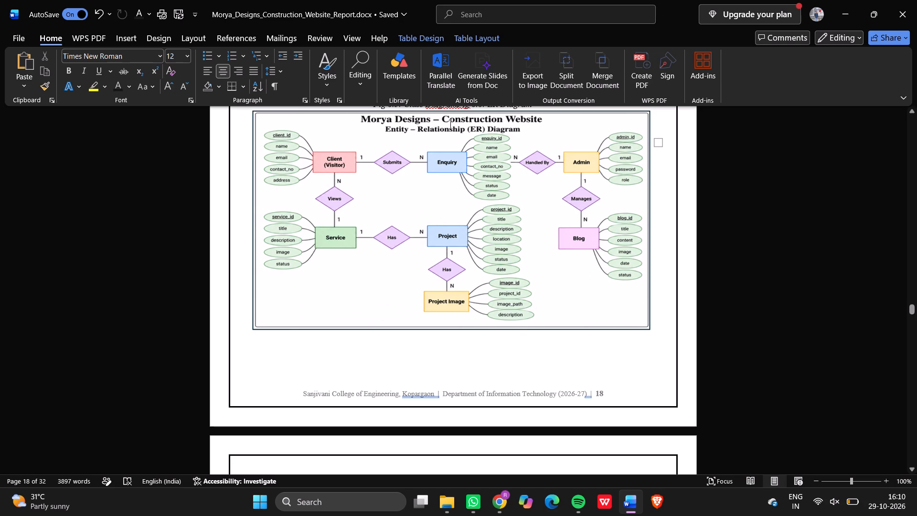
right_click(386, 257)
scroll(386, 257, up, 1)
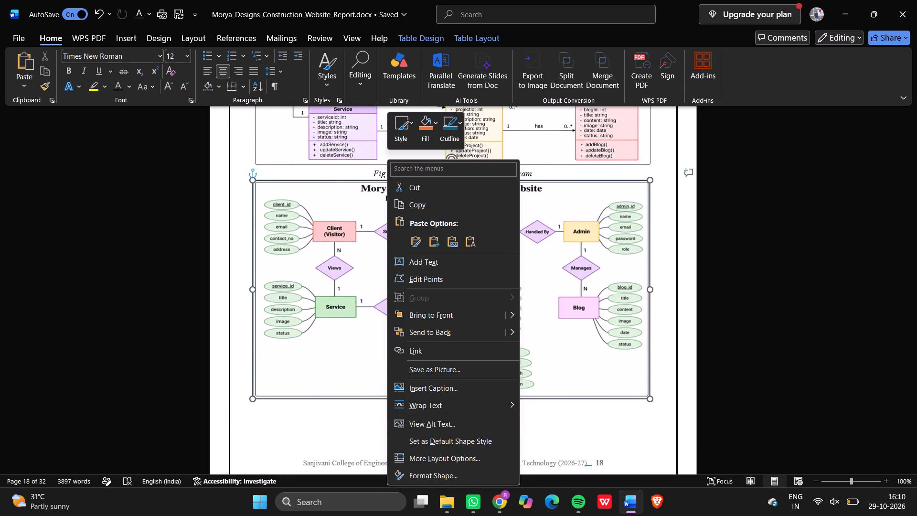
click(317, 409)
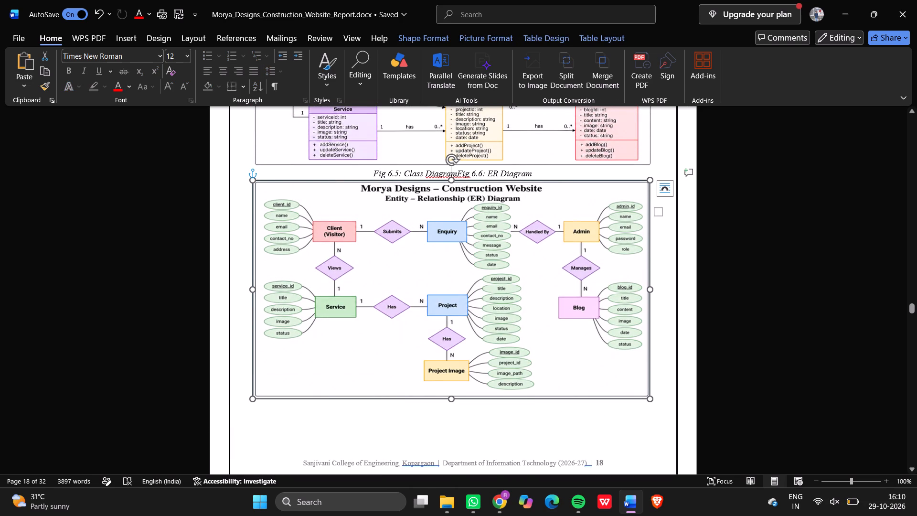
Delete the text "Fig 6.6: ER Diagram" from the shared caption line above the ER diagram, keeping "Fig 6.5: Class Diagram".
click(458, 173)
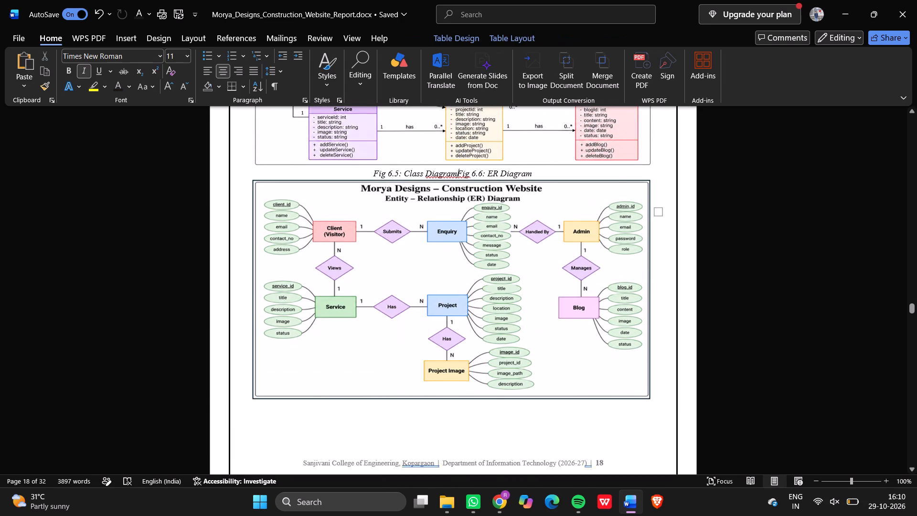
drag(458, 173, 531, 171)
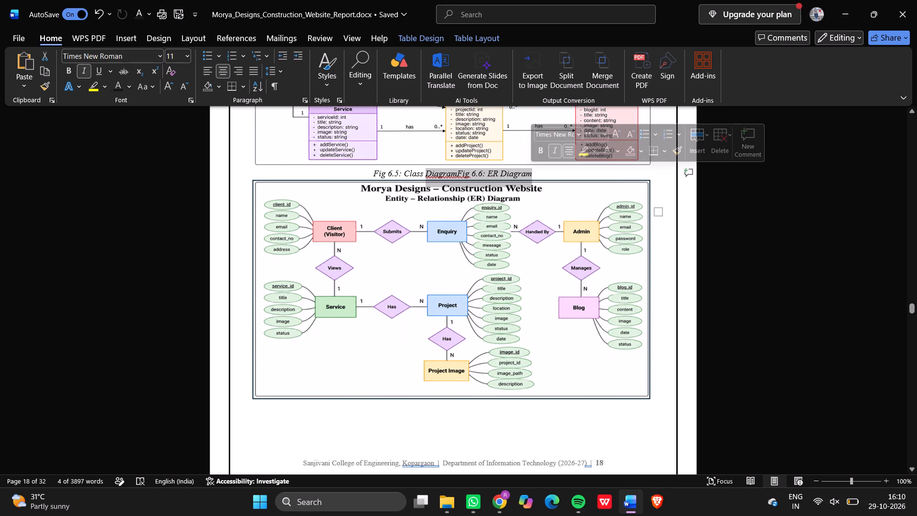
click(380, 416)
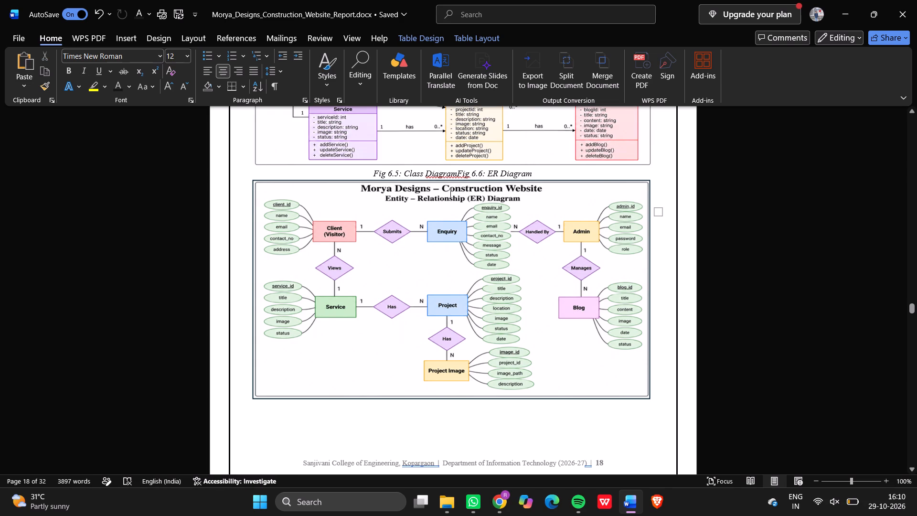
click(535, 172)
key(BackSpace)
key(BackSpace)
key(BackSpace)
key(BackSpace)
key(BackSpace)
key(BackSpace)
key(BackSpace)
key(BackSpace)
key(BackSpace)
key(BackSpace)
key(BackSpace)
key(BackSpace)
key(BackSpace)
key(BackSpace)
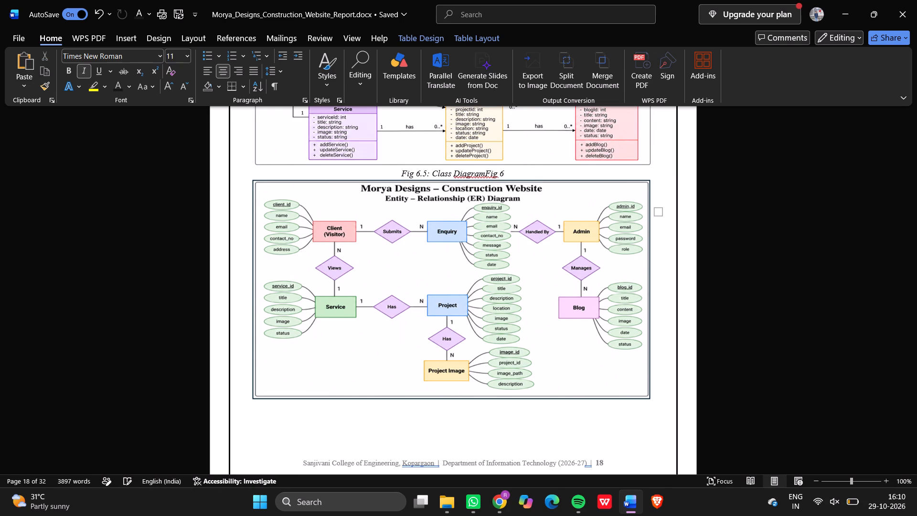
key(BackSpace)
key(BackSpace)
key(BackSpace)
key(BackSpace)
key(BackSpace)
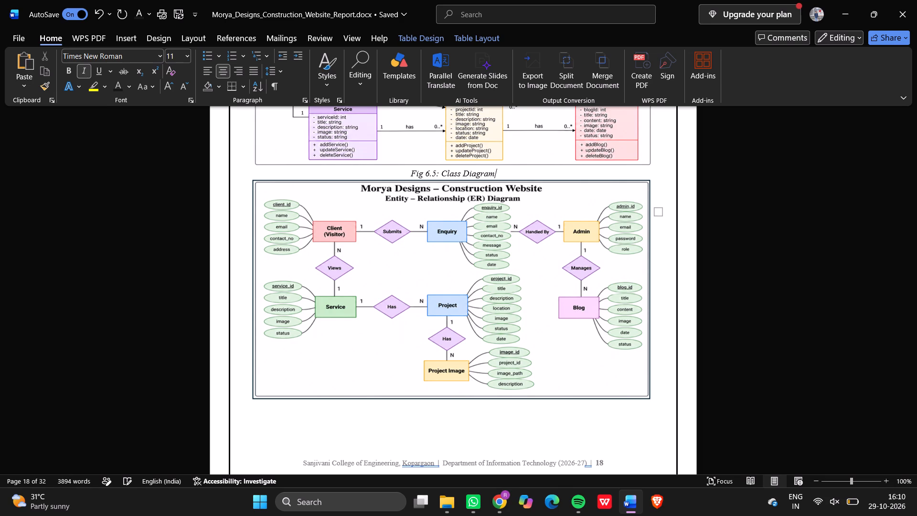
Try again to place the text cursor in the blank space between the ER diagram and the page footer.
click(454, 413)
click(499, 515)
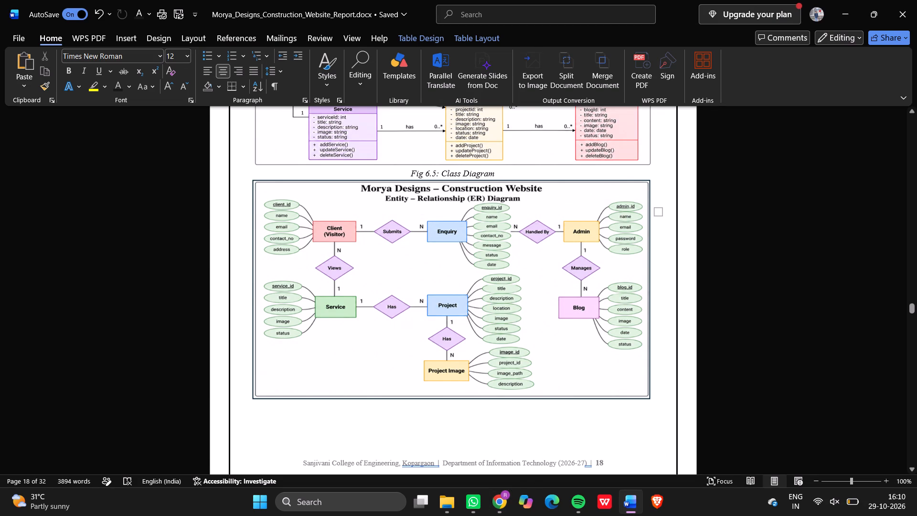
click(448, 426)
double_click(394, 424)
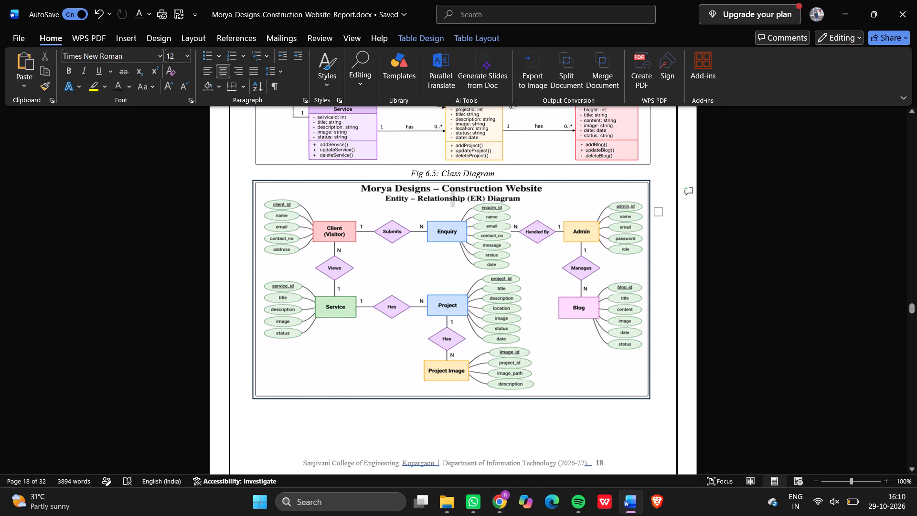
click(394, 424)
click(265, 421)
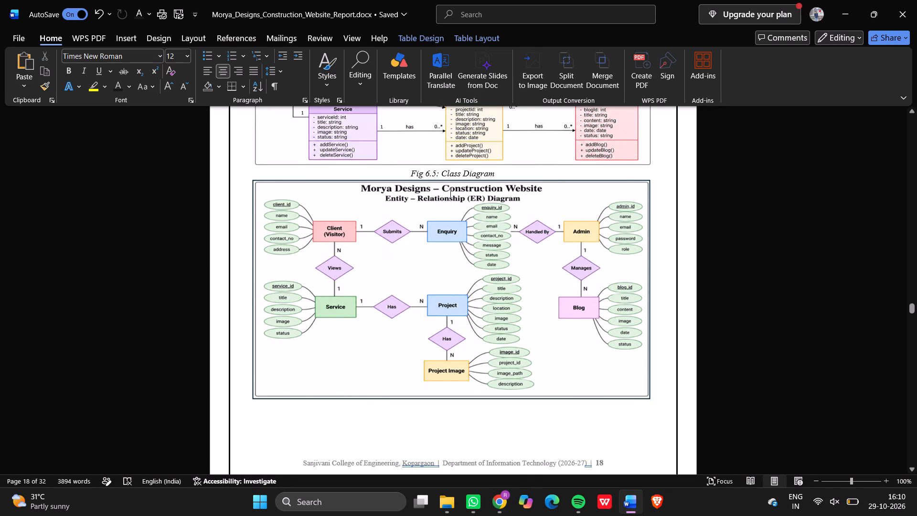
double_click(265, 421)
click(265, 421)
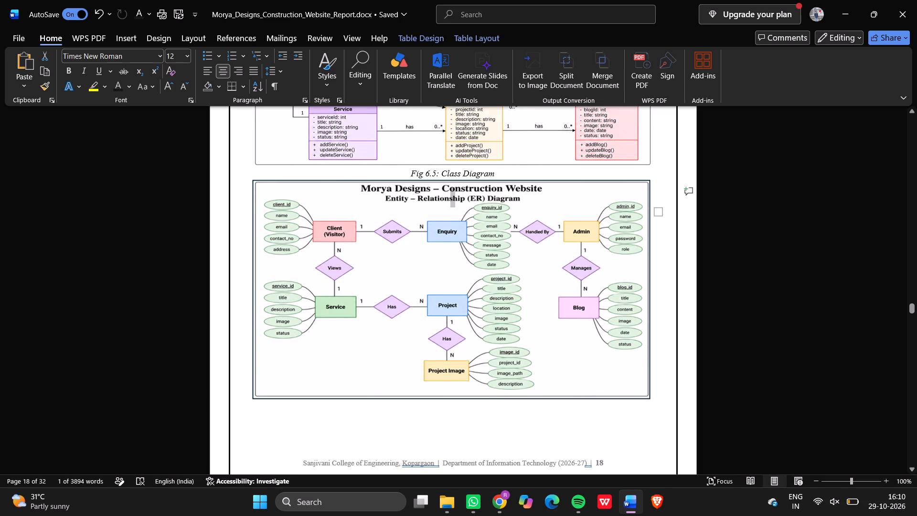
Draw a text box about 6.16 cm wide and 0.83 cm high, roughly centred in the blank space below the ER diagram.
click(122, 35)
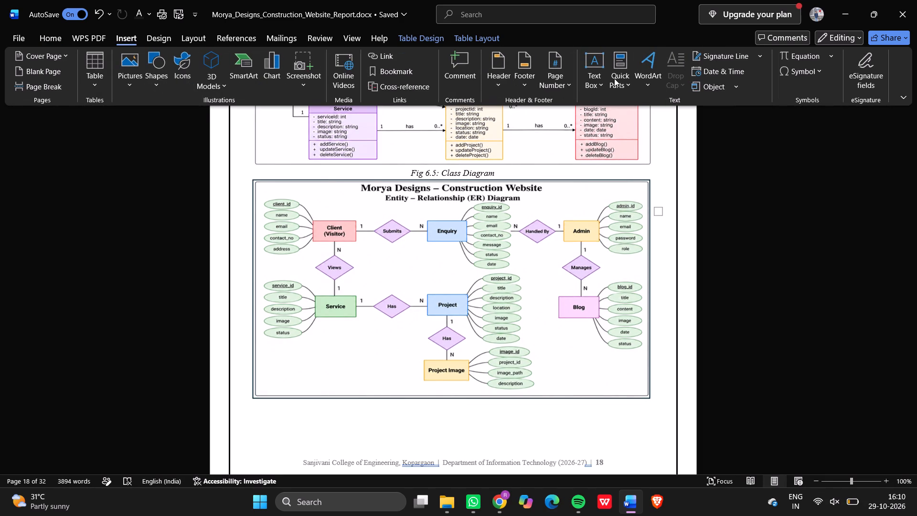
click(598, 83)
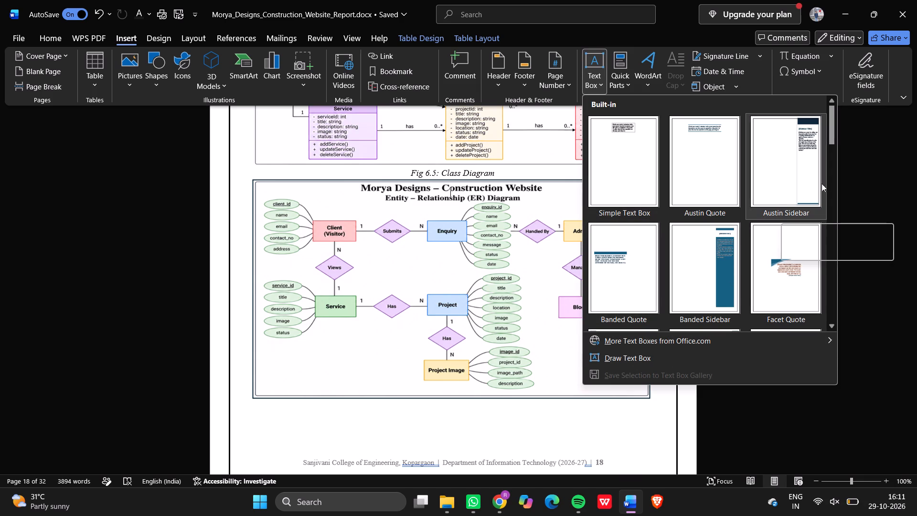
scroll(716, 176, down, 1)
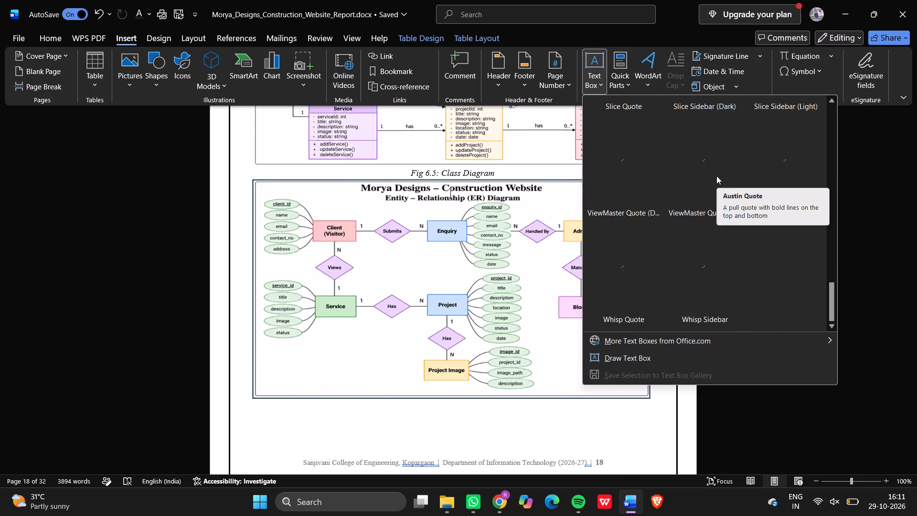
scroll(672, 182, up, 4)
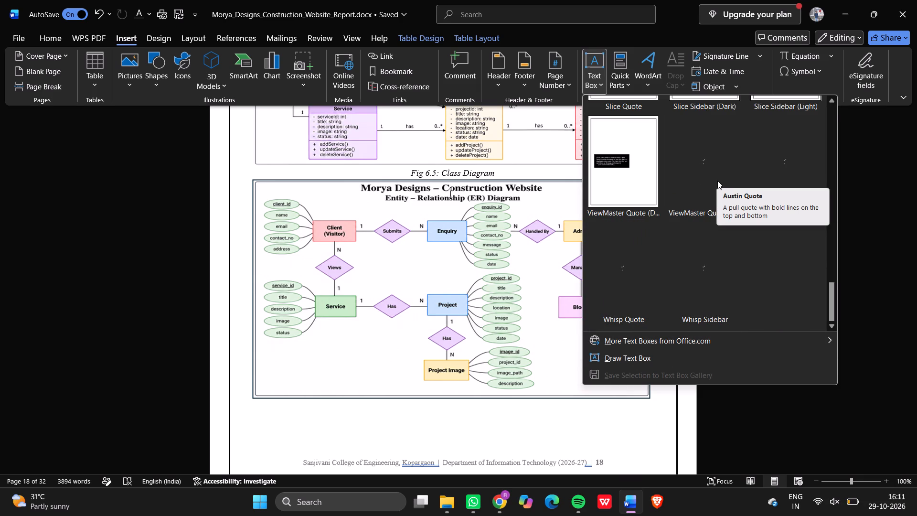
scroll(717, 181, up, 4)
scroll(709, 367, up, 20)
scroll(709, 367, up, 12)
click(659, 364)
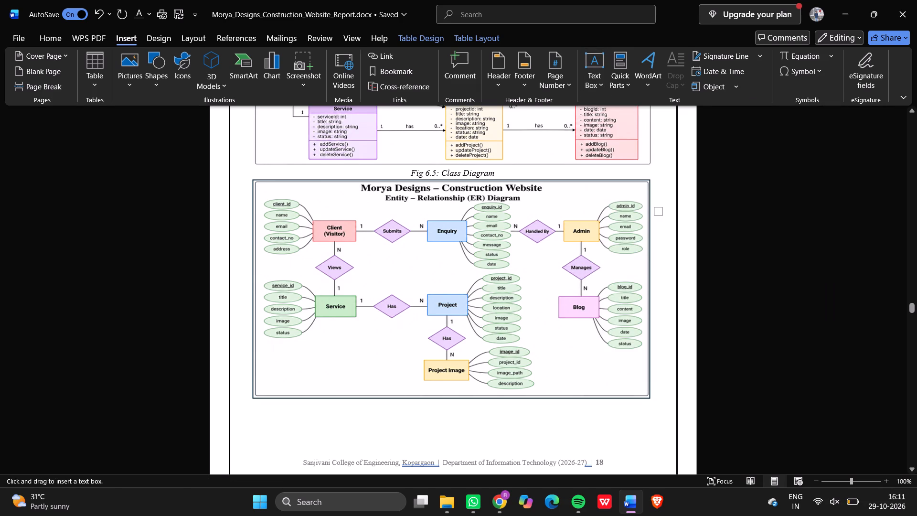
drag(407, 412, 531, 441)
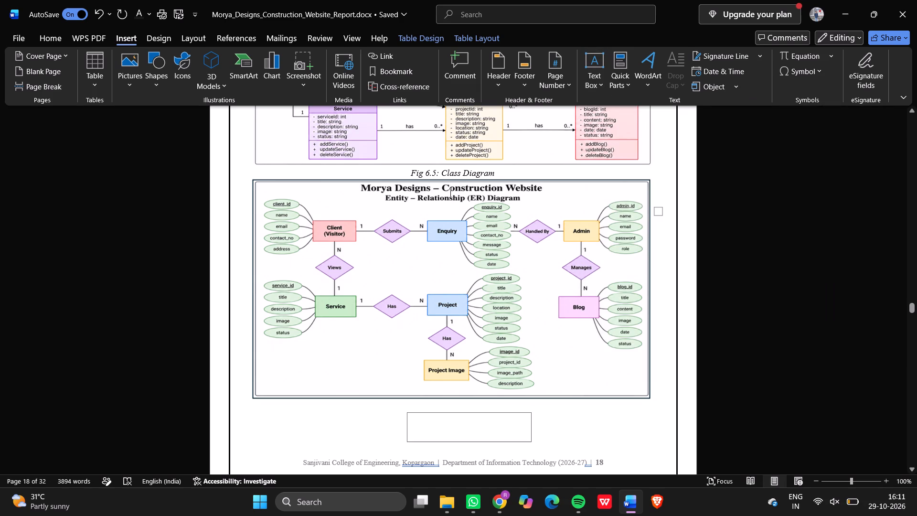
drag(531, 441, 547, 431)
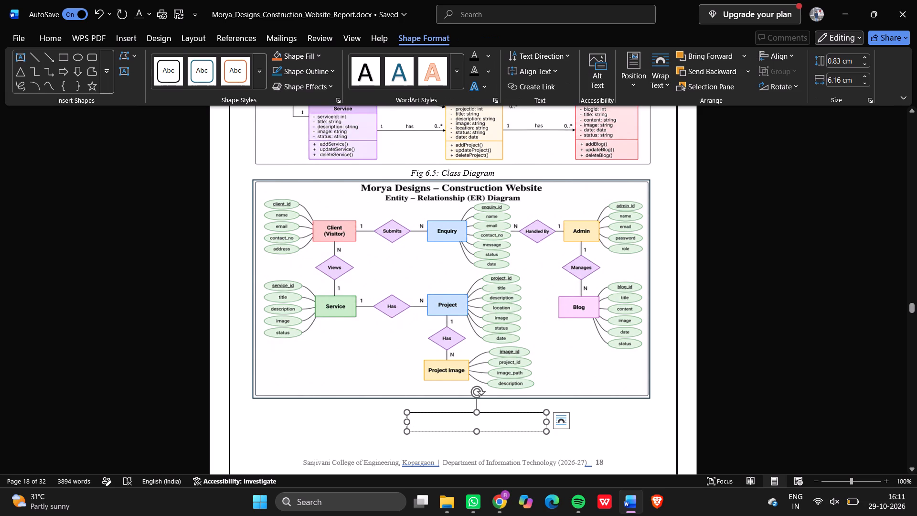
Enter the caption "Fig 6.6: ER Diagram" in the text box below the ER diagram.
key(shift+f)
text(ig)
key(space)
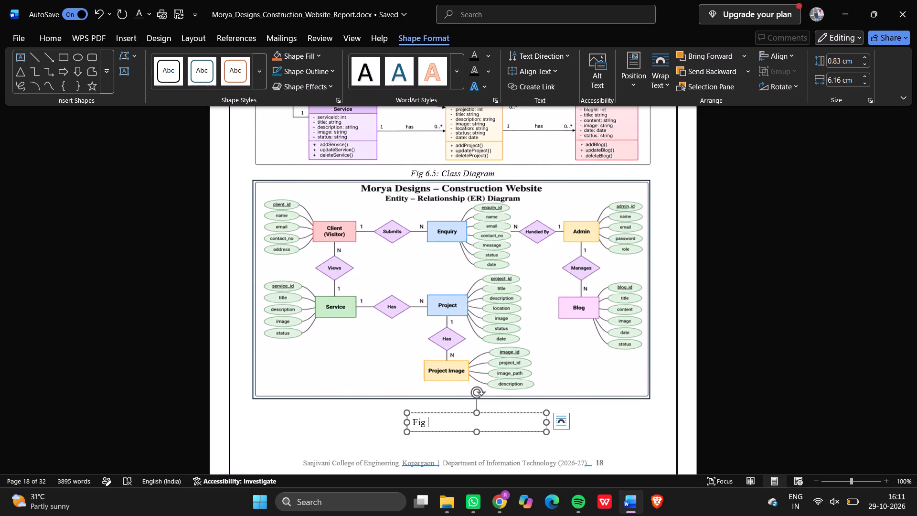
text(6.6)
key(space)
key(BackSpace)
text(:)
key(space)
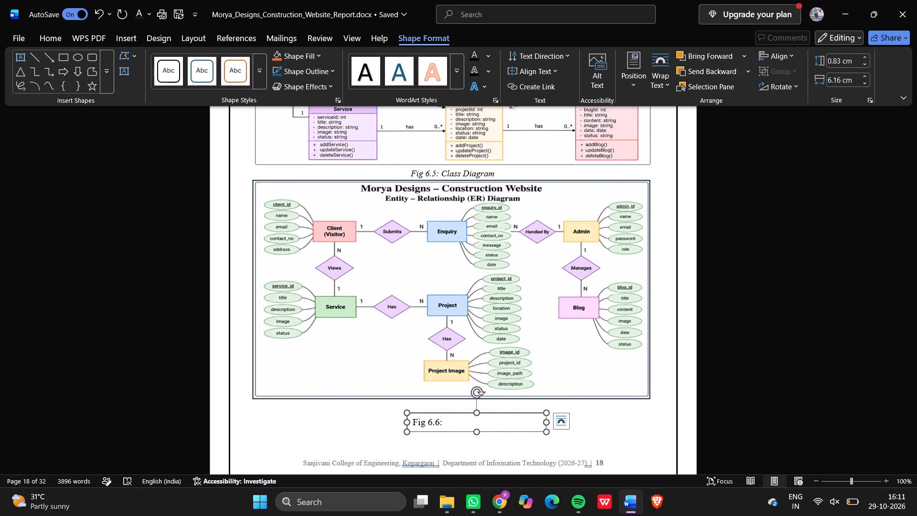
text(ER)
key(space)
text(Diagram)
click(373, 420)
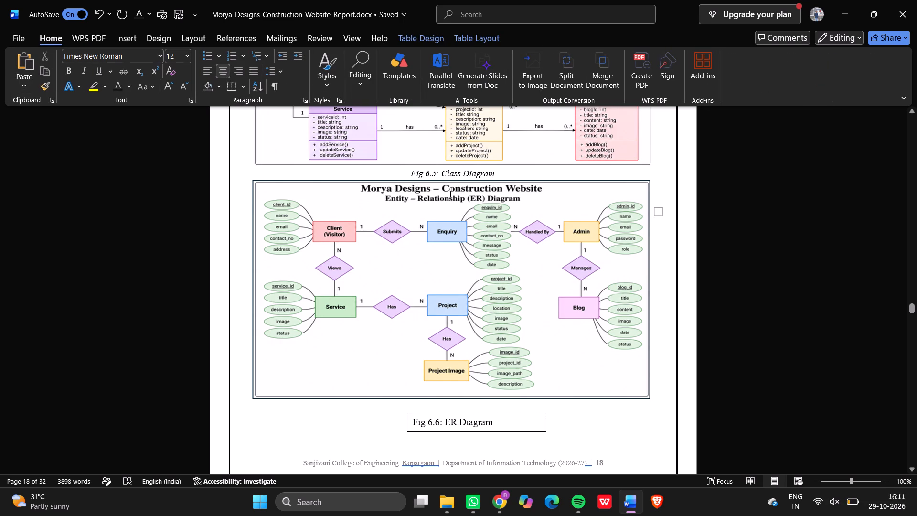
Italicise the whole "Fig 6.6: ER Diagram" caption, keeping it at 12 pt, to match the style of the class diagram's caption.
click(504, 169)
drag(504, 169, 462, 174)
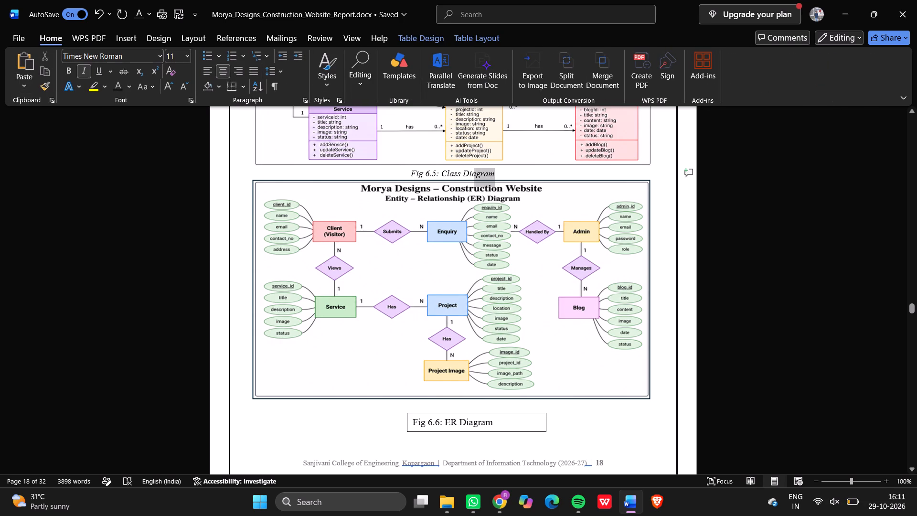
drag(462, 174, 411, 172)
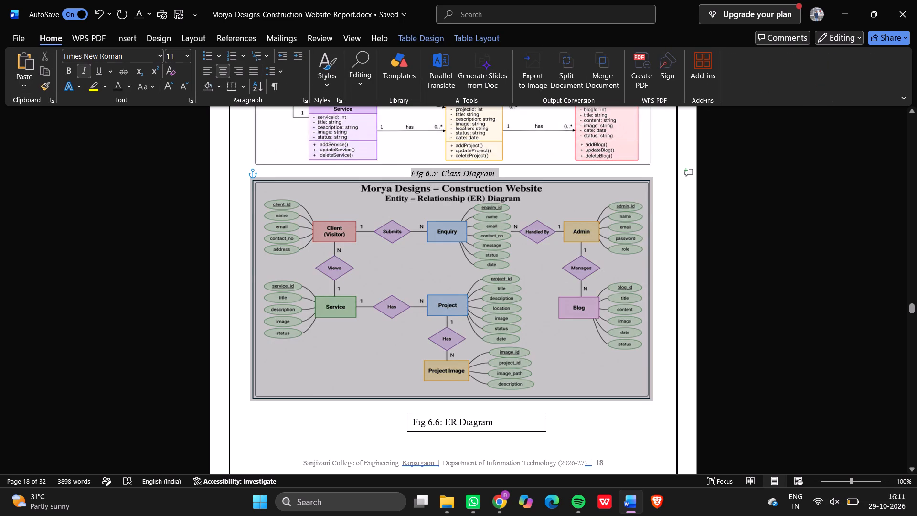
drag(411, 172, 411, 172)
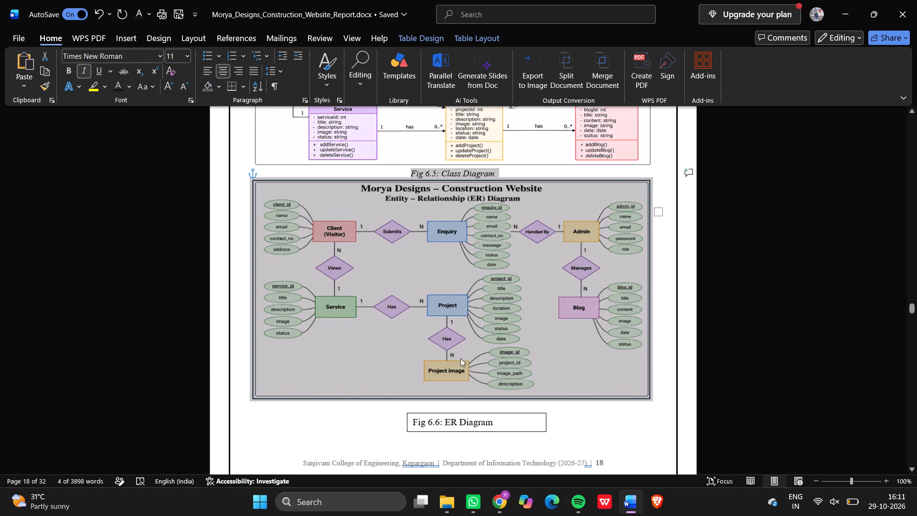
click(500, 420)
drag(500, 420, 425, 419)
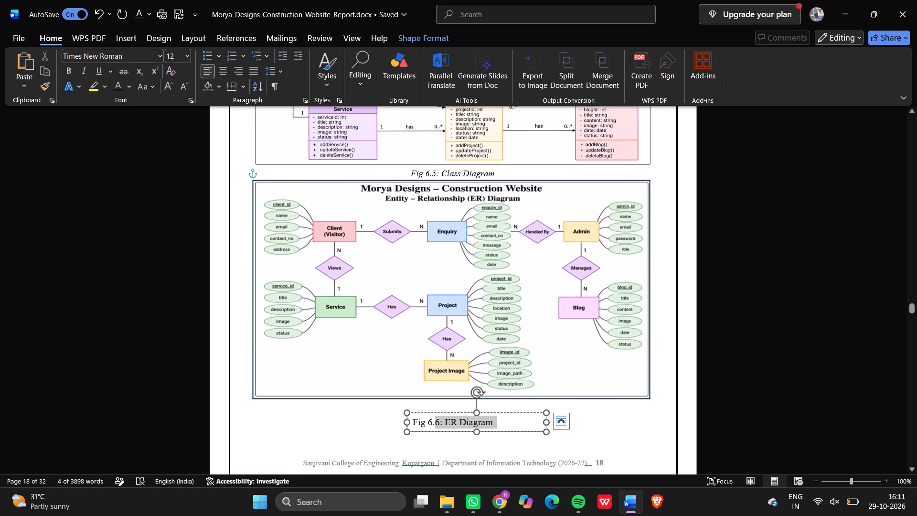
drag(425, 419, 404, 415)
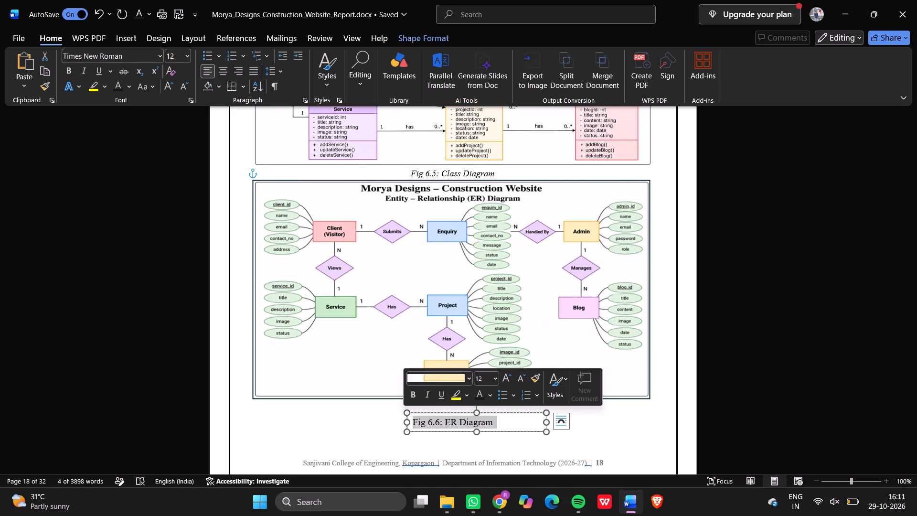
click(520, 380)
click(520, 380)
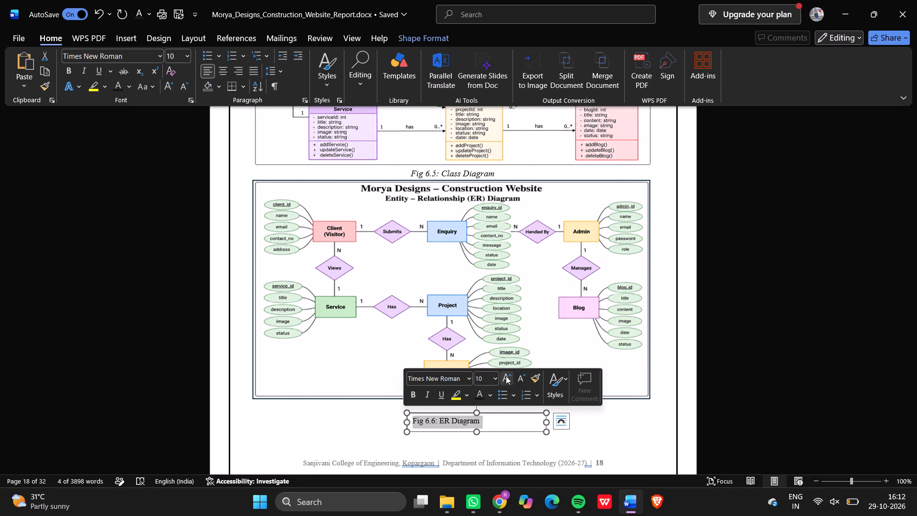
click(506, 376)
click(506, 376)
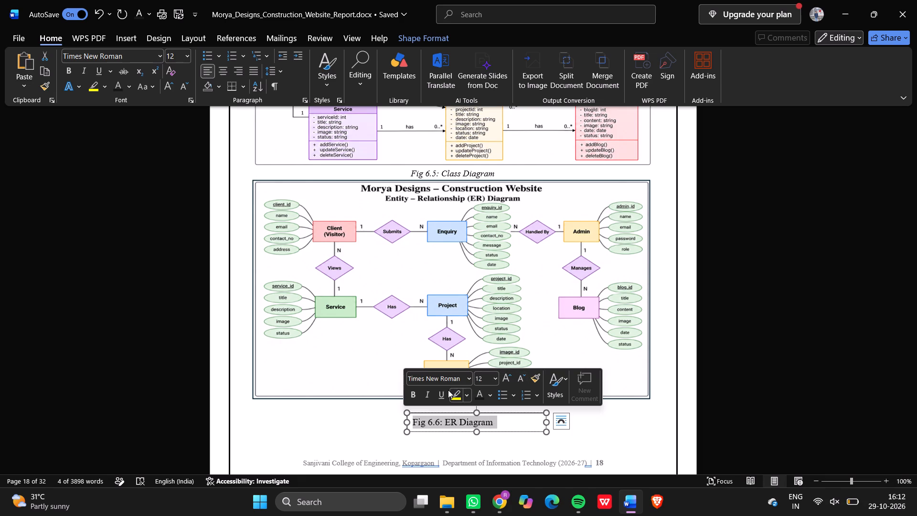
click(427, 392)
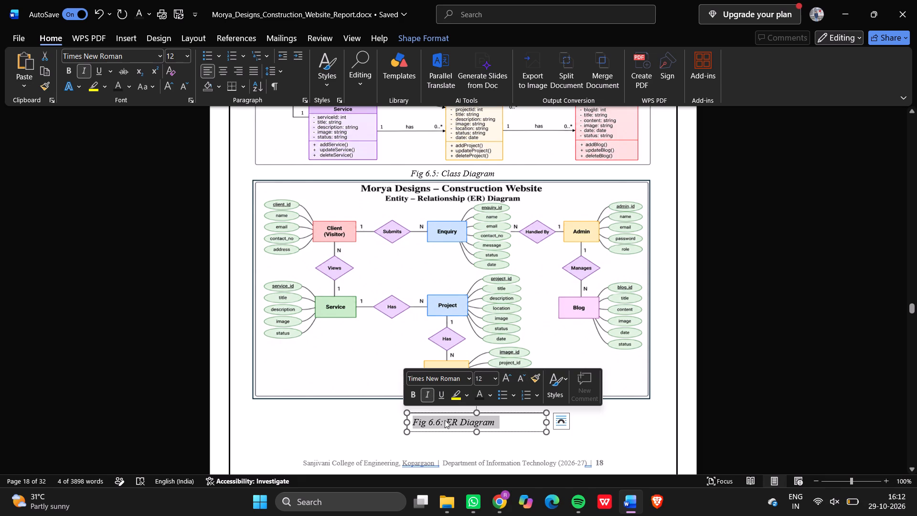
click(436, 441)
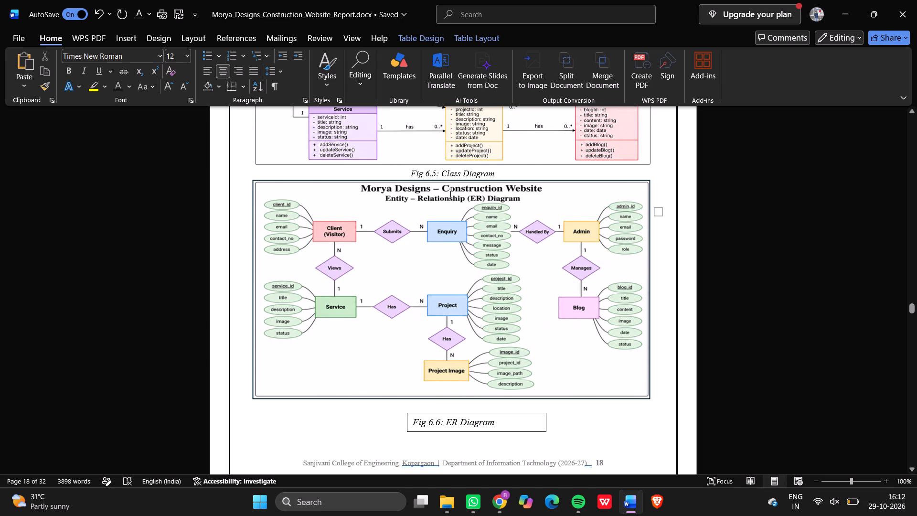
scroll(457, 440, down, 2)
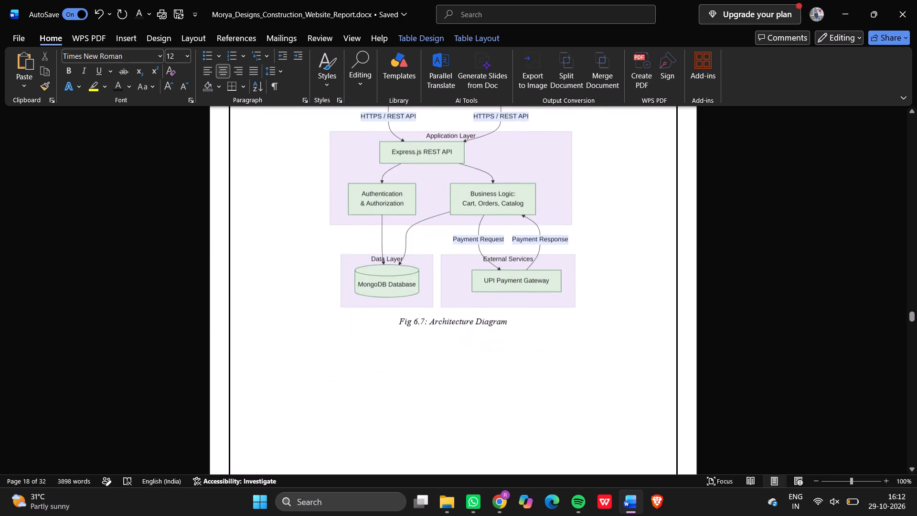
scroll(457, 440, up, 1)
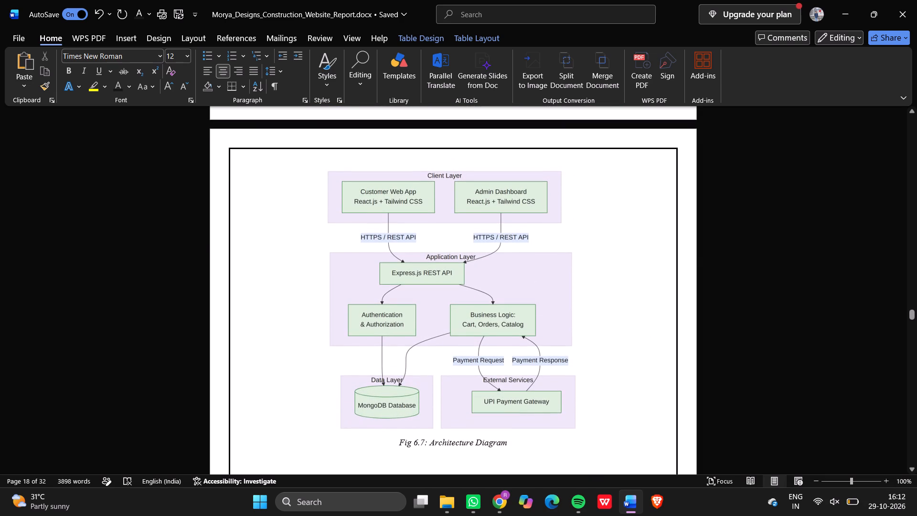
click(329, 215)
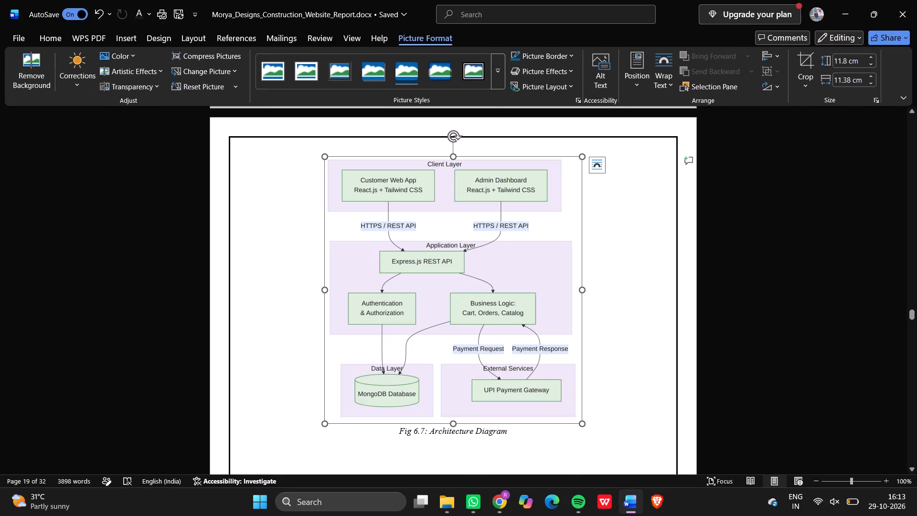
right_click(448, 312)
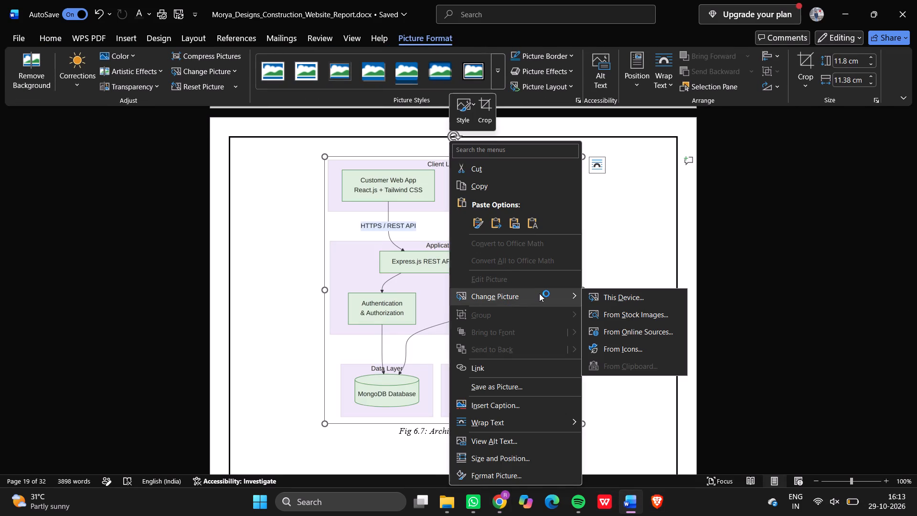
click(636, 298)
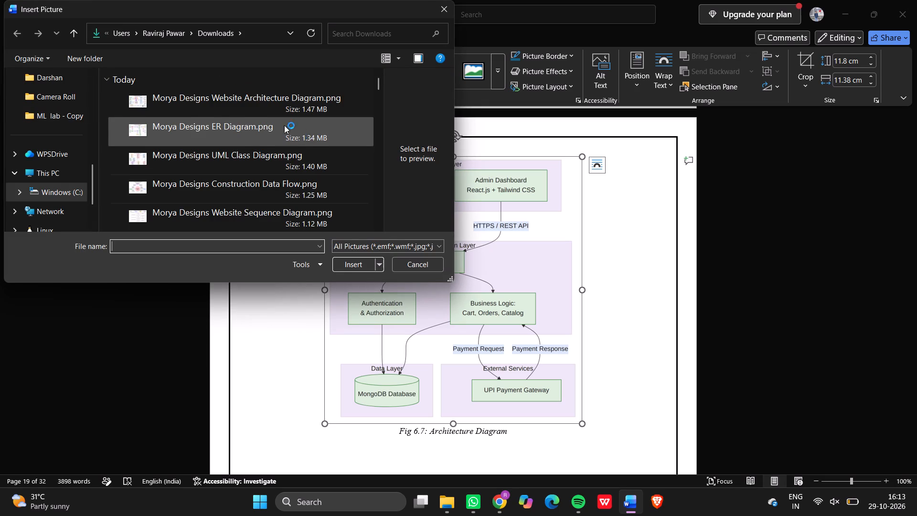
click(258, 110)
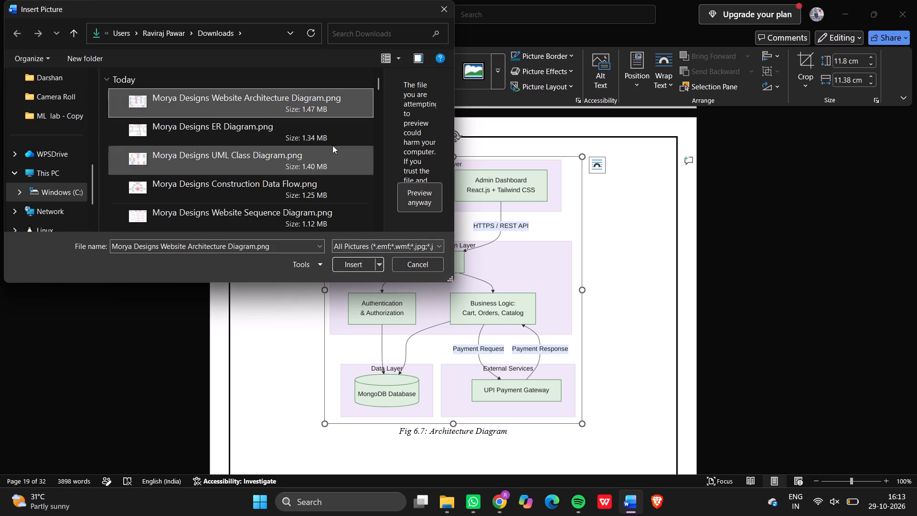
click(311, 105)
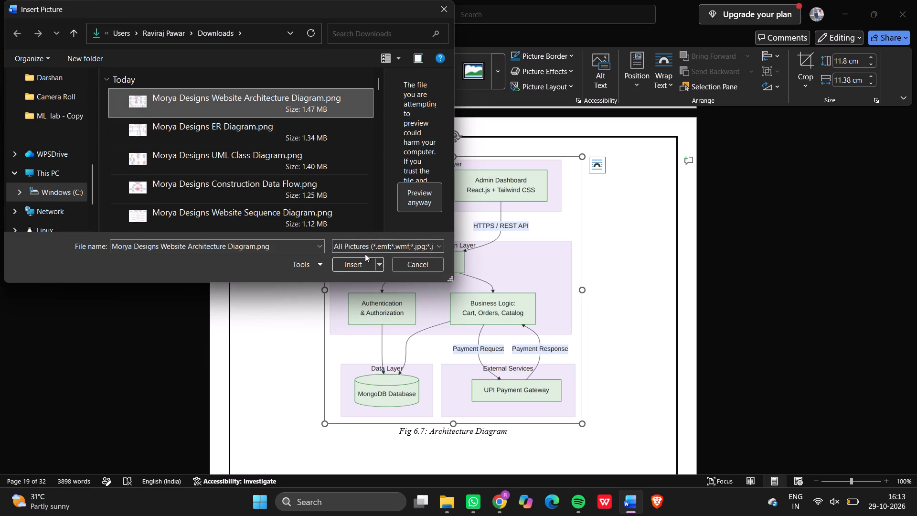
click(364, 269)
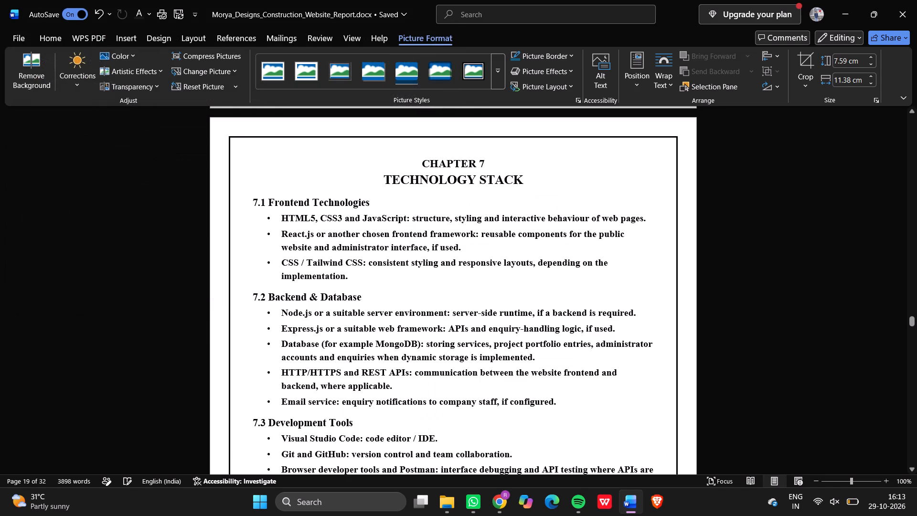
scroll(364, 269, up, 2)
scroll(364, 269, down, 1)
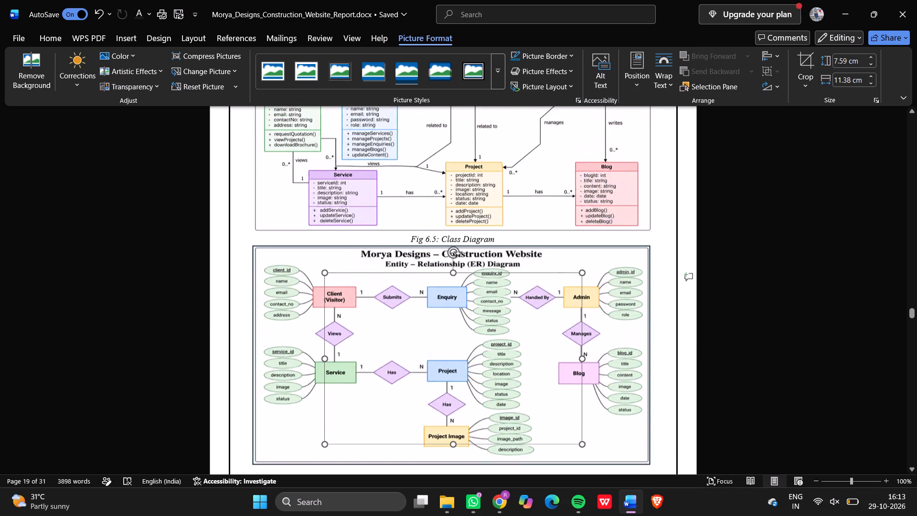
Undo the replacement of the Fig 6.7 architecture picture.
scroll(364, 269, down, 1)
scroll(364, 269, up, 4)
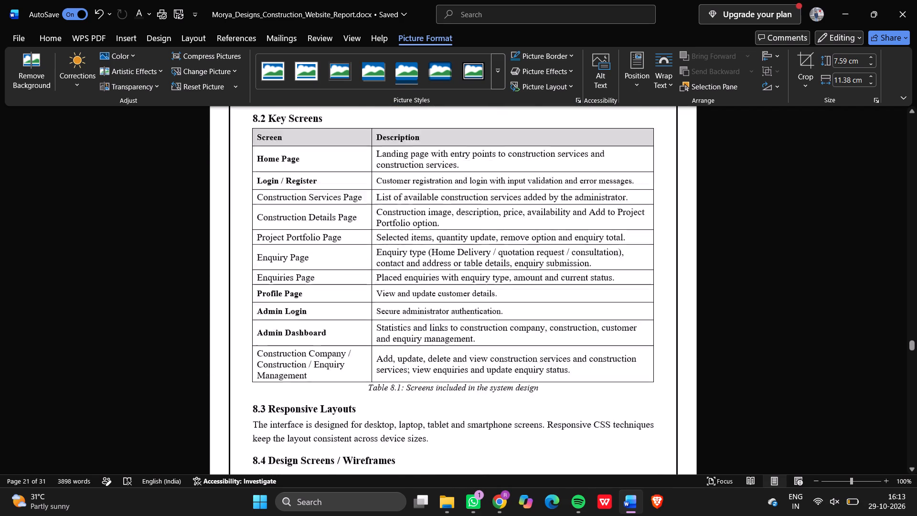
scroll(364, 269, up, 5)
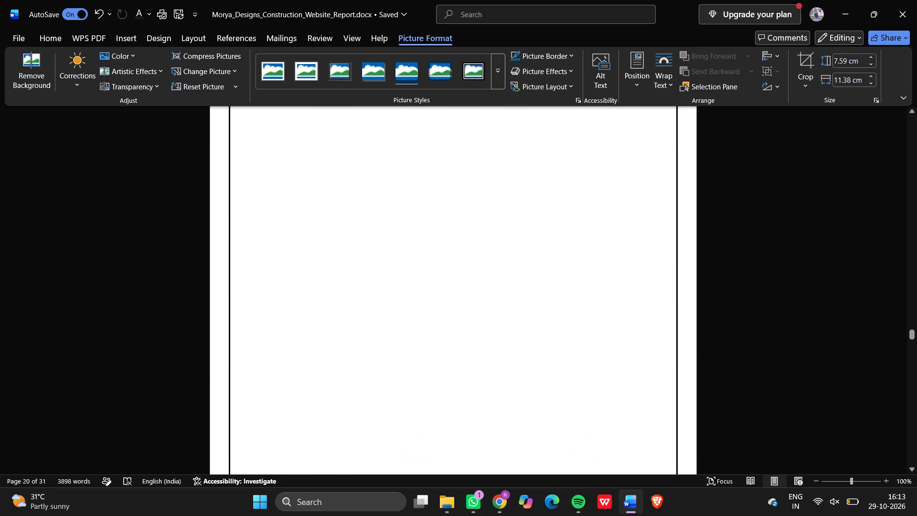
scroll(364, 269, up, 6)
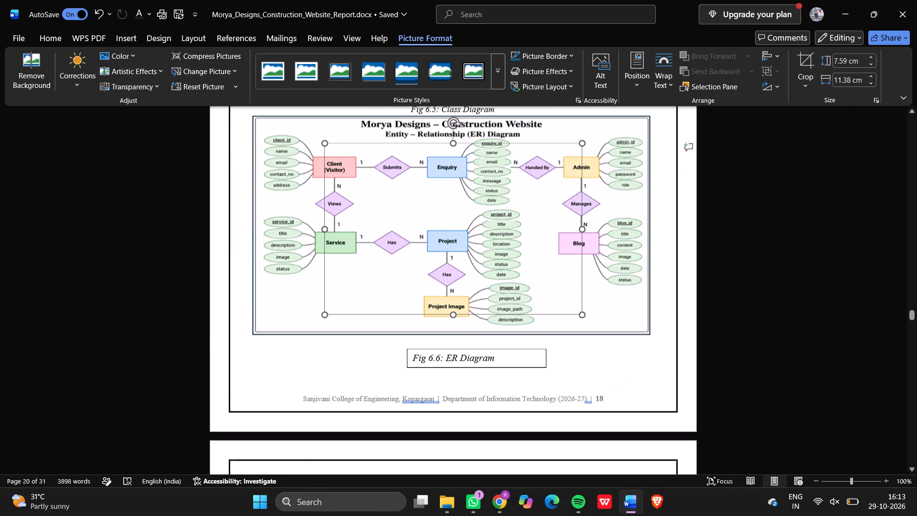
key(ctrl+z)
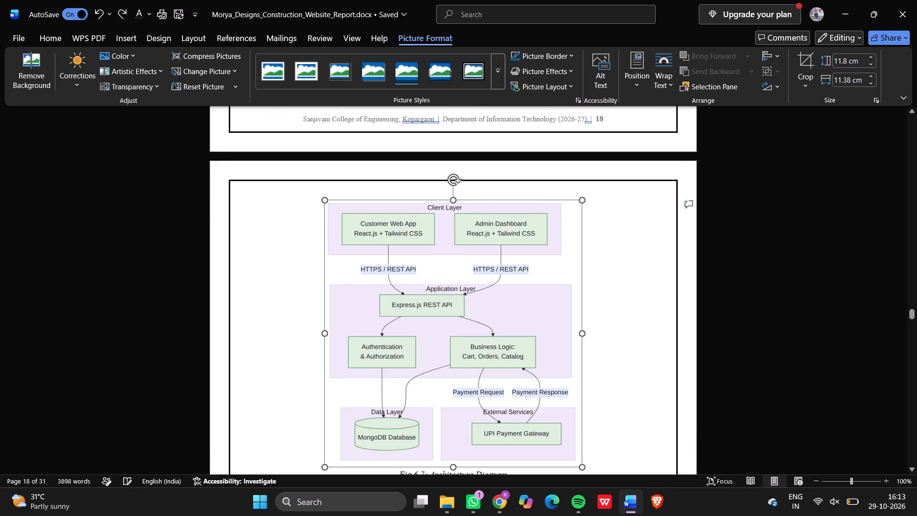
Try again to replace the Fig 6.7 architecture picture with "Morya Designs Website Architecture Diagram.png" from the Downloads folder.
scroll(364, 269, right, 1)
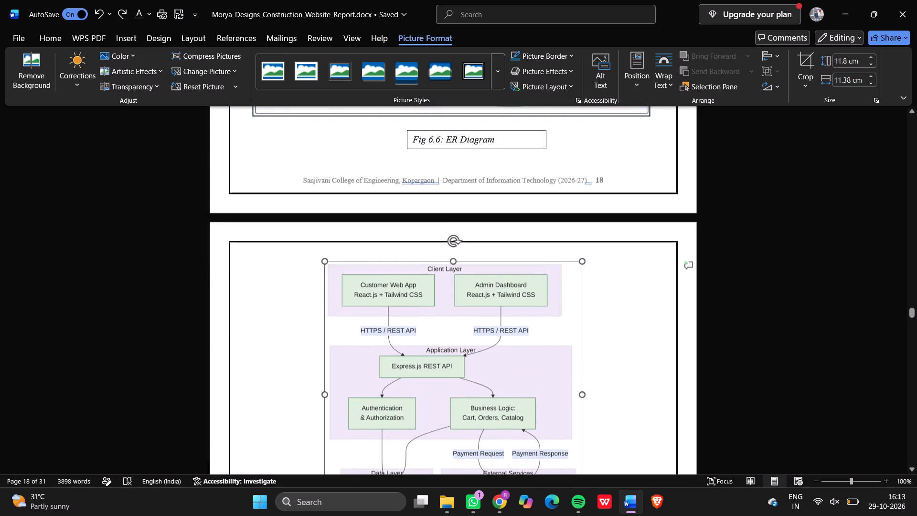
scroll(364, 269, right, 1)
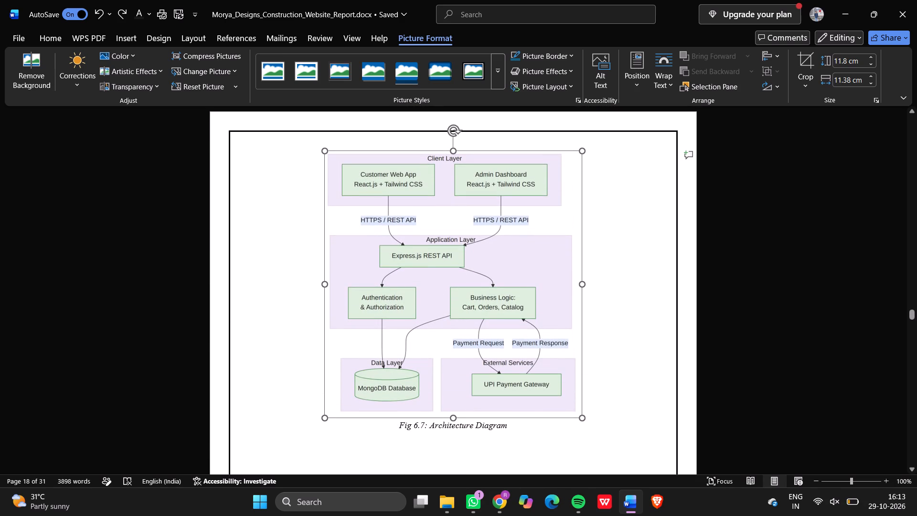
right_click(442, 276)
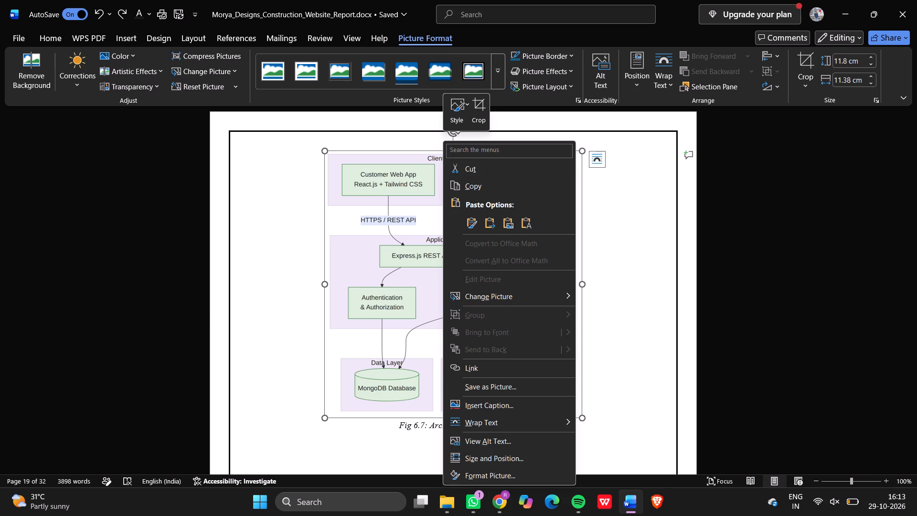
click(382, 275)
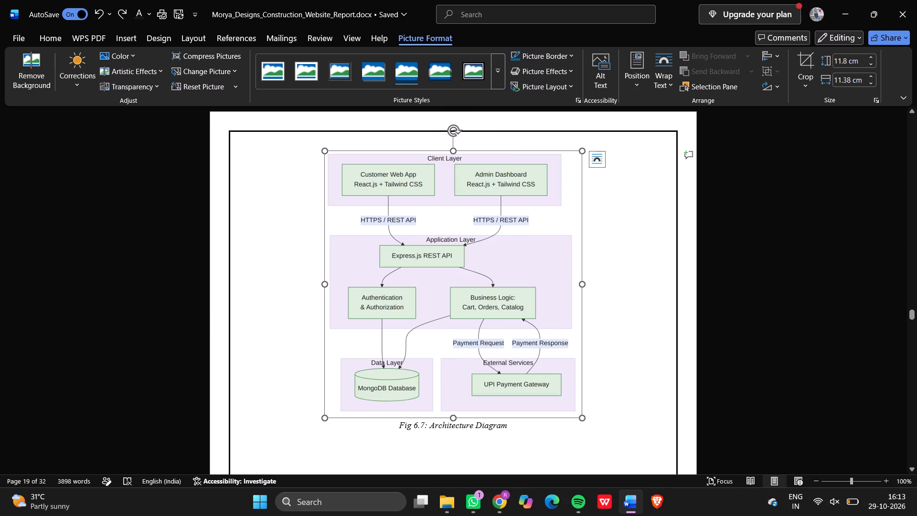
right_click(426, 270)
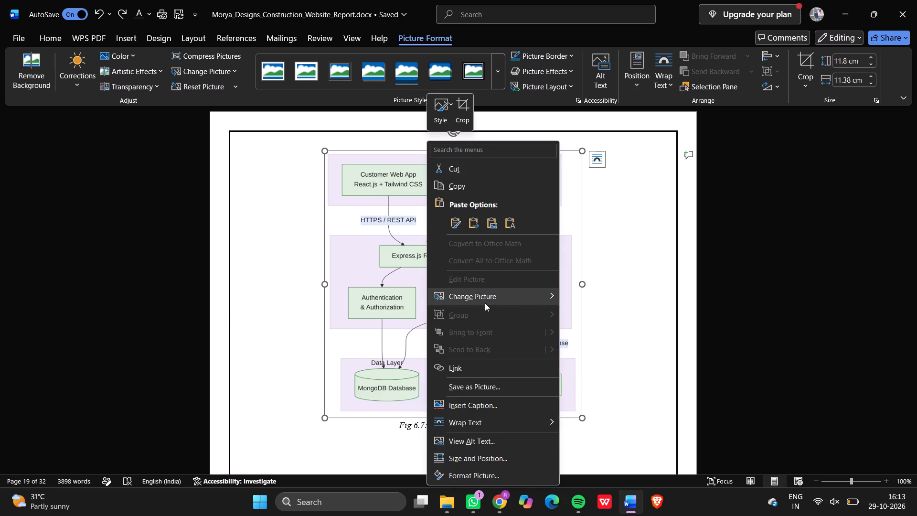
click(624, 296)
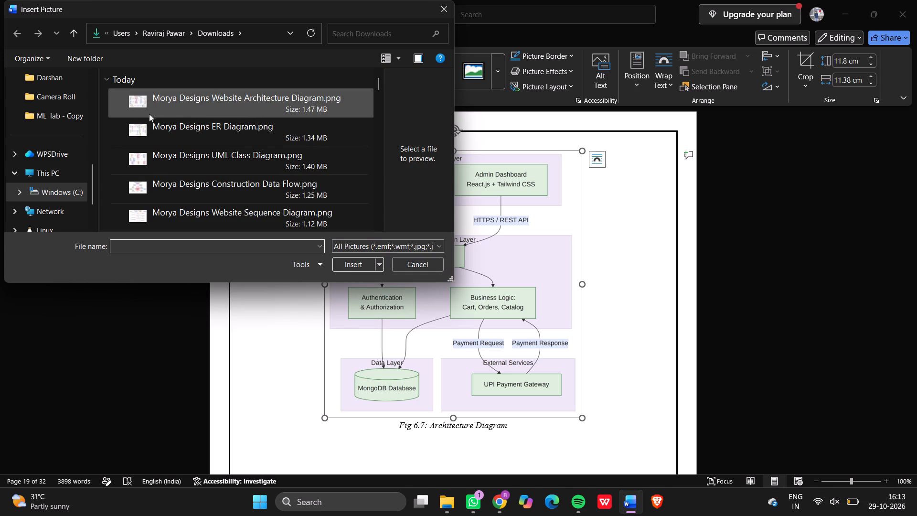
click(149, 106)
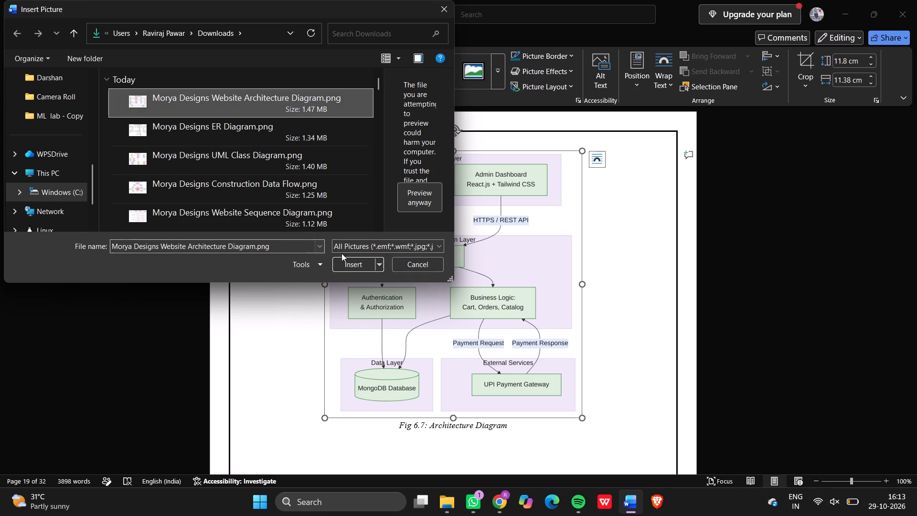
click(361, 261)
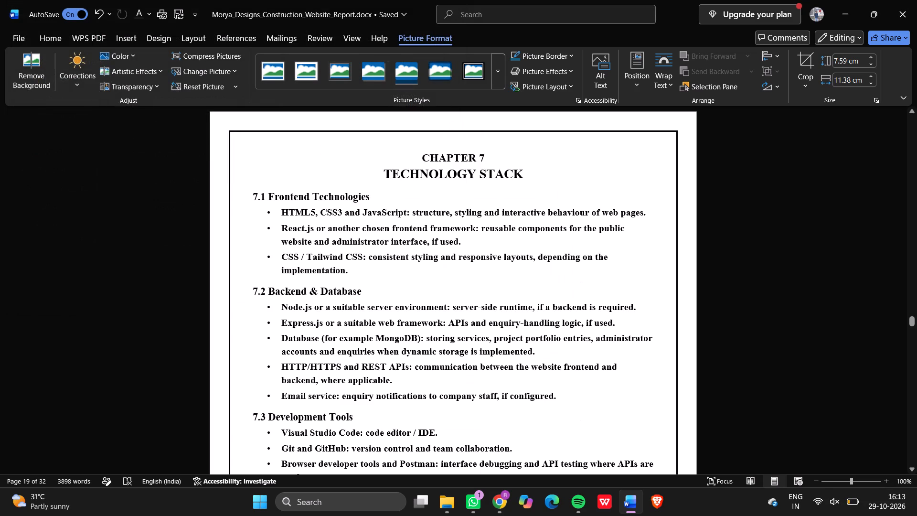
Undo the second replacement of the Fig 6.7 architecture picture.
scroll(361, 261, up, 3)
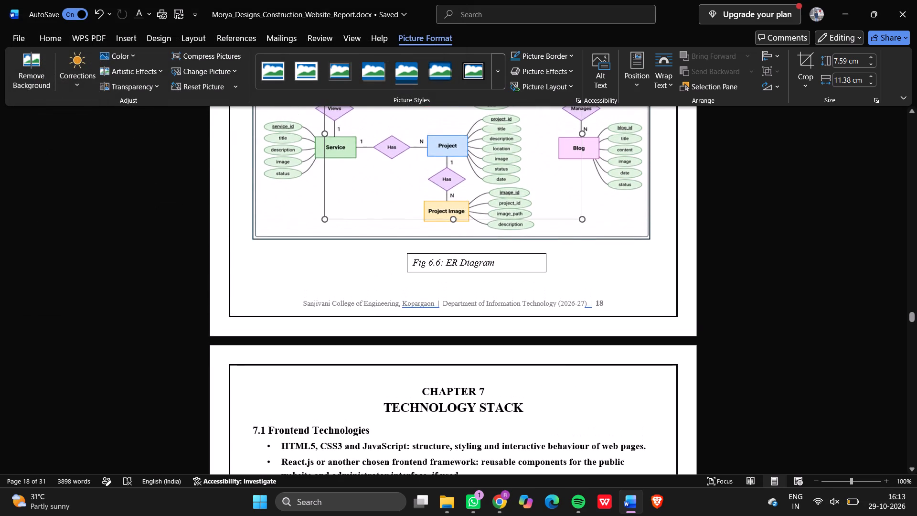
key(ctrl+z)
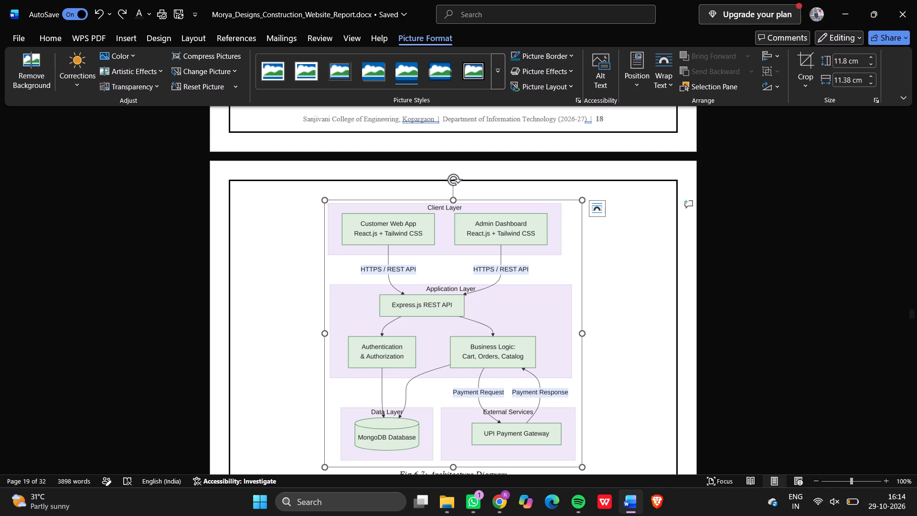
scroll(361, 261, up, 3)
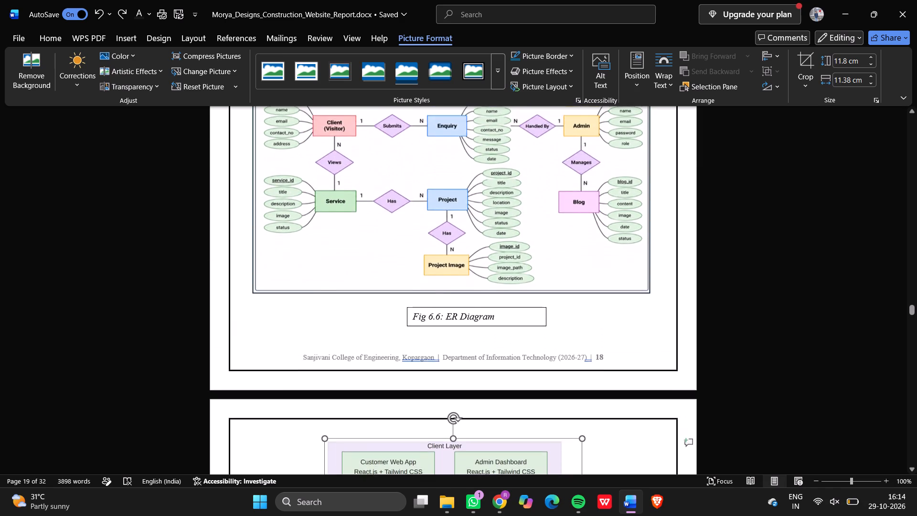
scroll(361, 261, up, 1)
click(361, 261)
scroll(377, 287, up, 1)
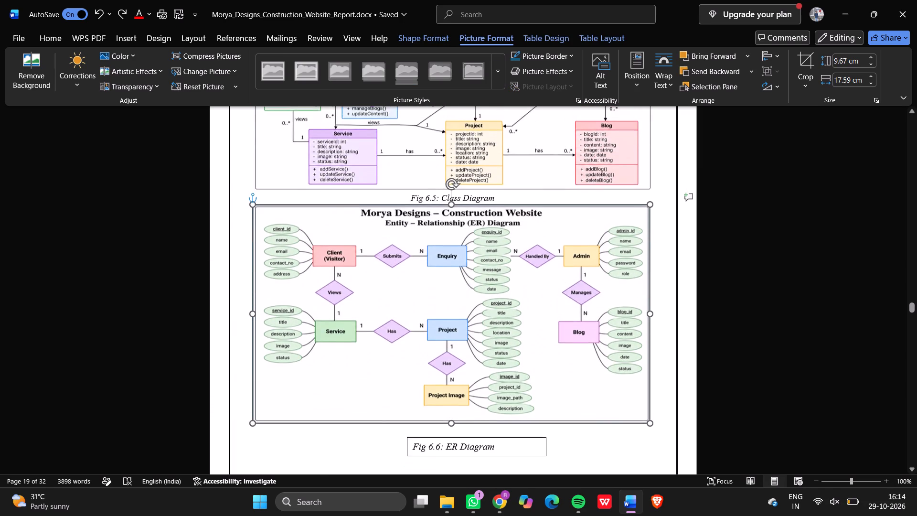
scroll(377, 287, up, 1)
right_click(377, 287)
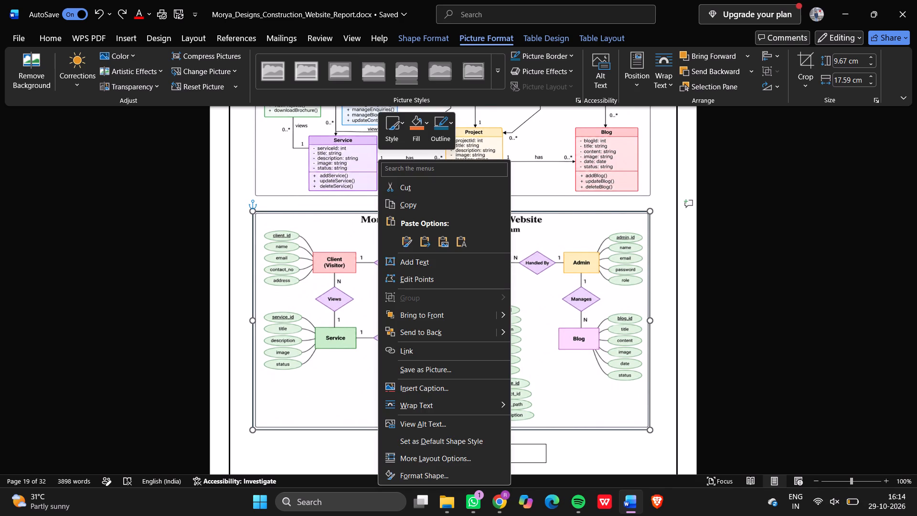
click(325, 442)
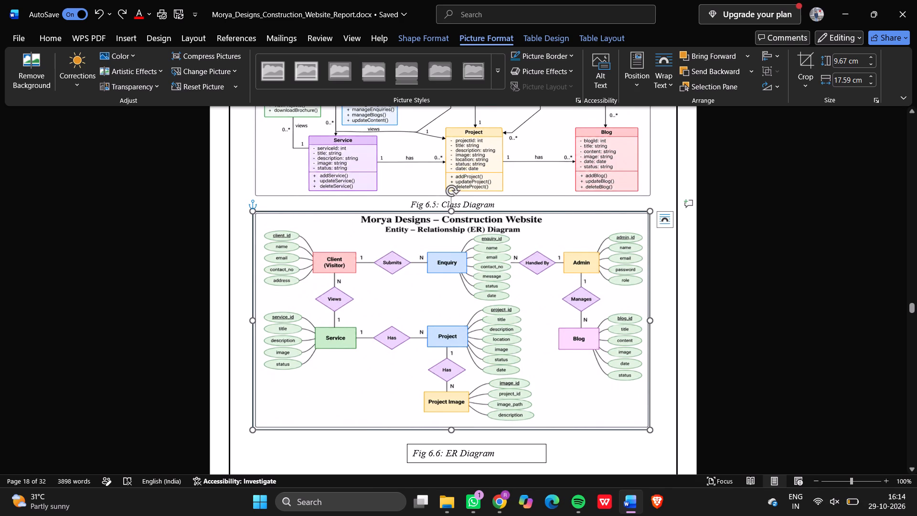
Save the report document.
scroll(395, 461, up, 8)
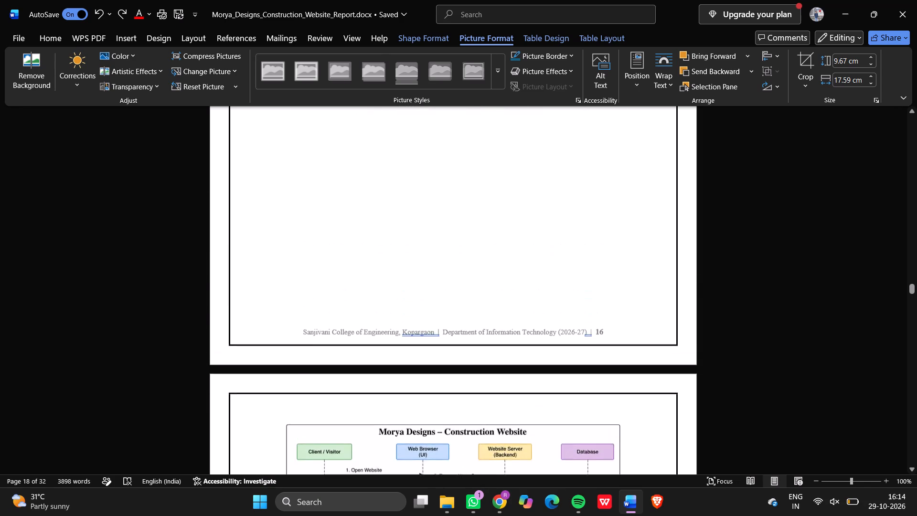
scroll(395, 461, up, 9)
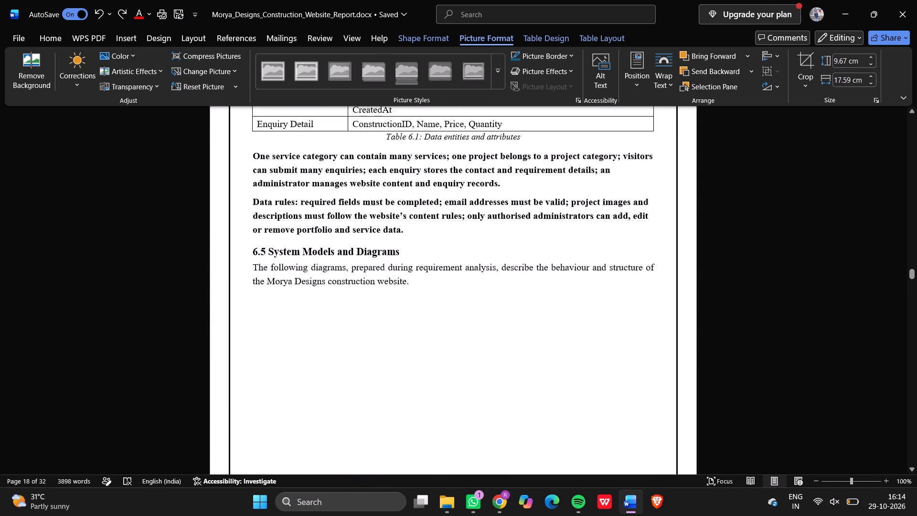
scroll(395, 461, up, 5)
key(ctrl+s)
Examine the report from the front matter onward, including section 9.2 Application Screenshots, the 10.2 Test Cases table and the source code samples.
scroll(395, 461, down, 4)
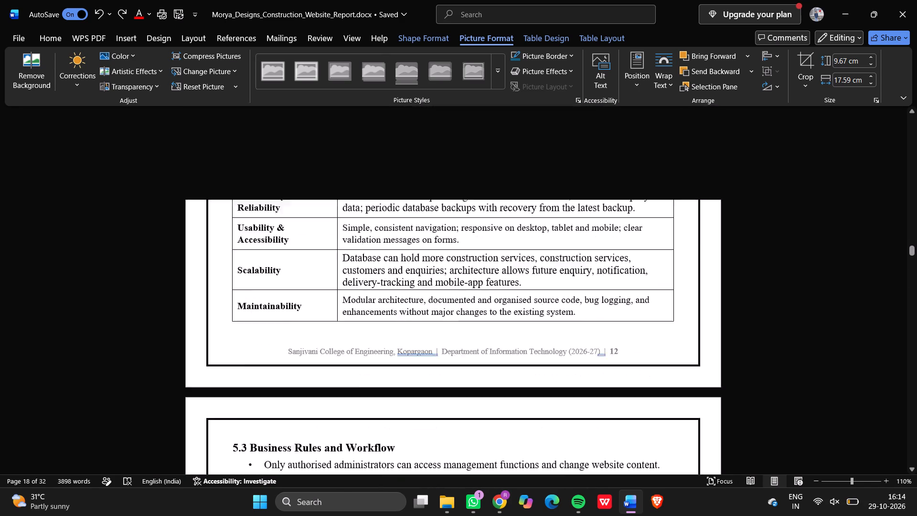
scroll(395, 461, down, 20)
scroll(395, 461, down, 20)
scroll(395, 461, down, 5)
scroll(395, 461, up, 20)
scroll(395, 461, up, 20)
scroll(395, 461, up, 20)
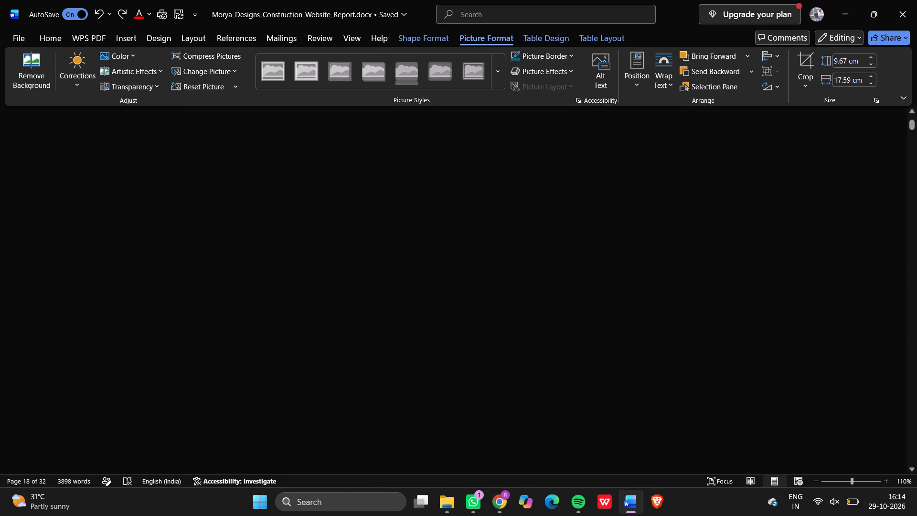
scroll(395, 461, up, 20)
scroll(395, 461, up, 3)
scroll(395, 461, down, 12)
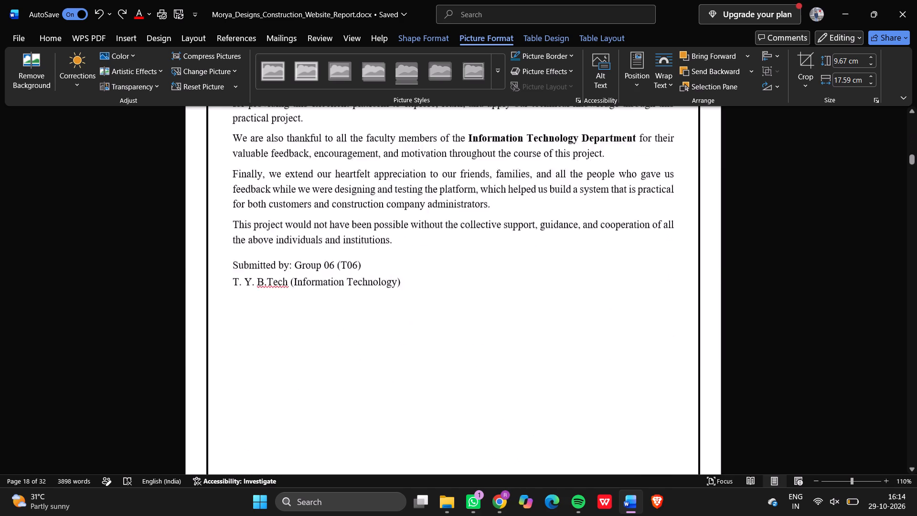
scroll(395, 461, down, 11)
scroll(395, 461, down, 13)
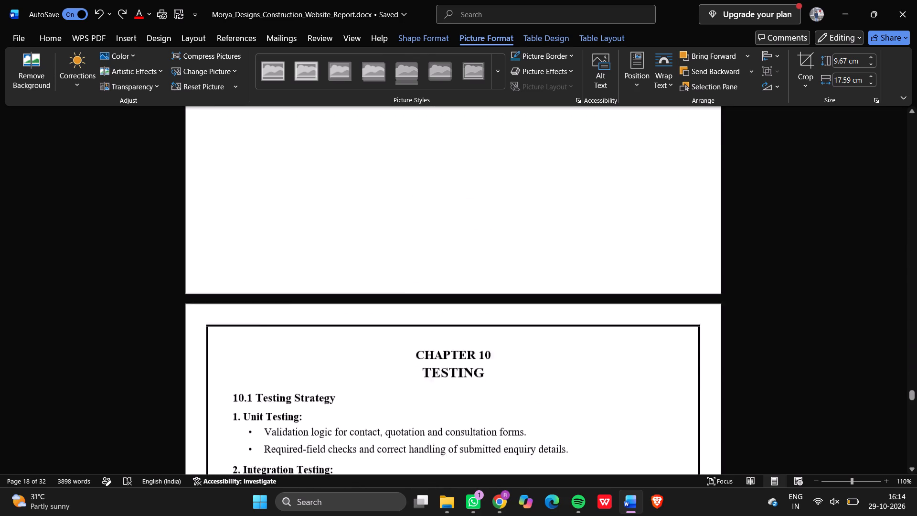
scroll(395, 461, up, 5)
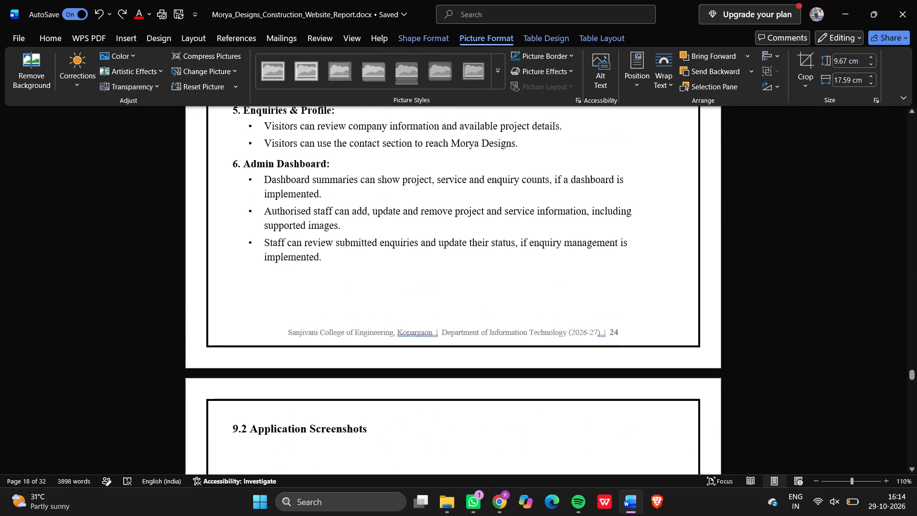
scroll(395, 461, right, 1)
scroll(395, 461, down, 2)
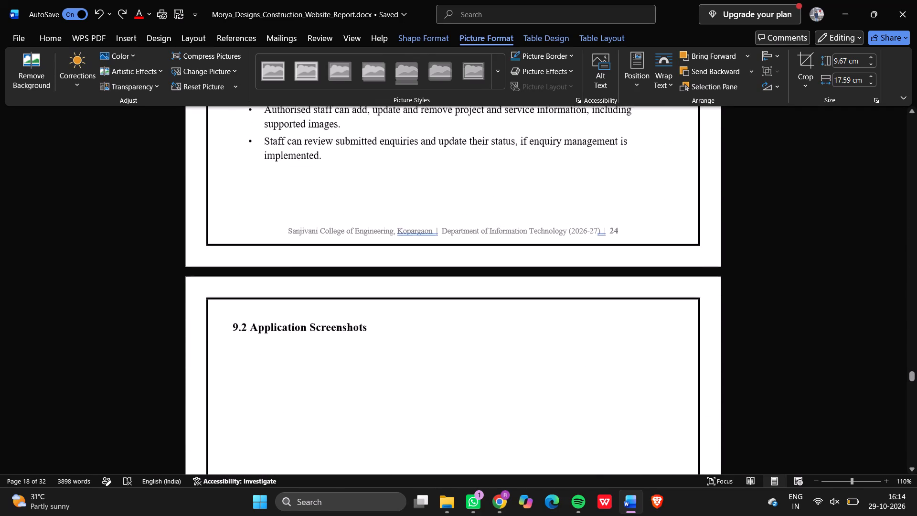
scroll(395, 461, down, 11)
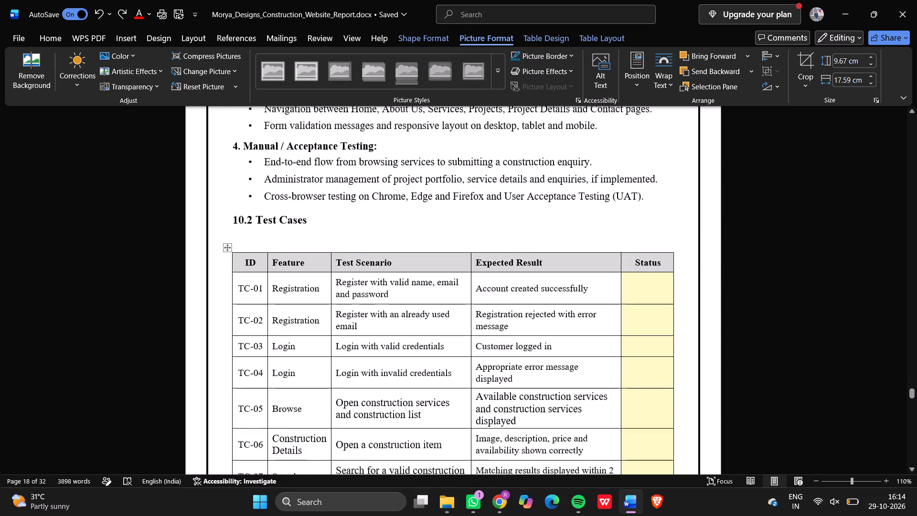
scroll(395, 461, down, 1)
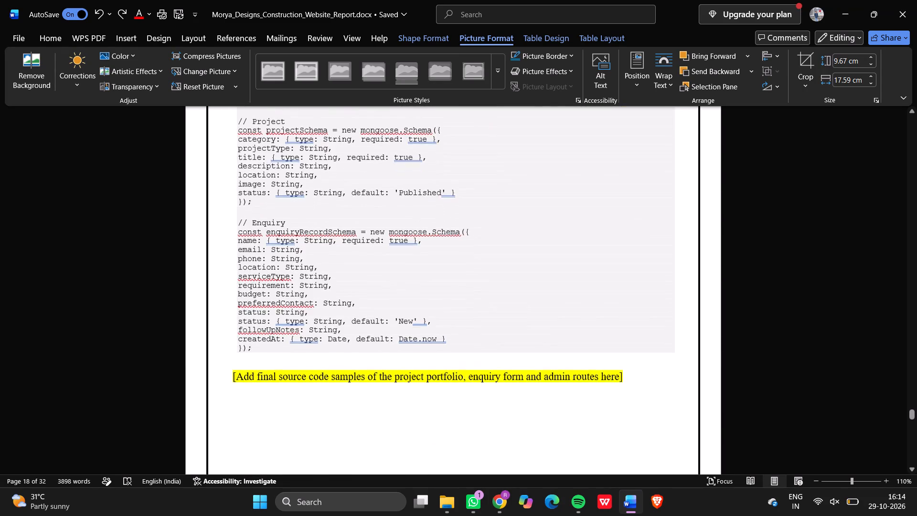
scroll(395, 461, down, 1)
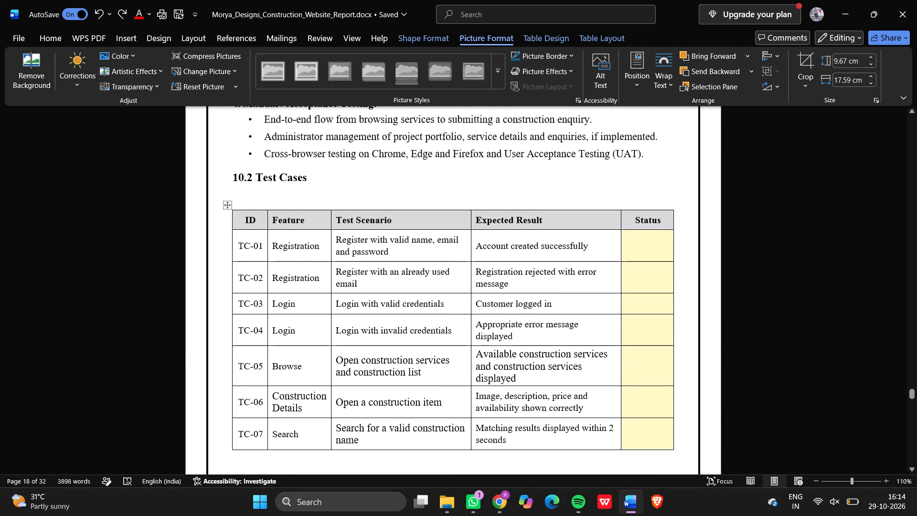
scroll(395, 461, right, 1)
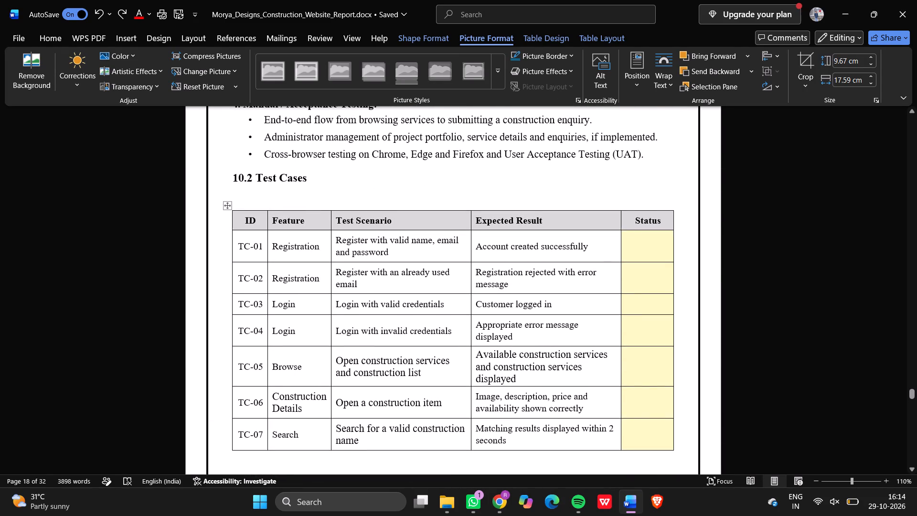
scroll(395, 461, right, 4)
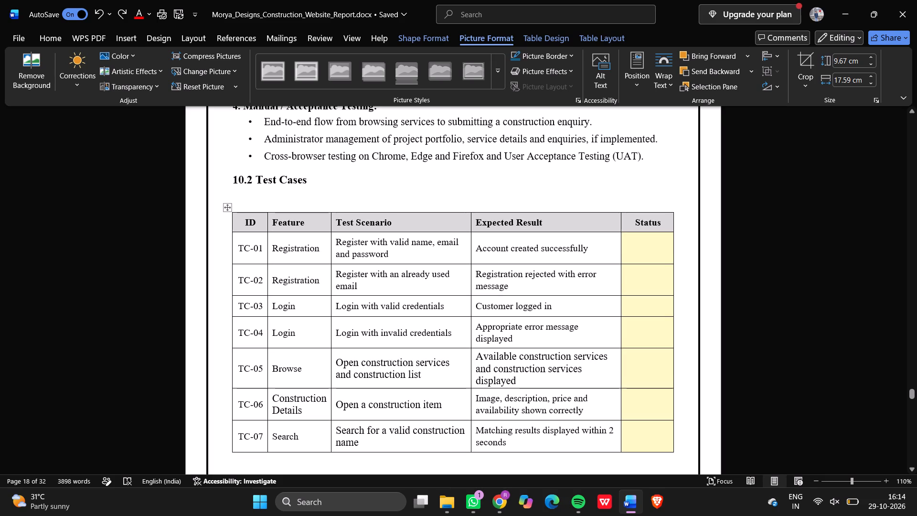
scroll(395, 461, right, 1)
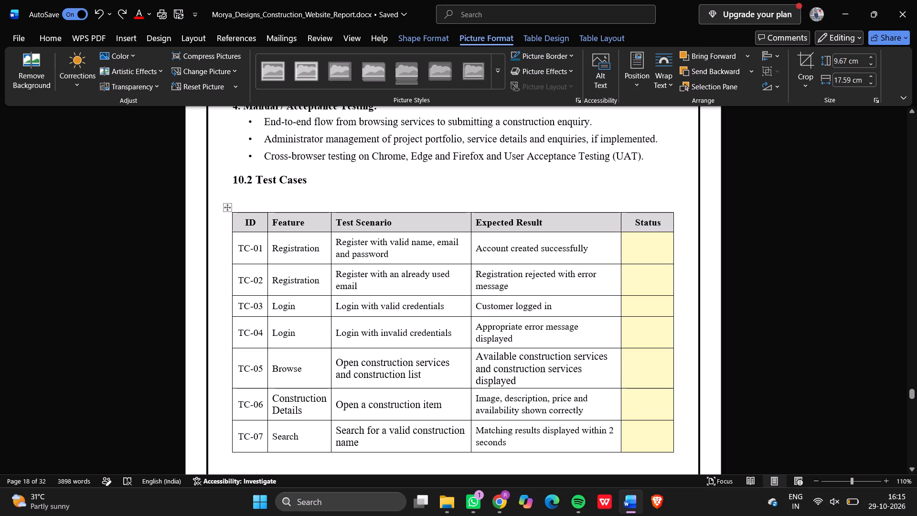
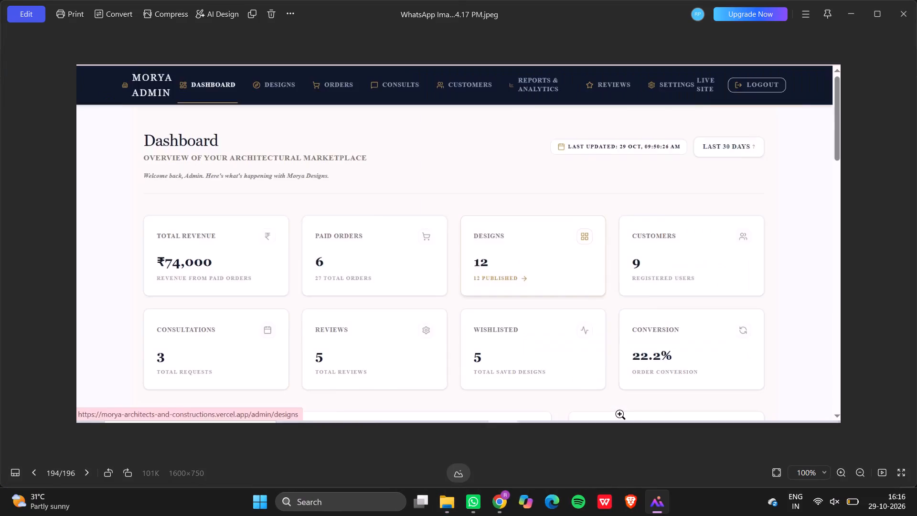
key(Right)
key(Right)
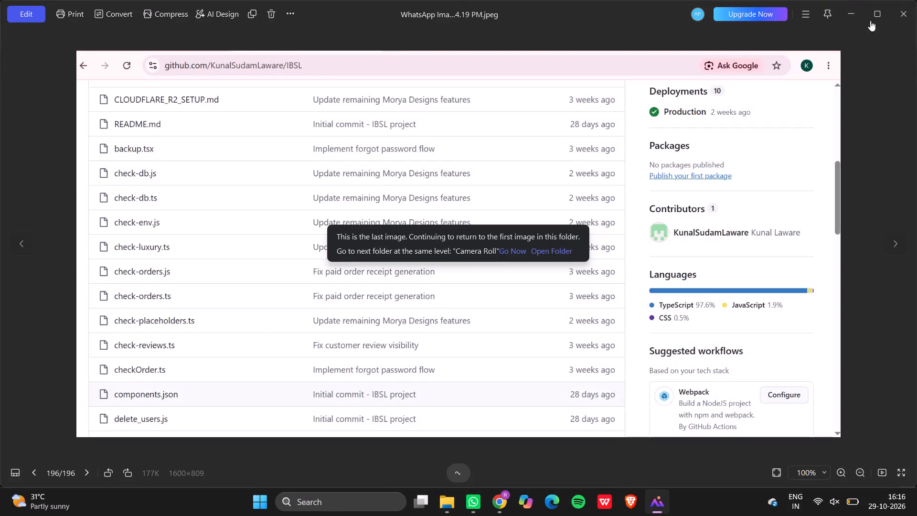
click(911, 7)
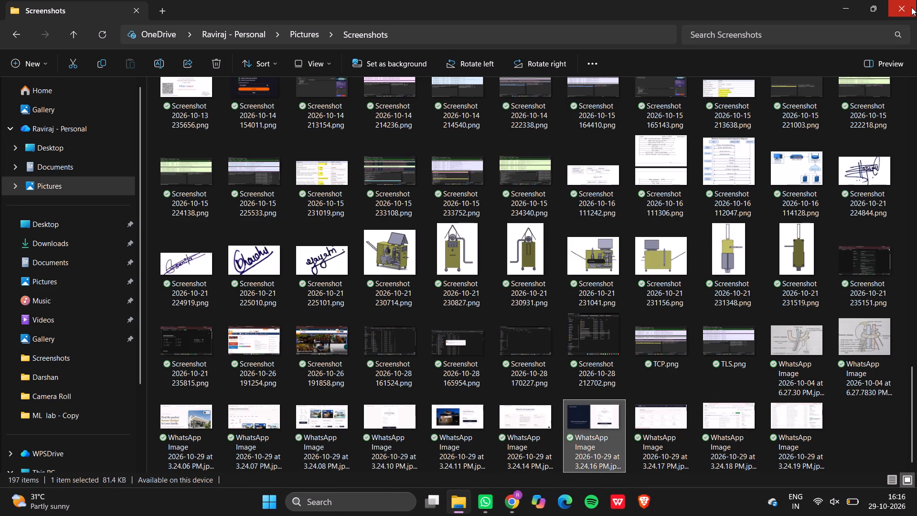
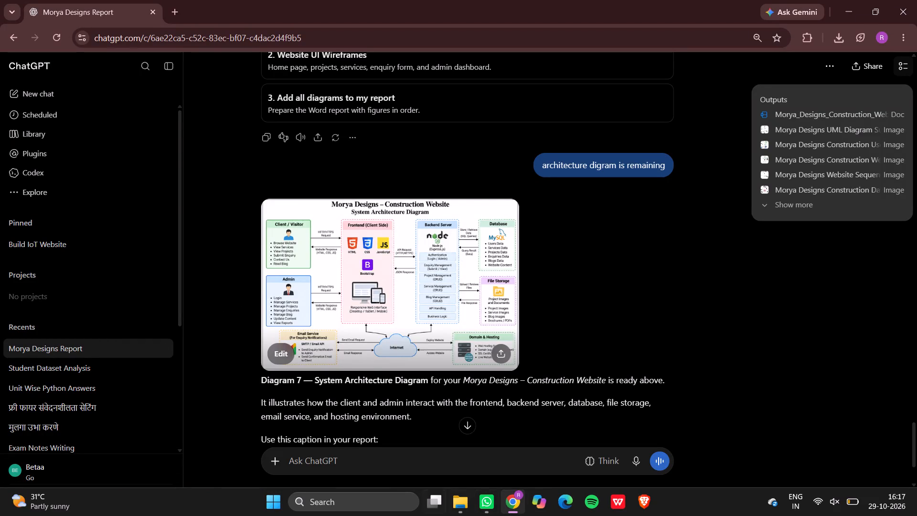
Attach ibslreport.pdf from the recent files to a new message in the Morya Designs Report chat.
click(276, 468)
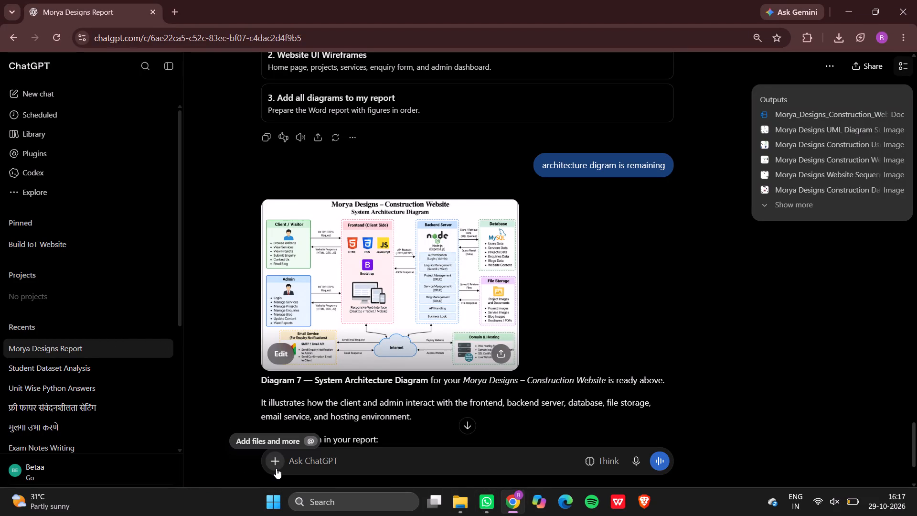
click(341, 247)
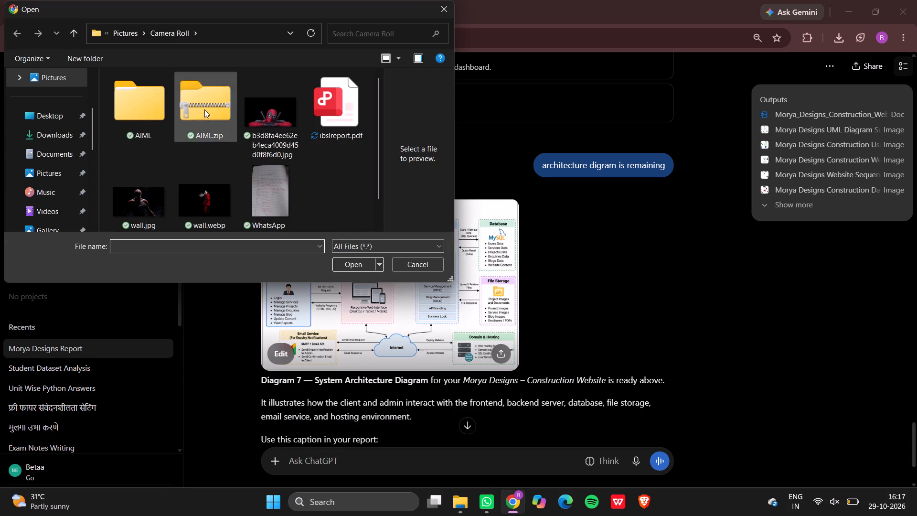
click(37, 122)
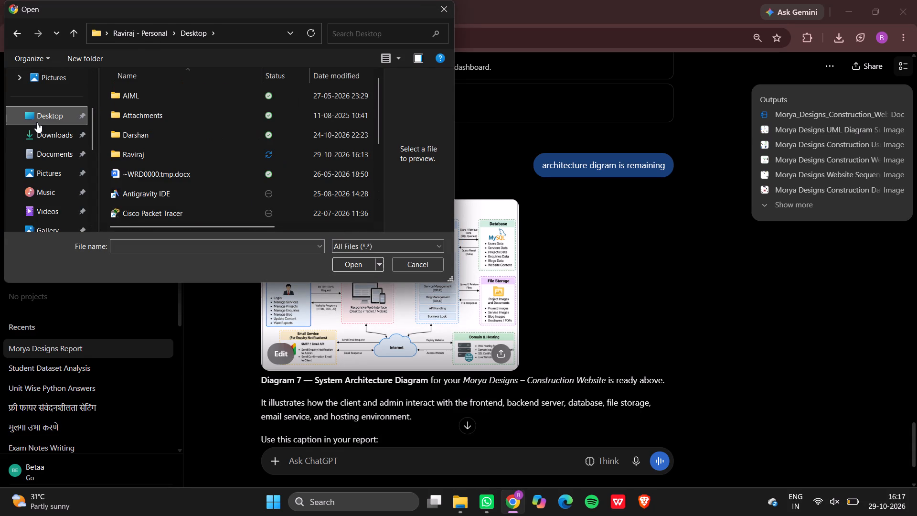
scroll(54, 80, up, 5)
click(54, 80)
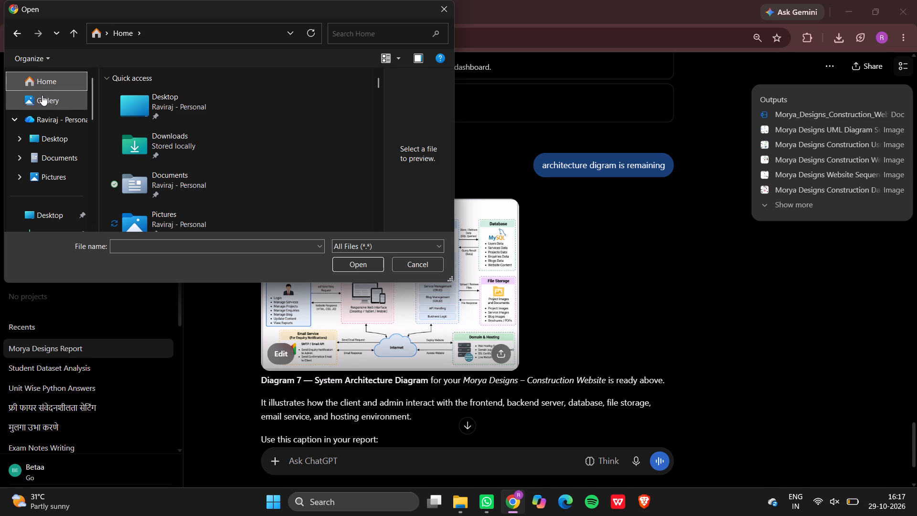
click(45, 229)
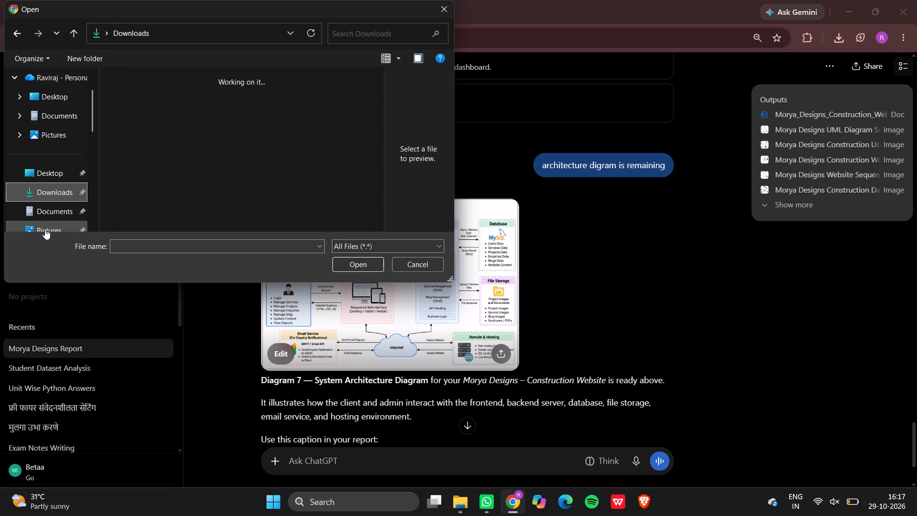
scroll(154, 124, up, 4)
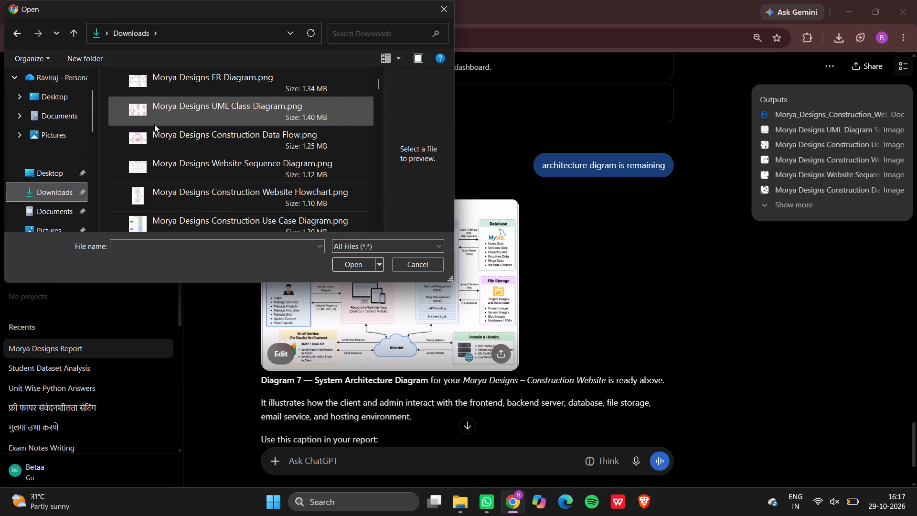
scroll(154, 124, up, 15)
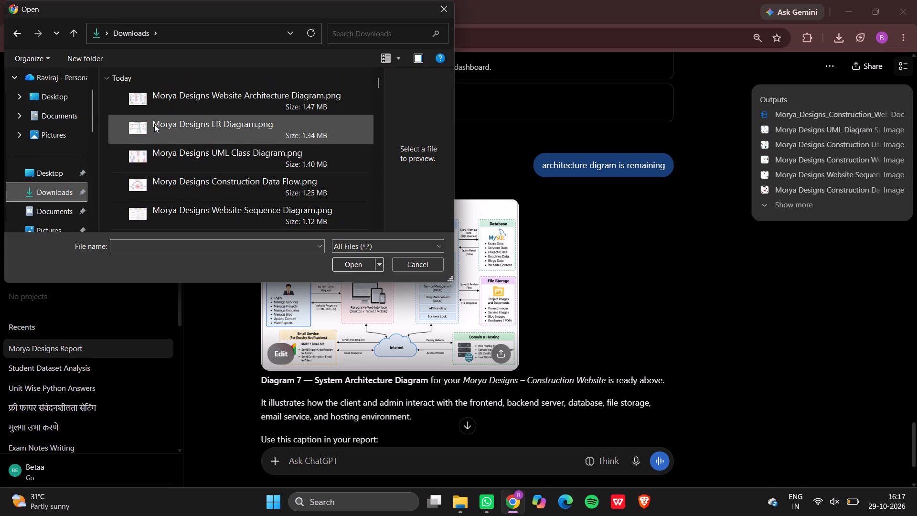
scroll(154, 124, up, 3)
click(65, 124)
scroll(60, 75, up, 4)
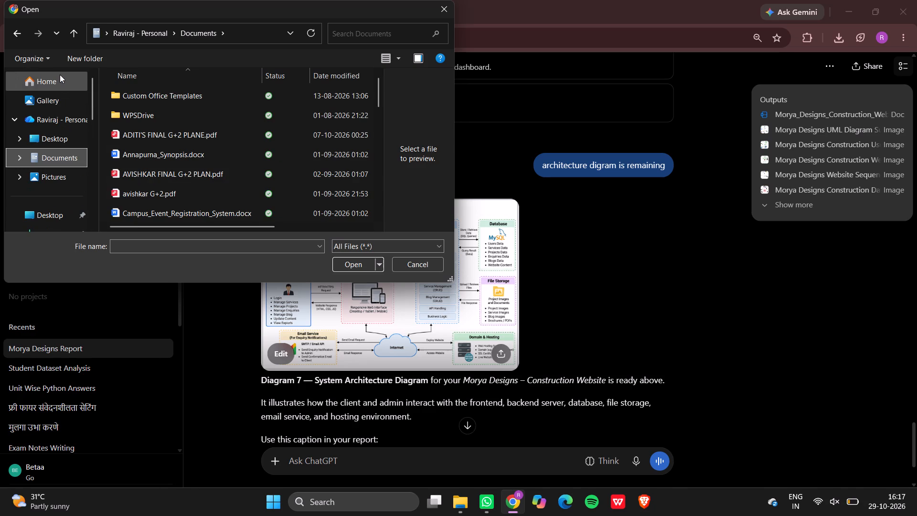
click(60, 75)
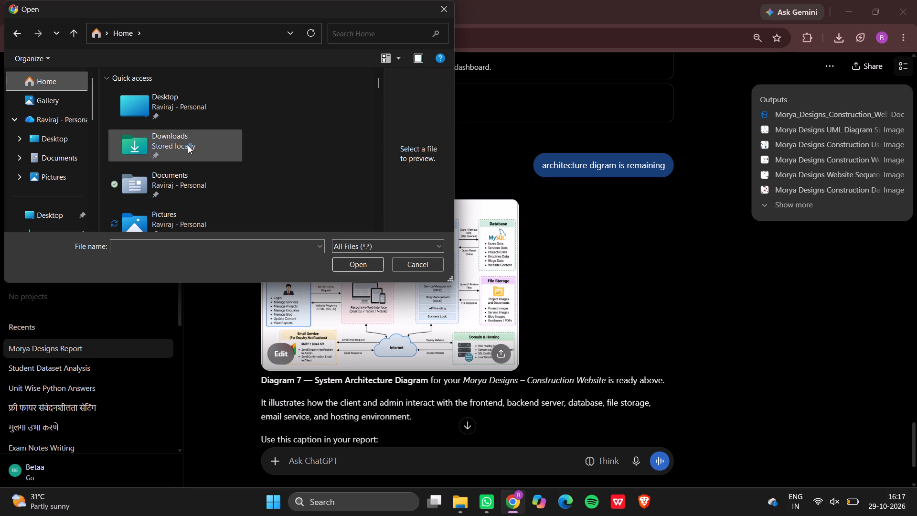
scroll(180, 200, down, 9)
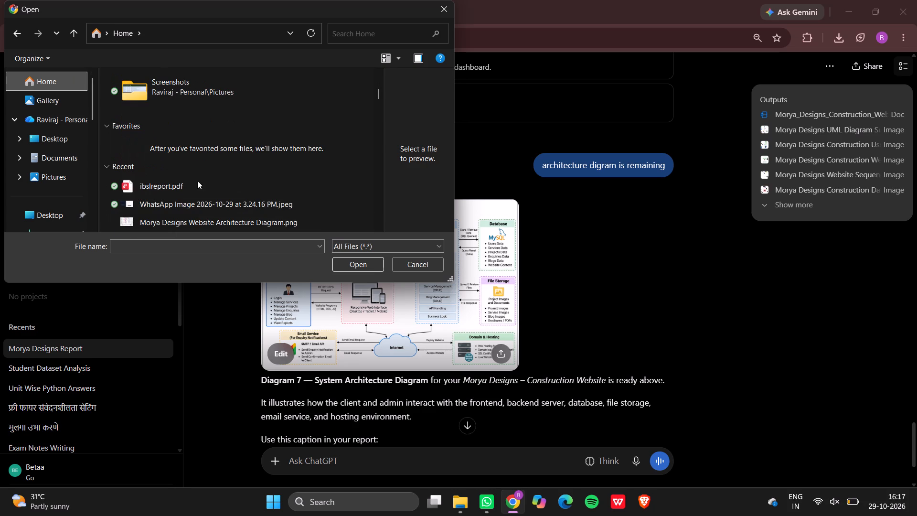
click(208, 184)
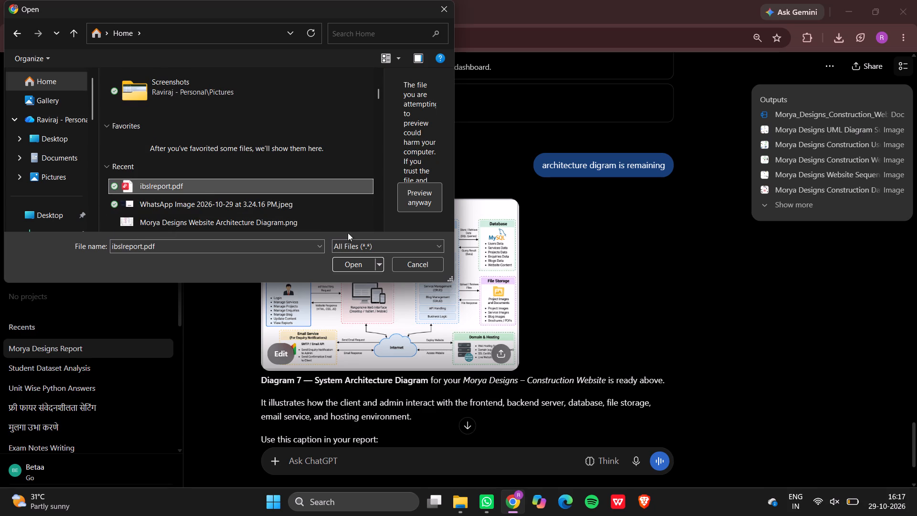
click(358, 267)
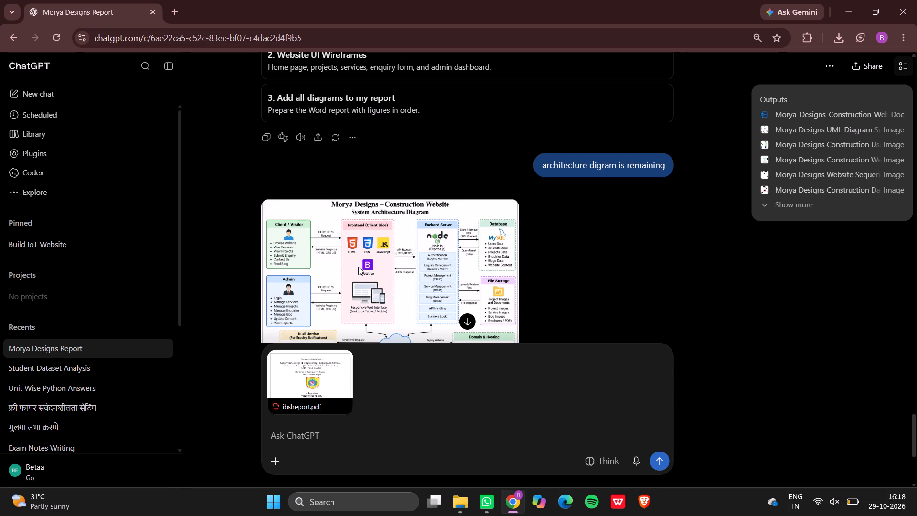
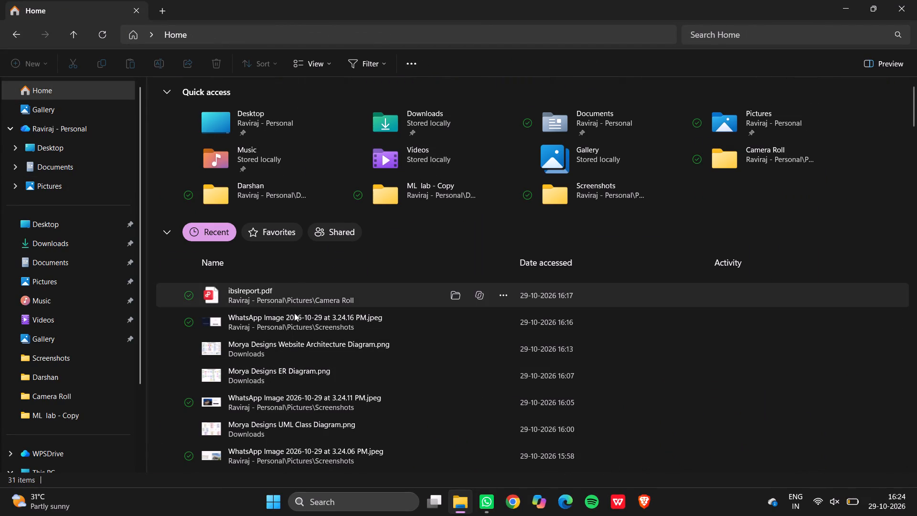
Open the Desktop copy of Morya_Designs_Construction_Website_Report.docx from the recent files.
scroll(282, 377, down, 5)
scroll(282, 377, right, 1)
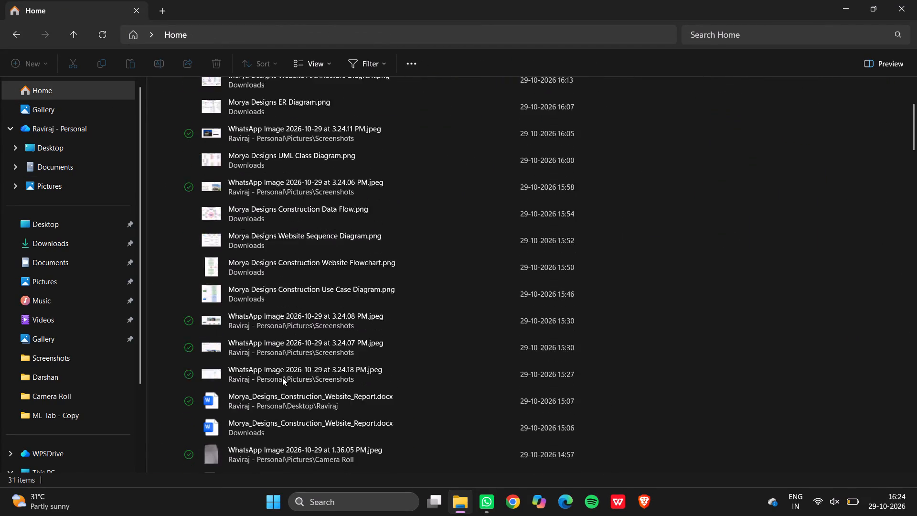
scroll(282, 377, right, 1)
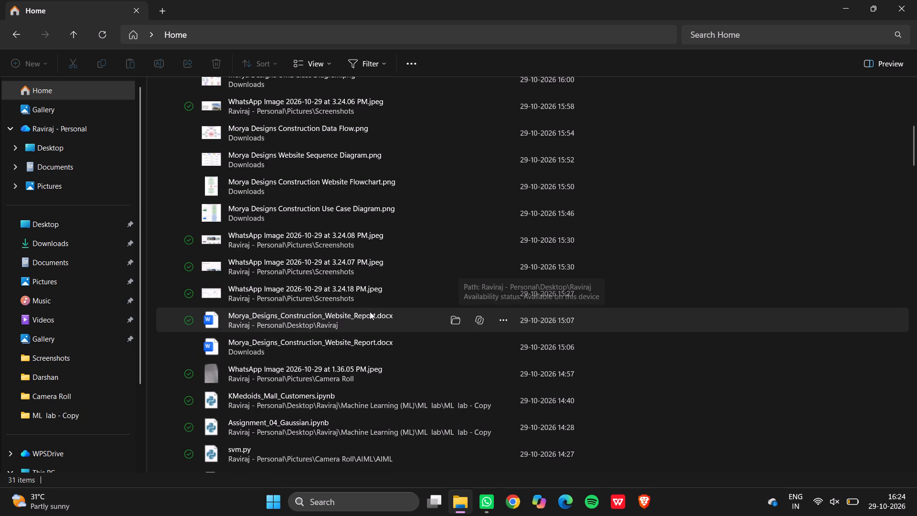
double_click(370, 312)
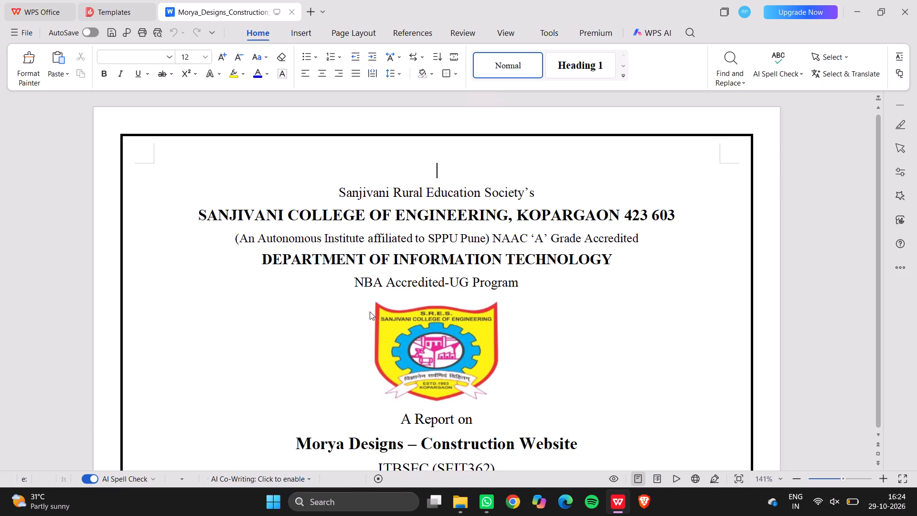
Review the report from the cover page through Requirement Gathering and Technology Stack to the website screenshots in Chapter 8, User Interface Design.
scroll(370, 312, down, 9)
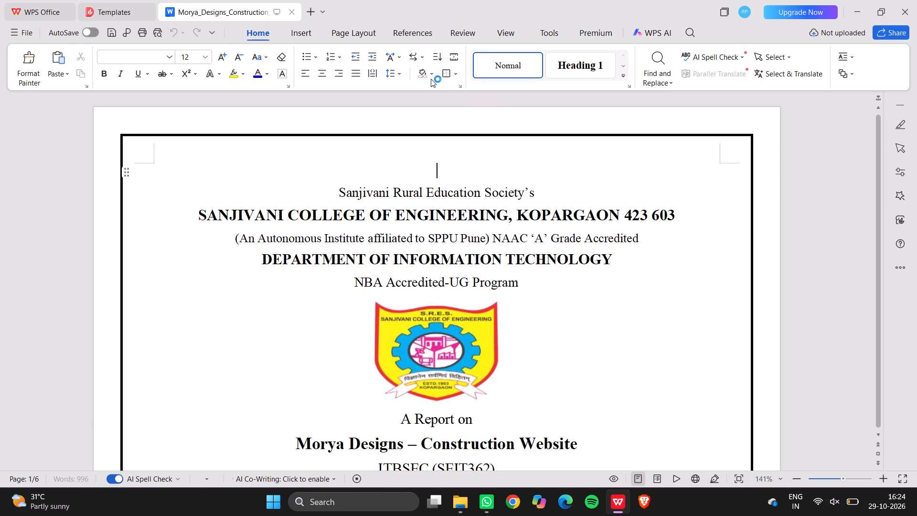
scroll(420, 395, down, 20)
scroll(420, 395, down, 6)
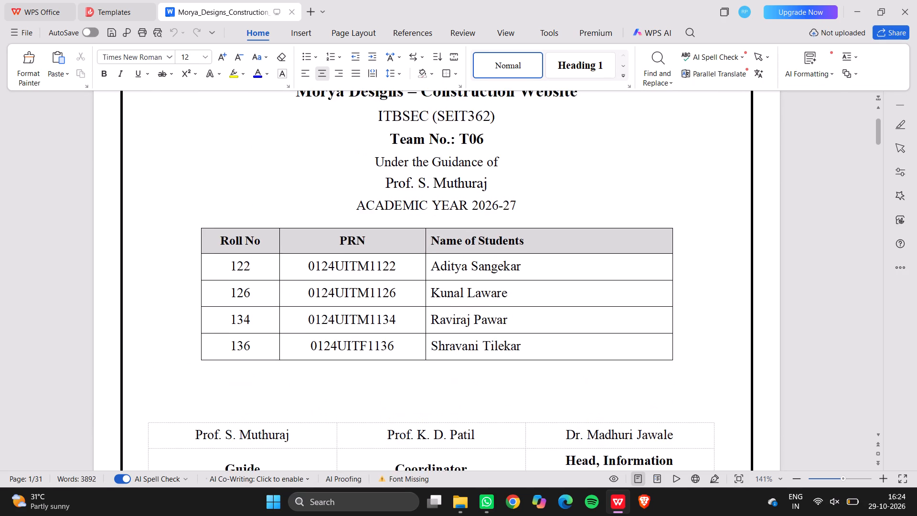
scroll(420, 395, down, 20)
scroll(420, 395, down, 14)
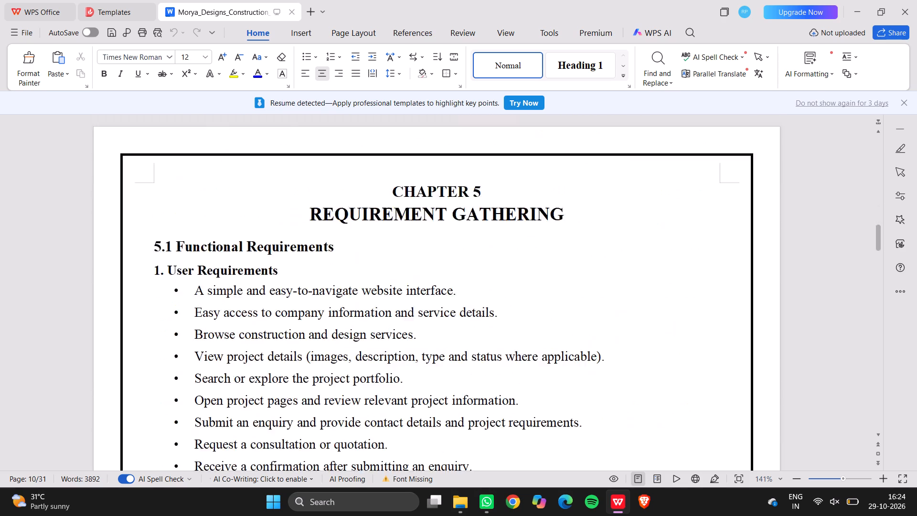
scroll(420, 395, down, 20)
scroll(420, 395, down, 1)
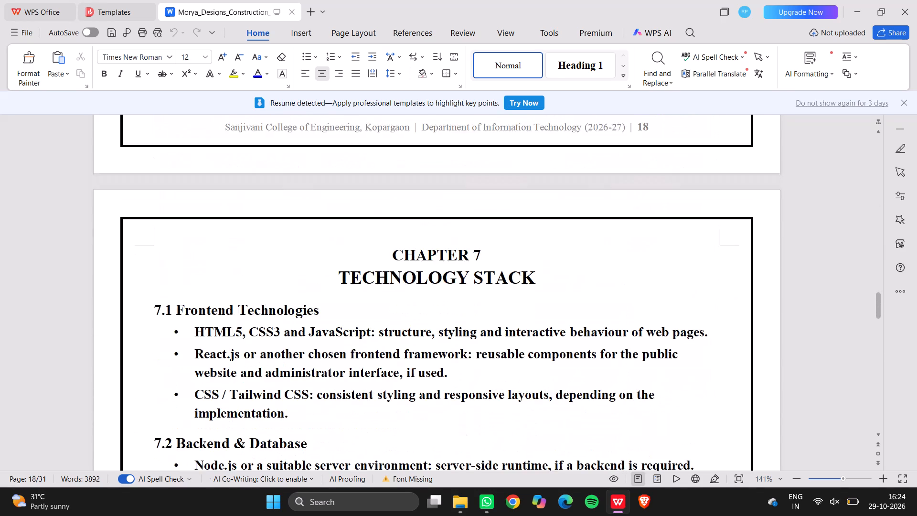
scroll(420, 395, up, 4)
scroll(420, 395, down, 4)
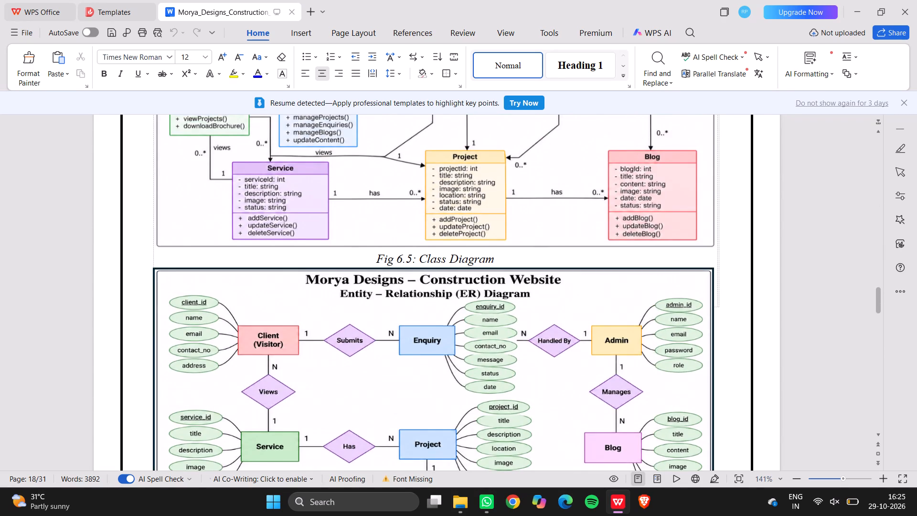
scroll(420, 395, down, 3)
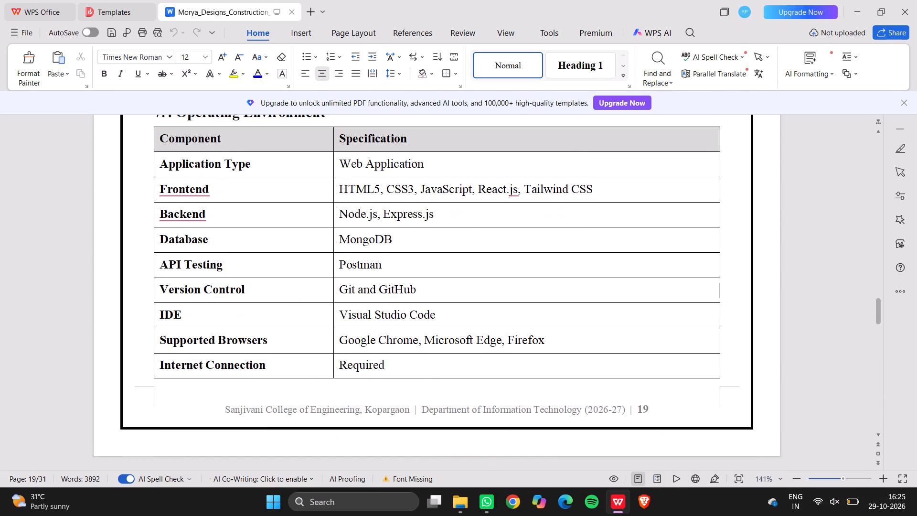
scroll(420, 395, right, 9)
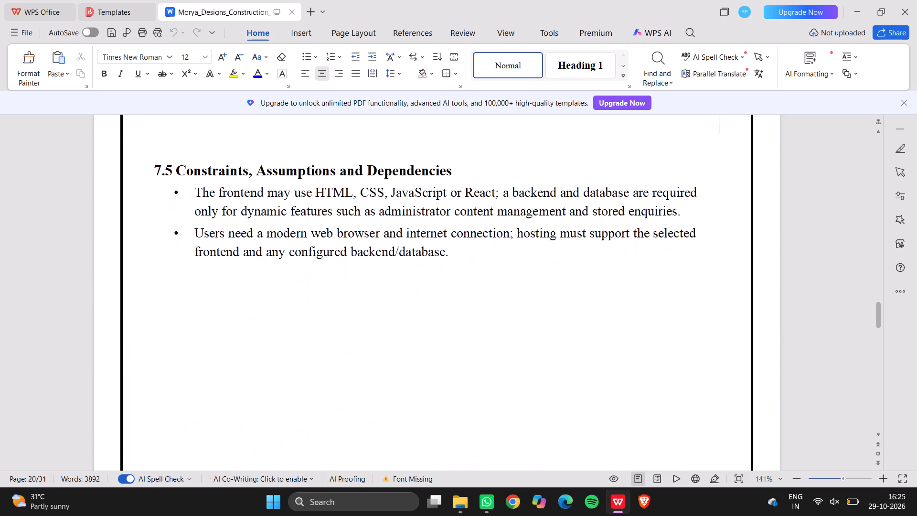
scroll(420, 395, down, 4)
scroll(420, 395, right, 4)
scroll(420, 395, down, 2)
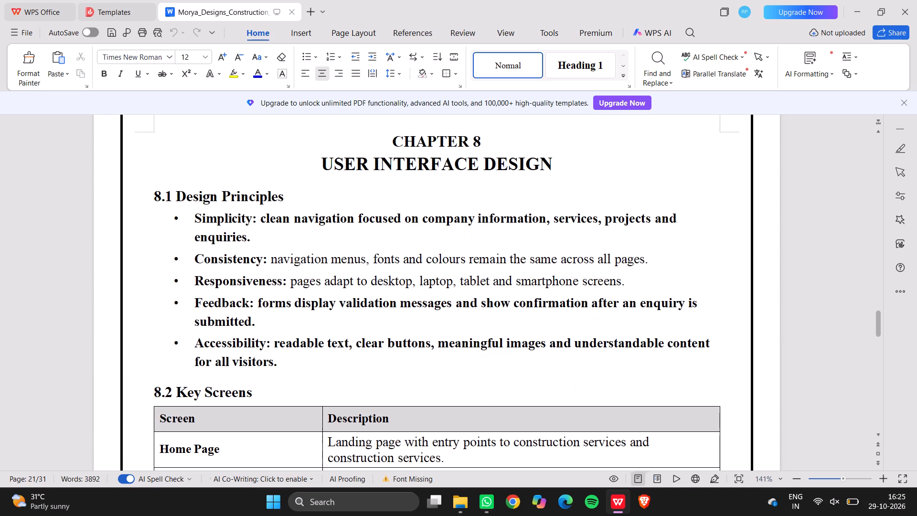
scroll(420, 395, right, 12)
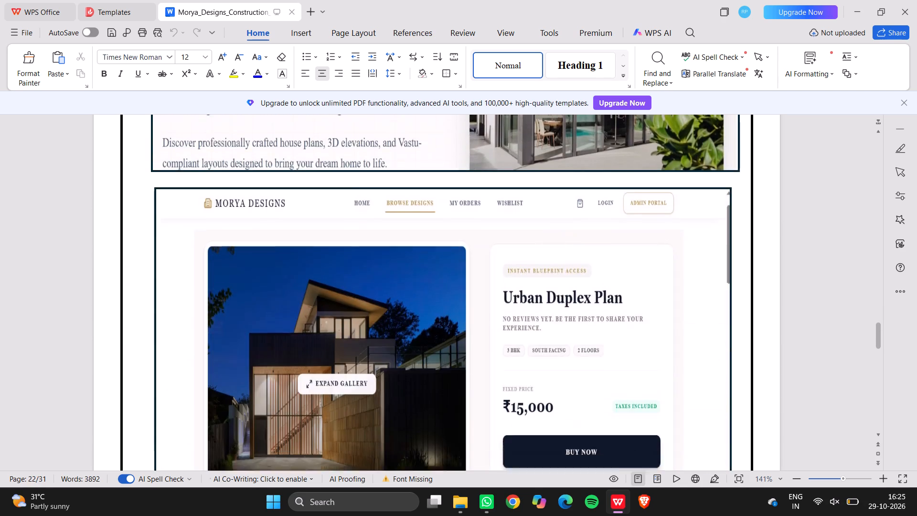
Go back through the report's class, ER, data flow, sequence, use case and flowchart diagrams, and close the WPS Office window.
scroll(420, 395, up, 13)
scroll(420, 395, up, 18)
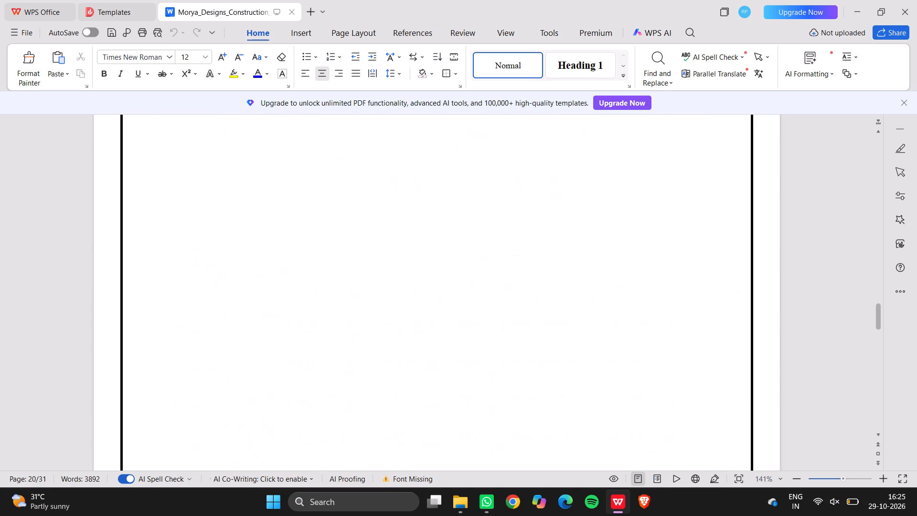
scroll(420, 395, up, 13)
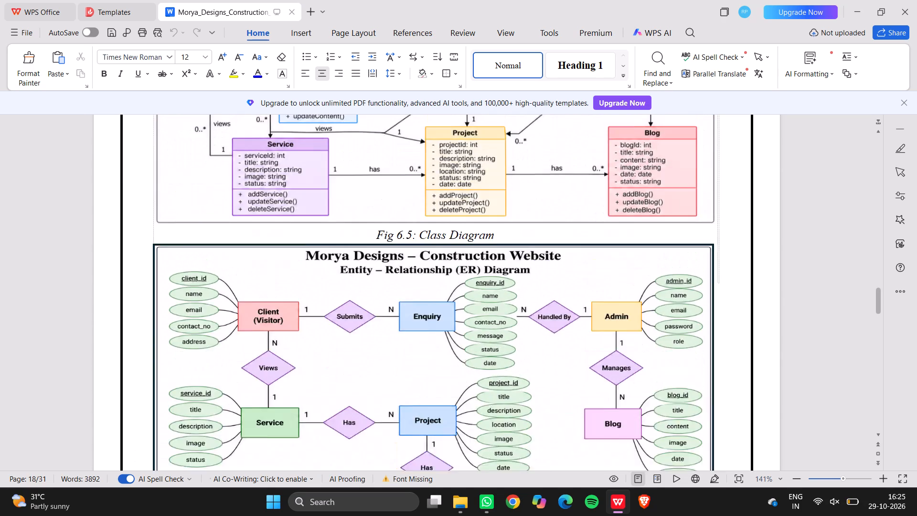
scroll(420, 395, up, 14)
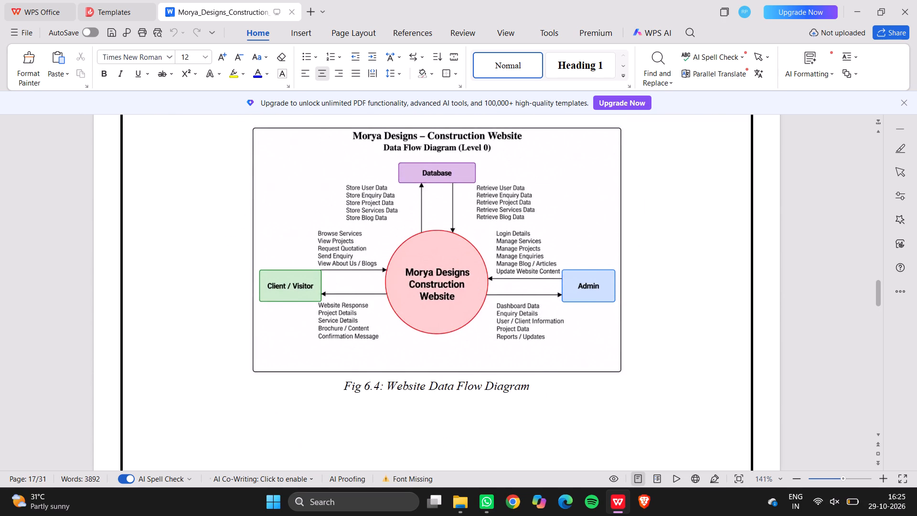
scroll(420, 395, up, 1)
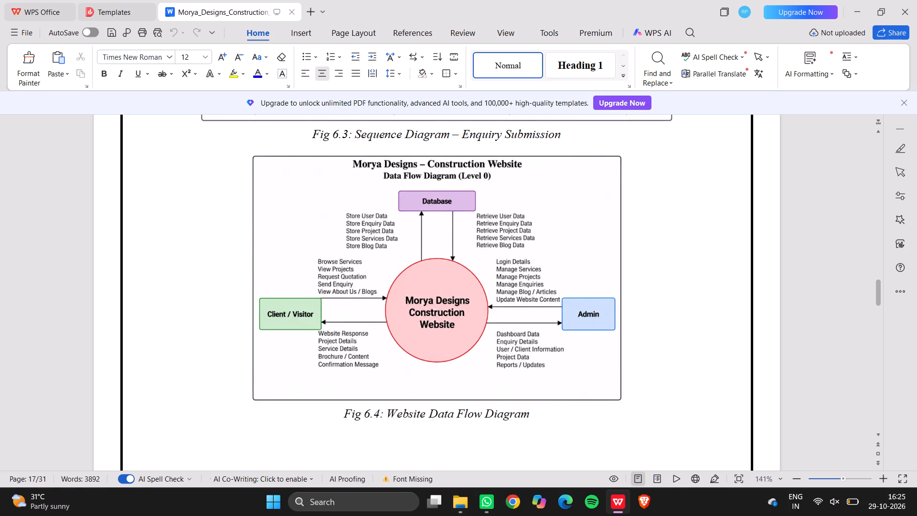
scroll(420, 395, up, 1)
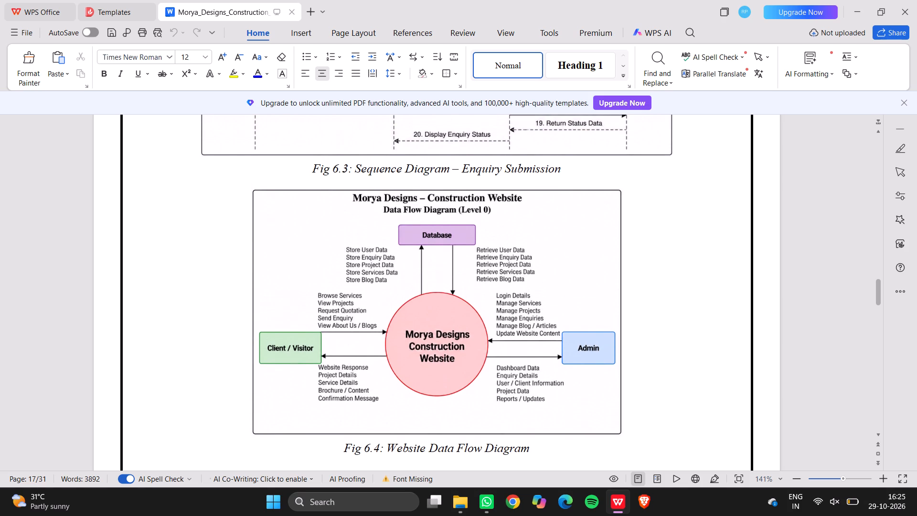
scroll(420, 395, up, 3)
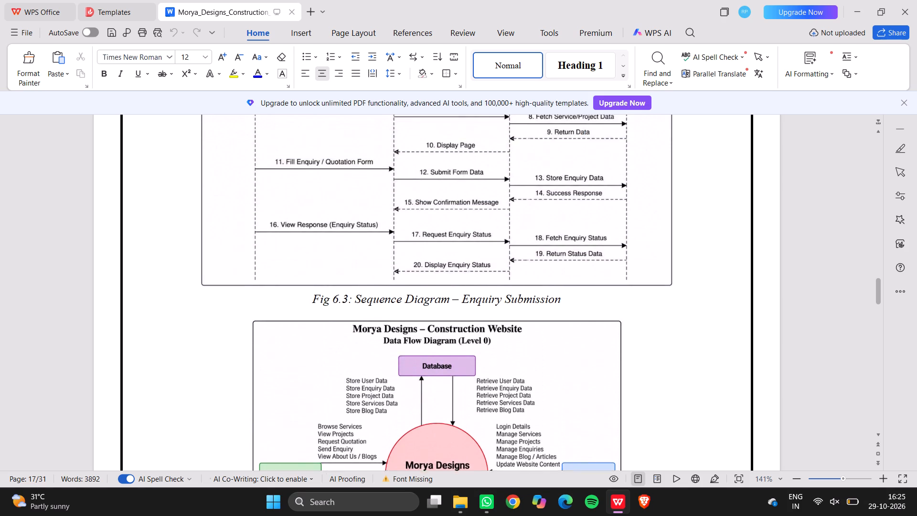
scroll(420, 395, up, 5)
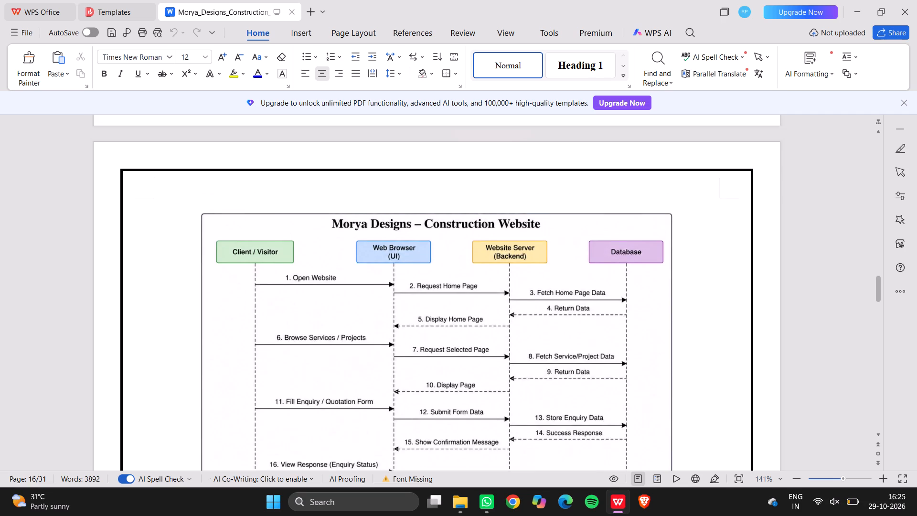
scroll(420, 395, up, 1)
scroll(420, 395, right, 3)
scroll(420, 395, down, 4)
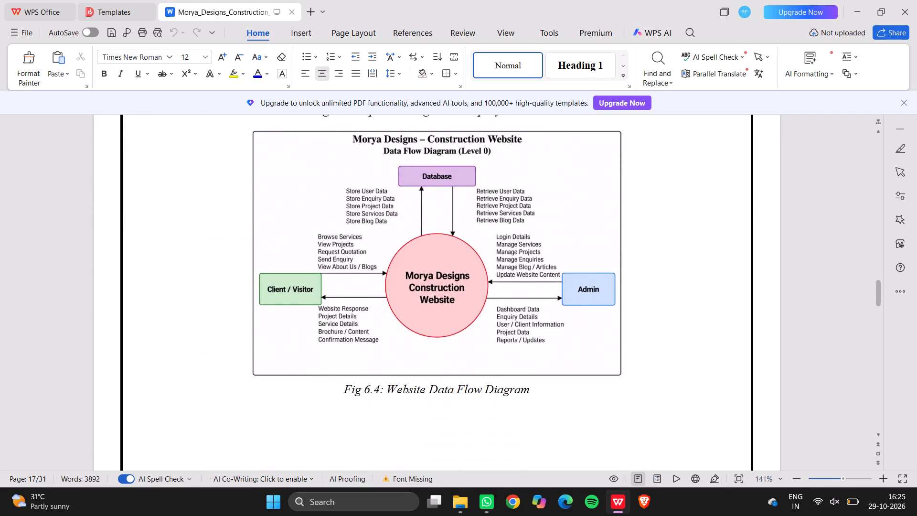
scroll(420, 395, up, 13)
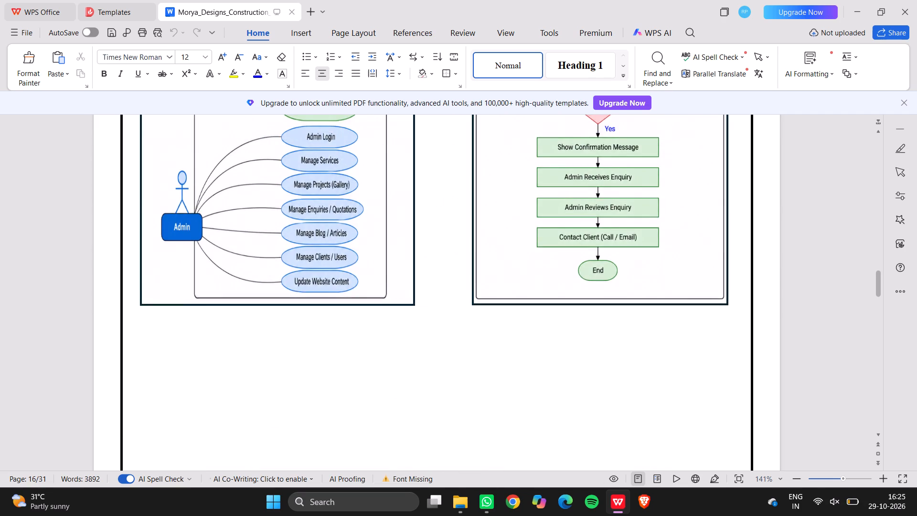
scroll(420, 395, up, 1)
click(916, 0)
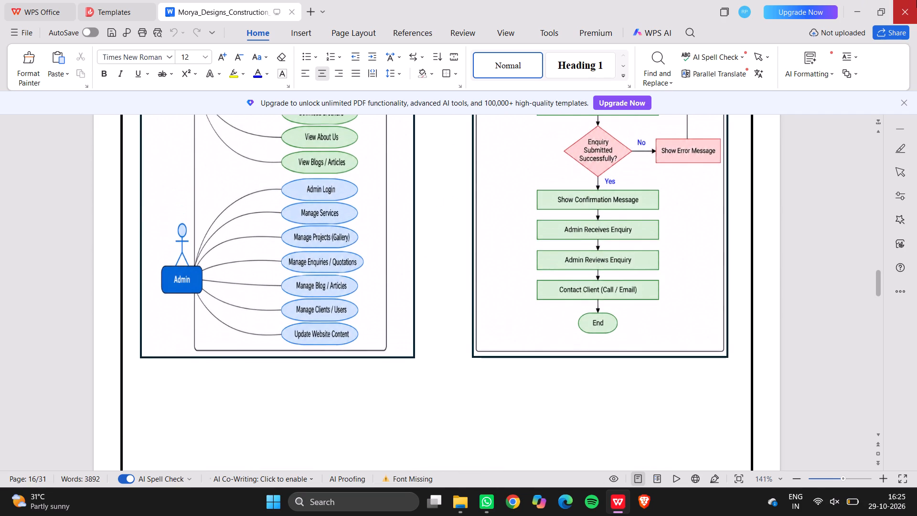
Switch to Microsoft Word and open Morya_Designs_Construction_Website_Report.docx from its recent documents.
click(271, 490)
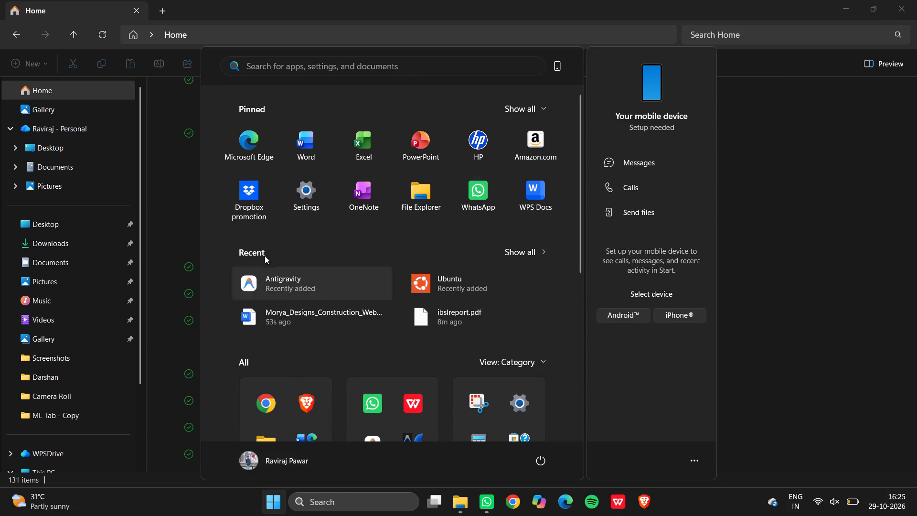
click(317, 162)
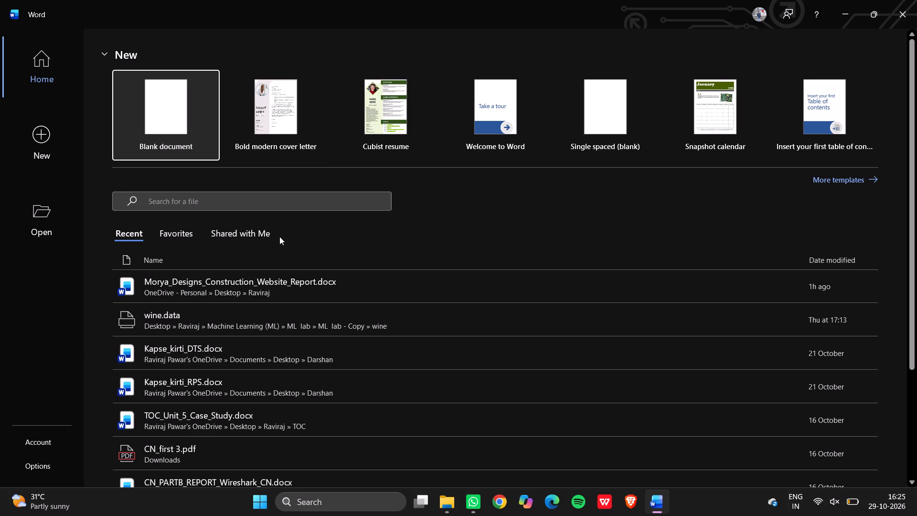
double_click(265, 280)
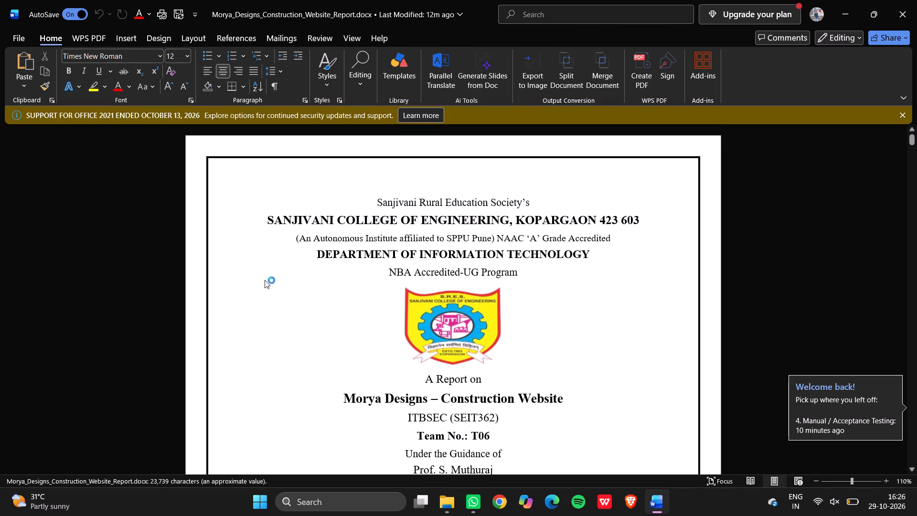
Review the report's cover, certificate and declaration pages and continue to the use case diagram and flowchart page.
scroll(265, 280, right, 4)
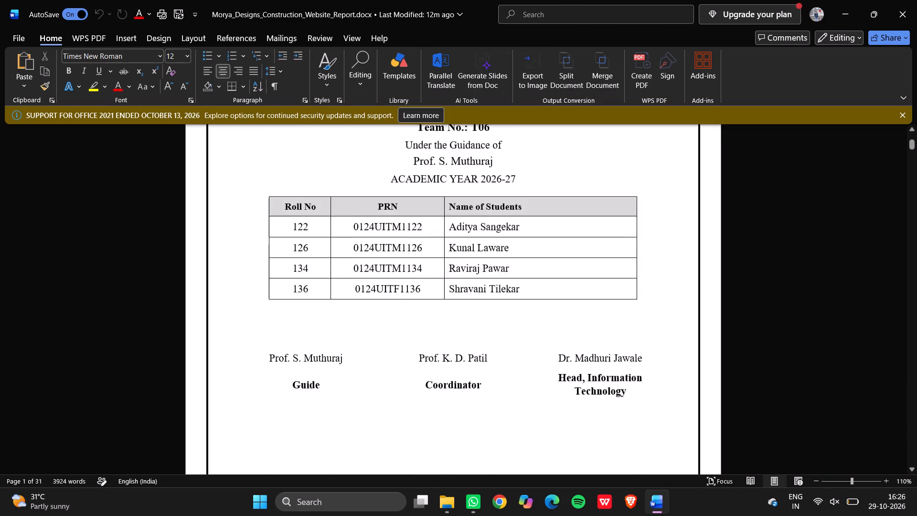
scroll(265, 280, right, 3)
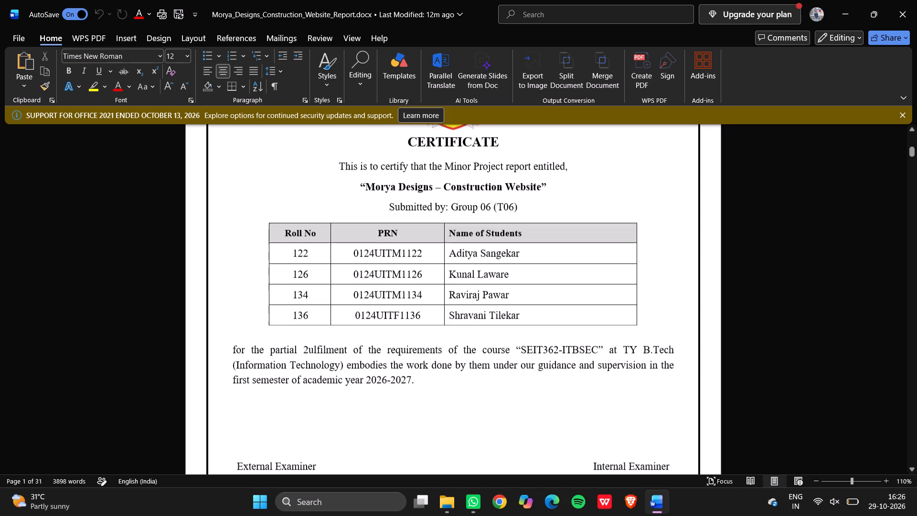
scroll(265, 280, right, 3)
scroll(265, 280, down, 1)
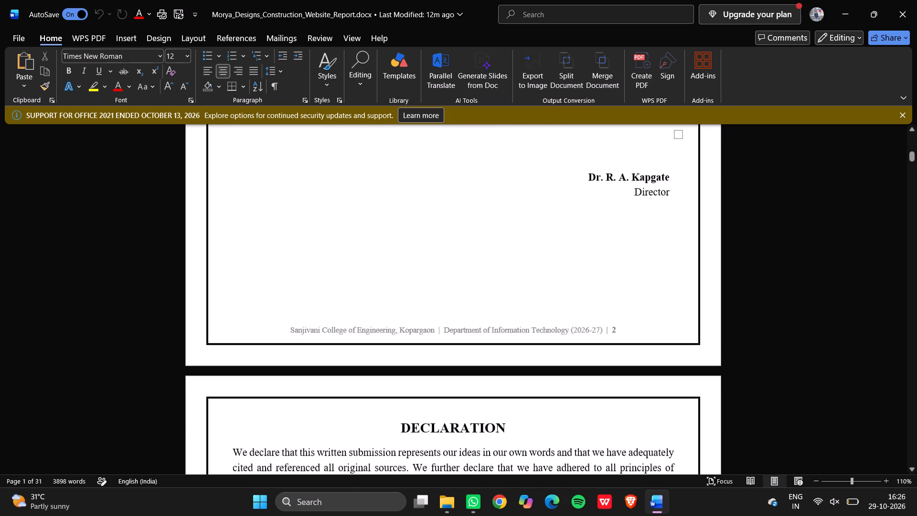
scroll(265, 280, right, 4)
scroll(265, 280, down, 1)
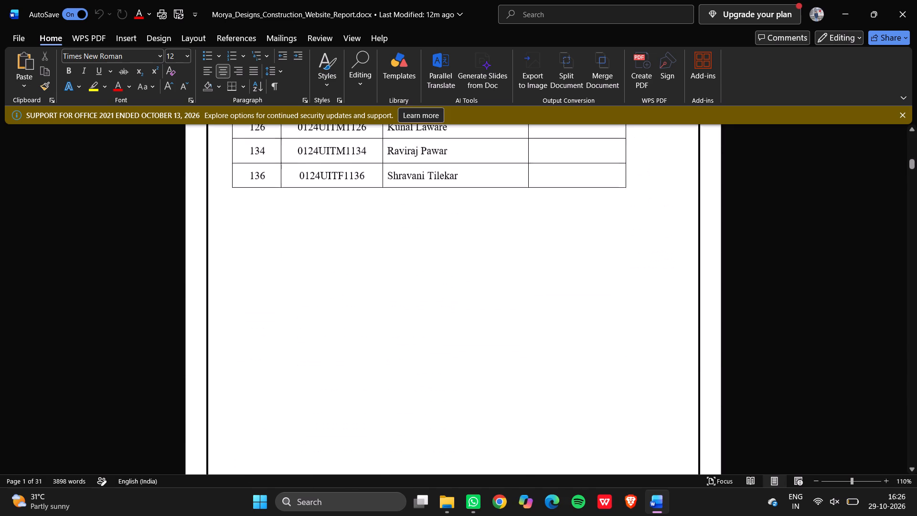
scroll(265, 280, down, 3)
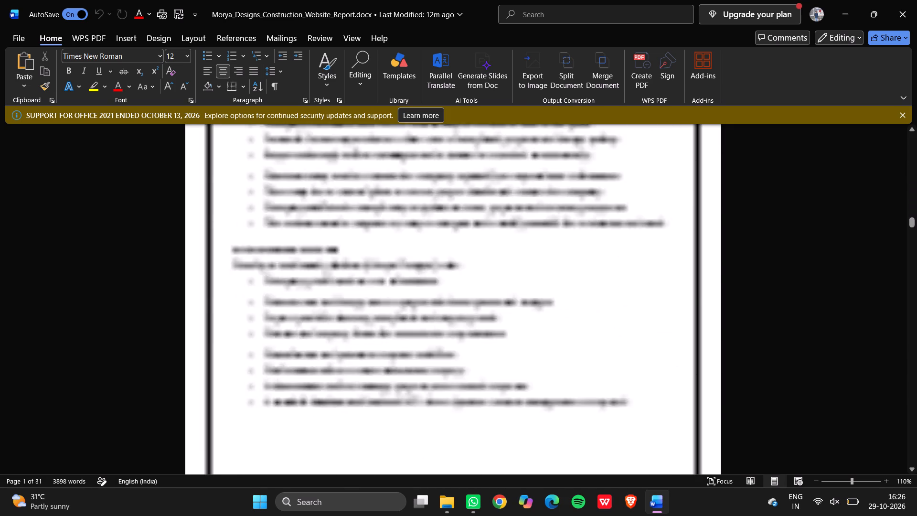
scroll(265, 280, down, 2)
scroll(265, 280, up, 3)
scroll(265, 280, right, 1)
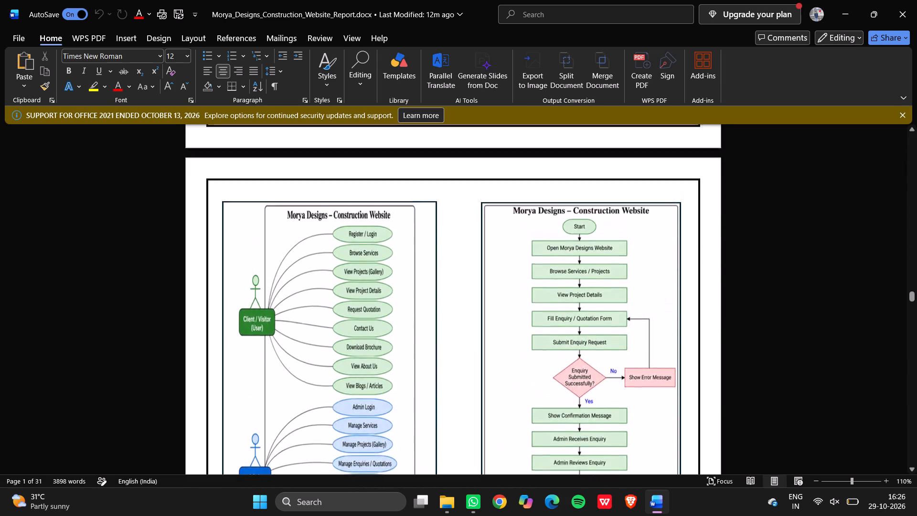
Examine the layout around the use case diagram and flowchart on page 16 and the sequence diagram on page 17, placing the cursor between them.
scroll(265, 280, right, 1)
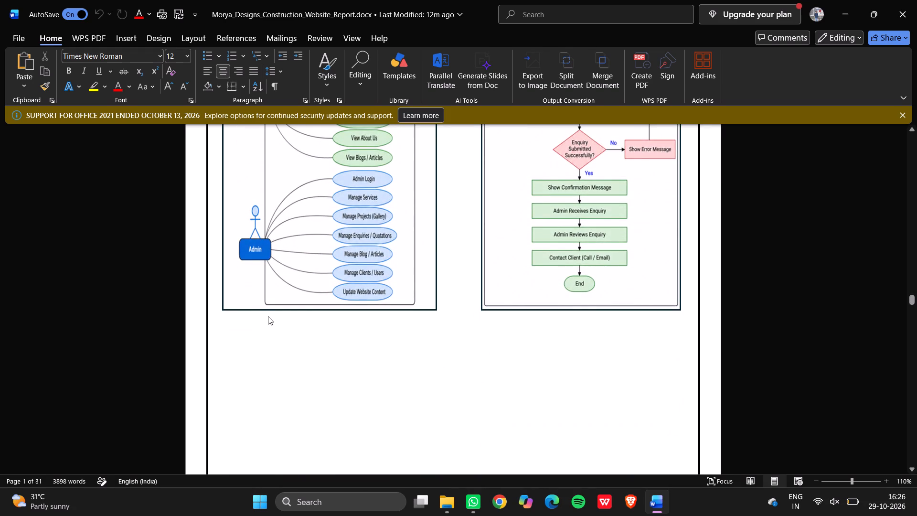
click(268, 316)
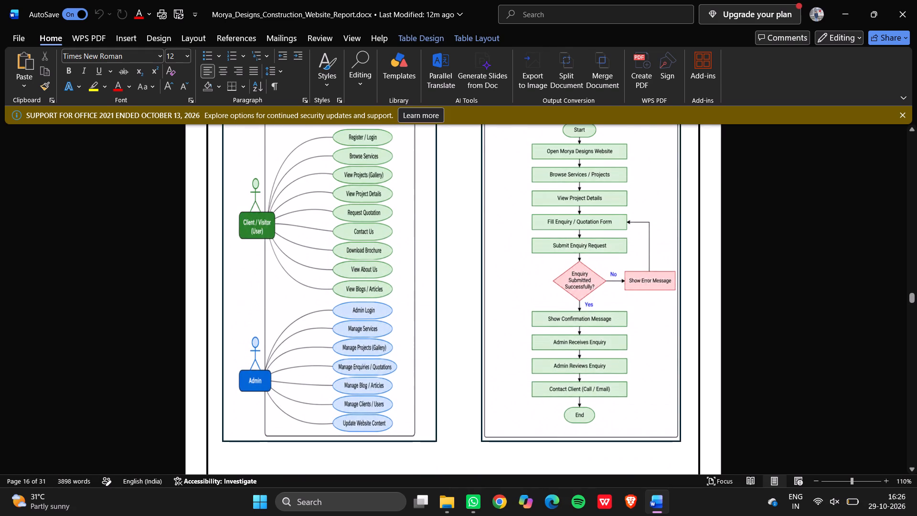
scroll(268, 316, up, 1)
key(Down)
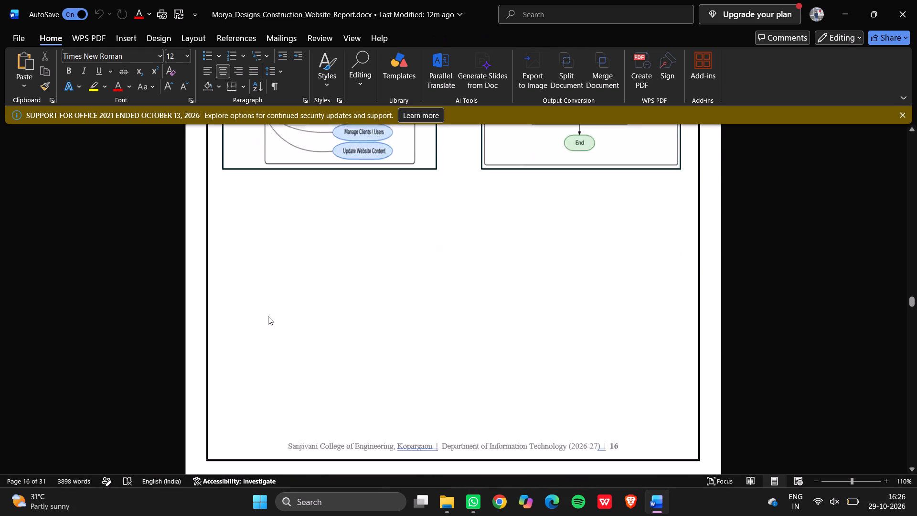
scroll(268, 316, right, 1)
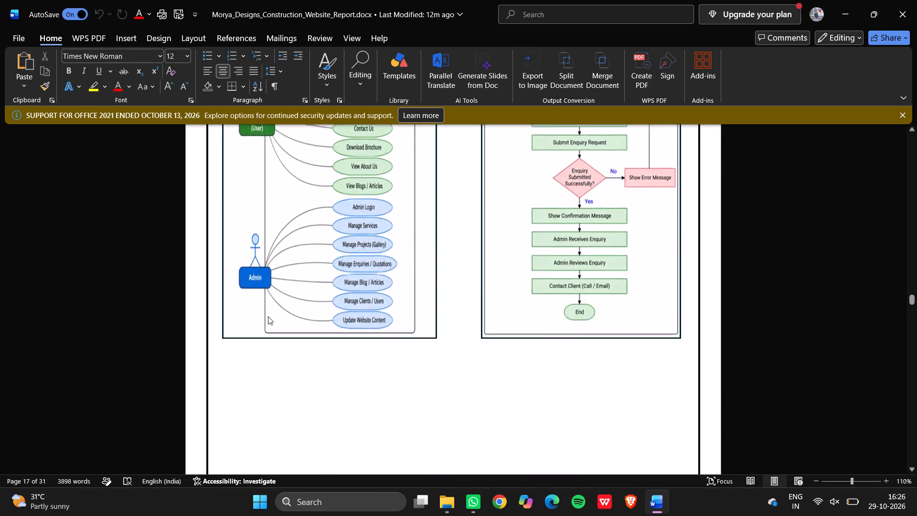
scroll(268, 316, right, 1)
click(441, 257)
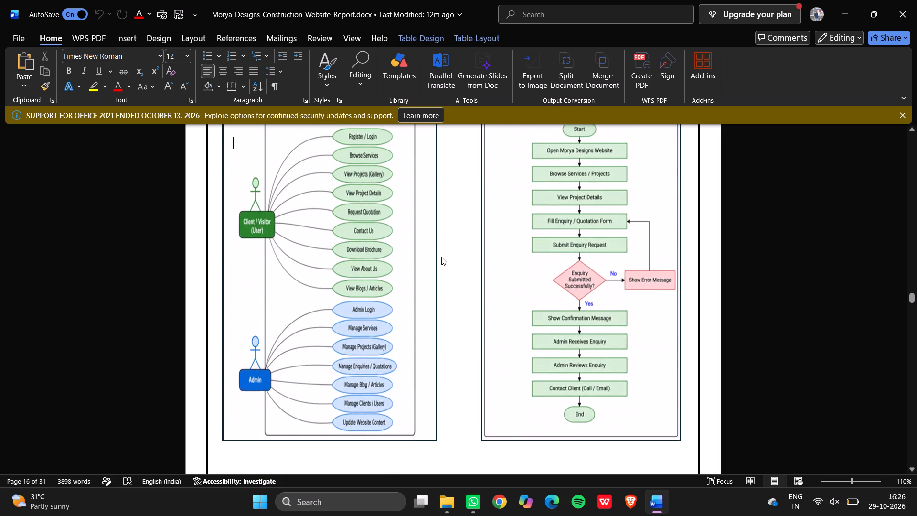
key(Up)
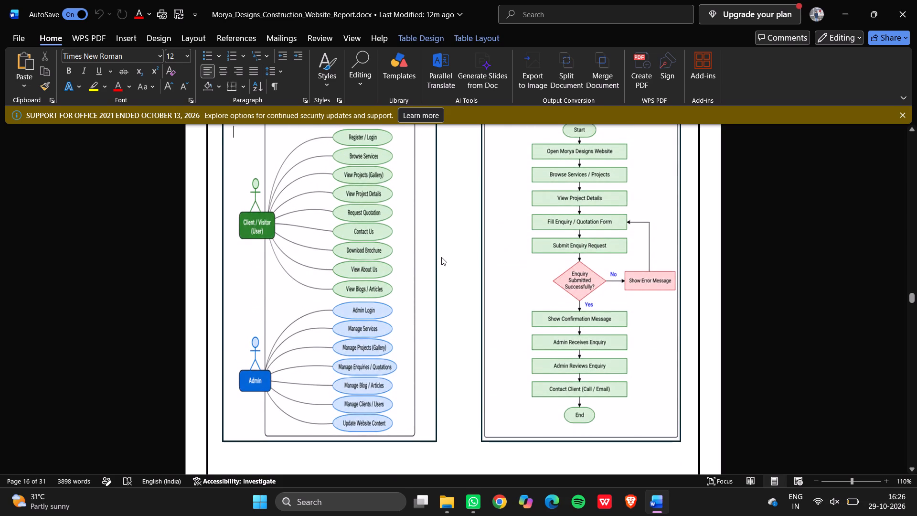
key(Down)
key(Down)
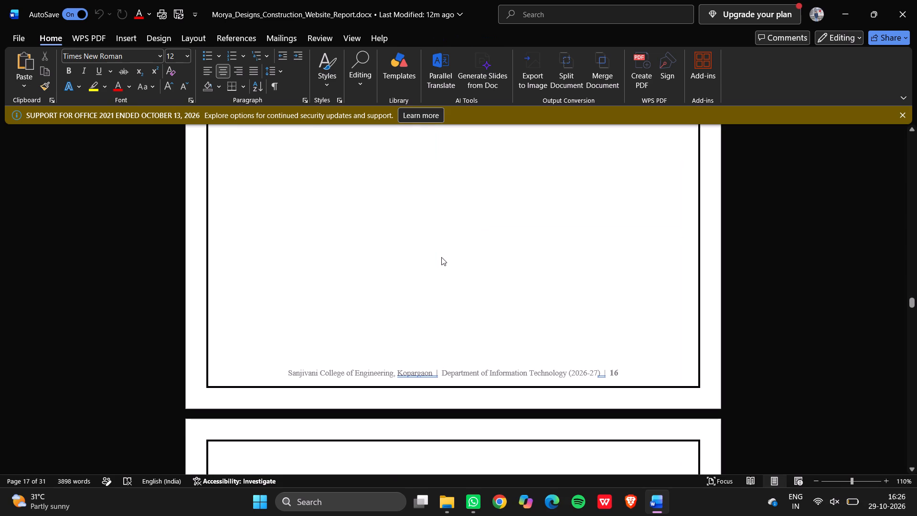
scroll(441, 257, down, 1)
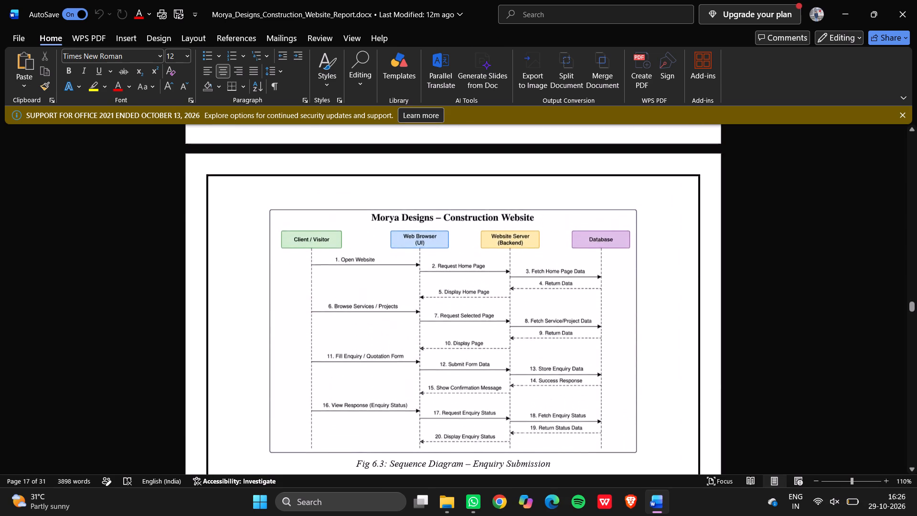
scroll(441, 257, down, 1)
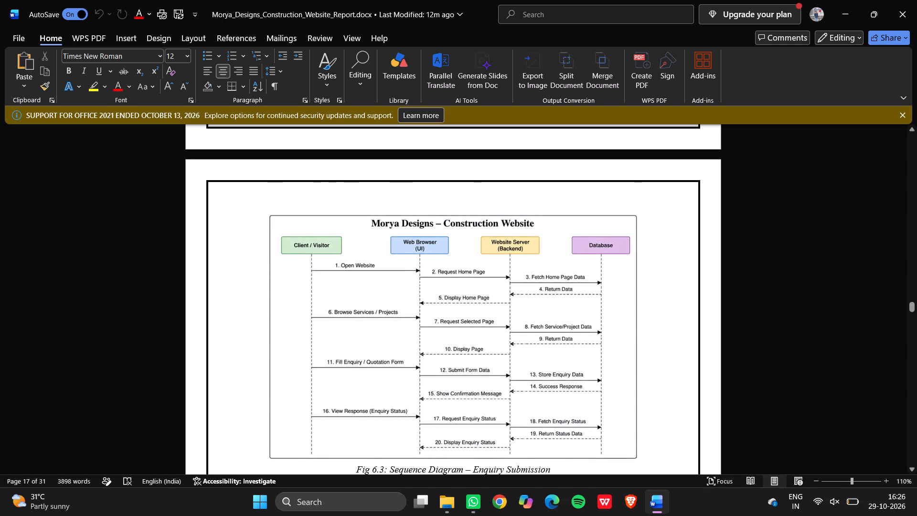
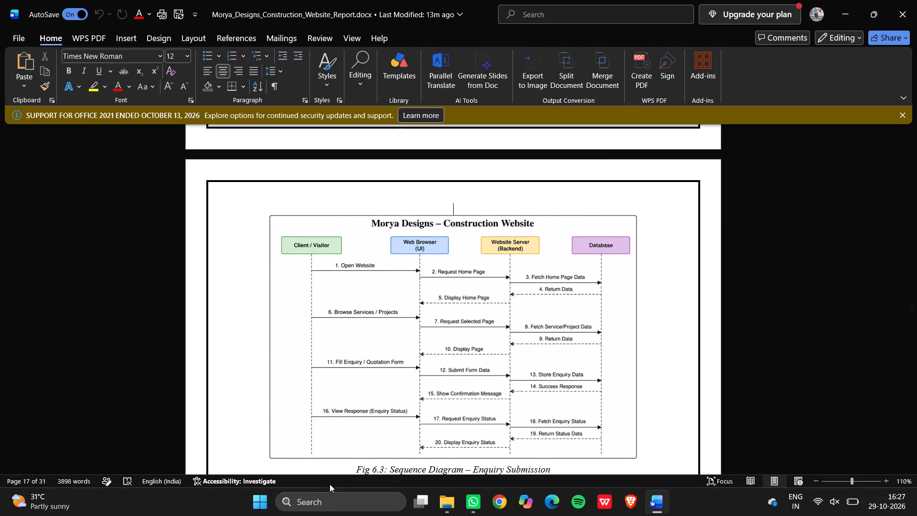
Put the computer to sleep, leaving the report open in Word.
click(249, 504)
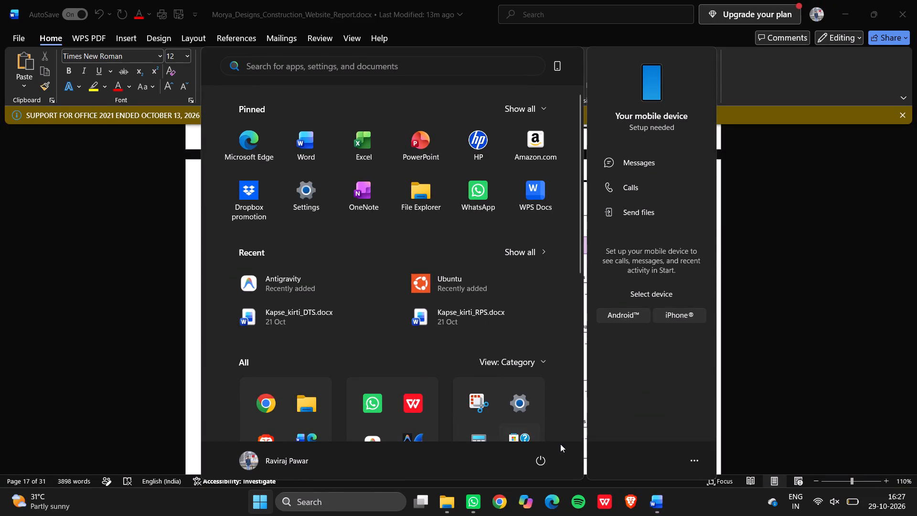
click(544, 457)
click(540, 398)
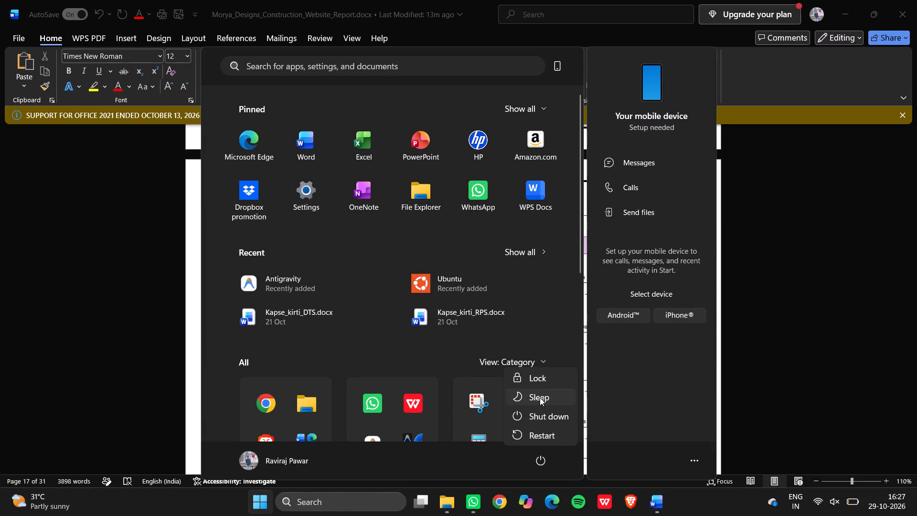
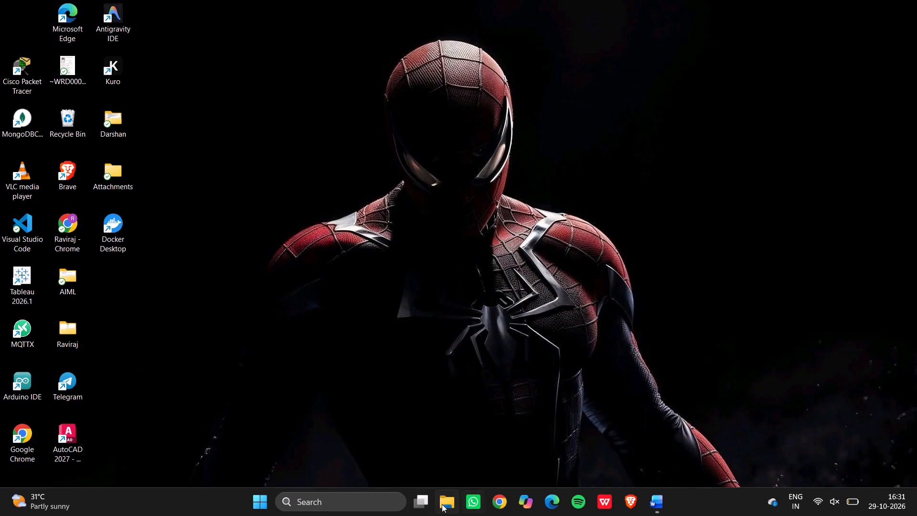
Switch to File Explorer by opening a new window from the desktop.
click(442, 504)
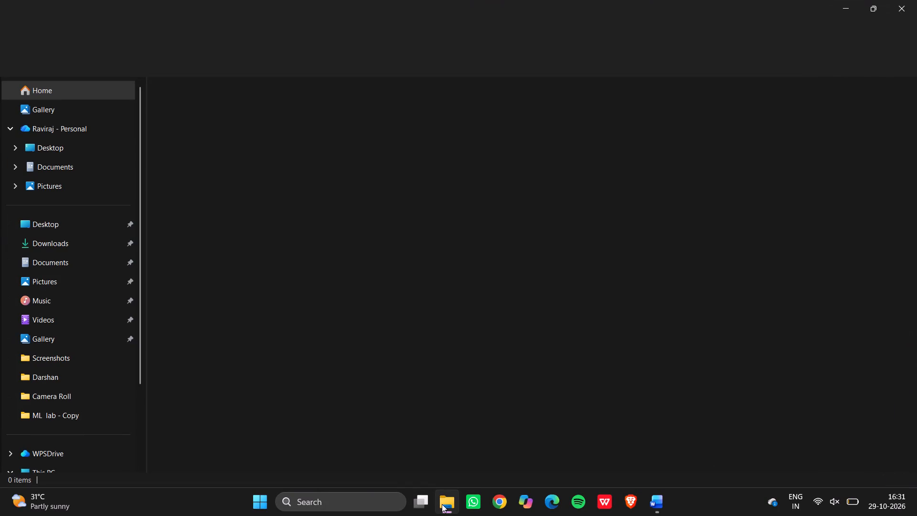
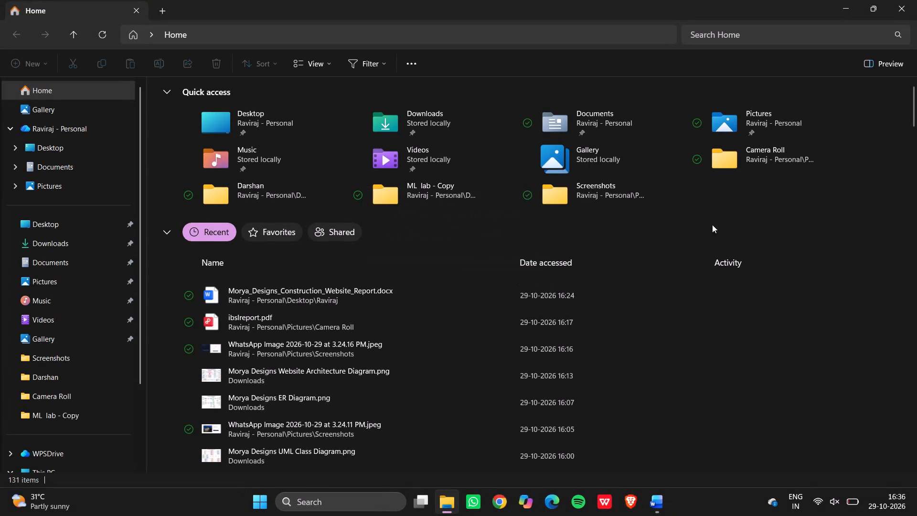
Switch to the Morya Designs report in Word and review the pages from the sequence diagram through Chapter 14, GitHub Repositories.
click(649, 489)
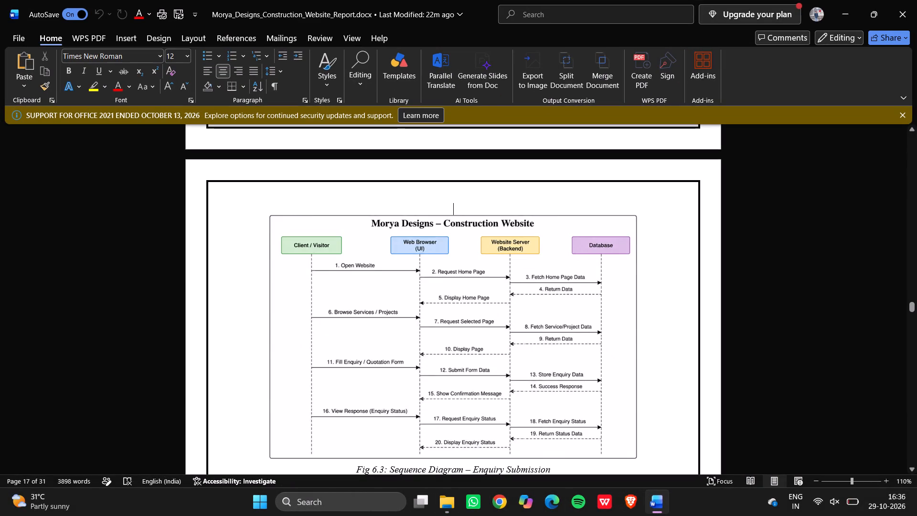
scroll(439, 284, down, 6)
scroll(439, 284, right, 2)
scroll(439, 284, down, 2)
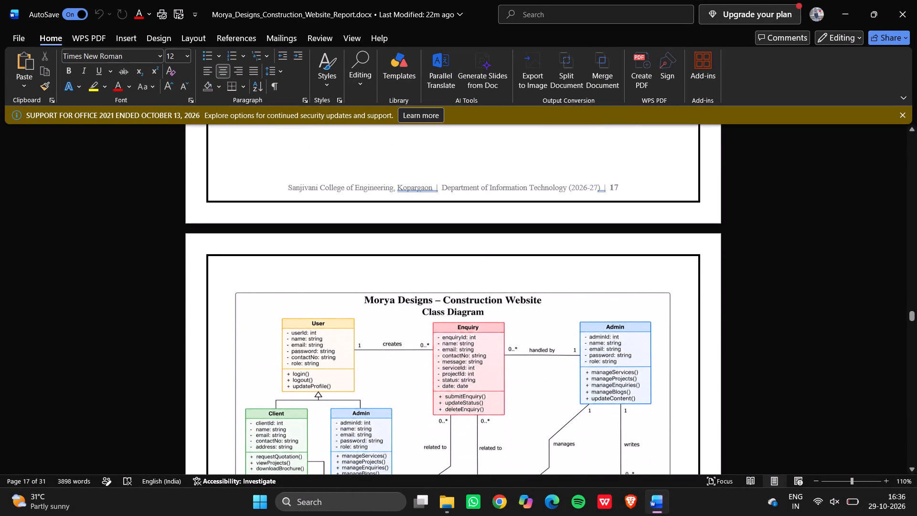
scroll(439, 284, down, 12)
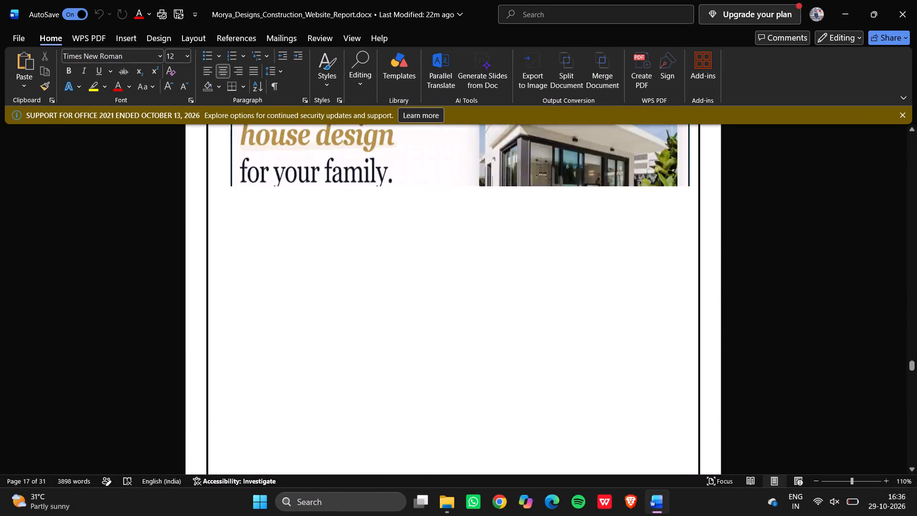
scroll(439, 284, right, 2)
scroll(439, 284, down, 6)
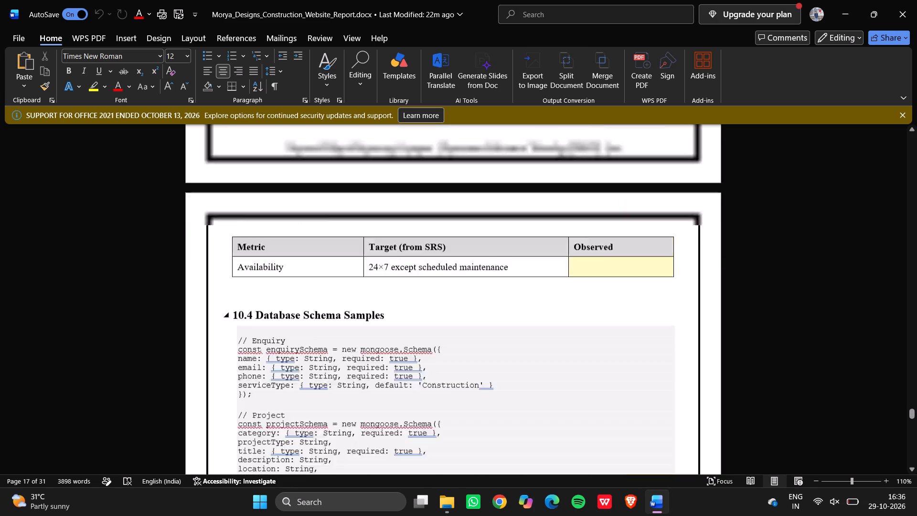
scroll(439, 284, down, 9)
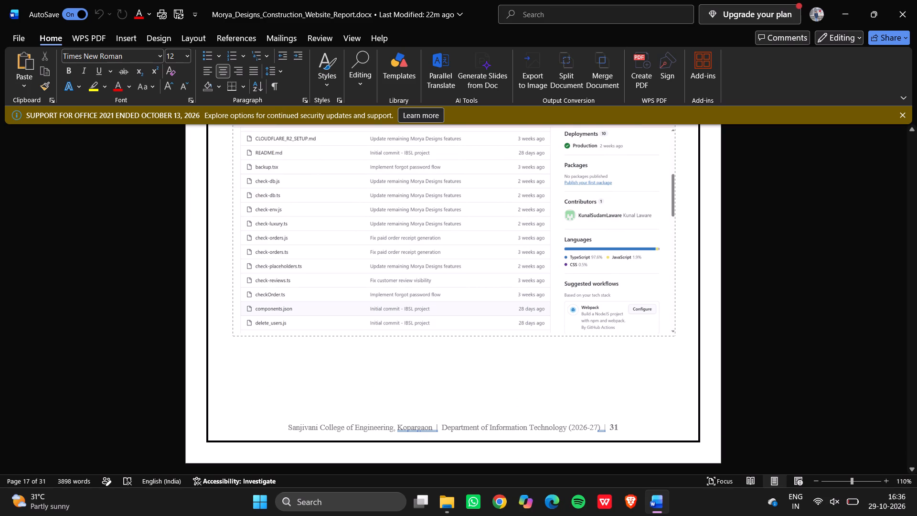
scroll(401, 352, right, 3)
scroll(559, 437, down, 2)
scroll(581, 250, up, 3)
scroll(581, 250, down, 1)
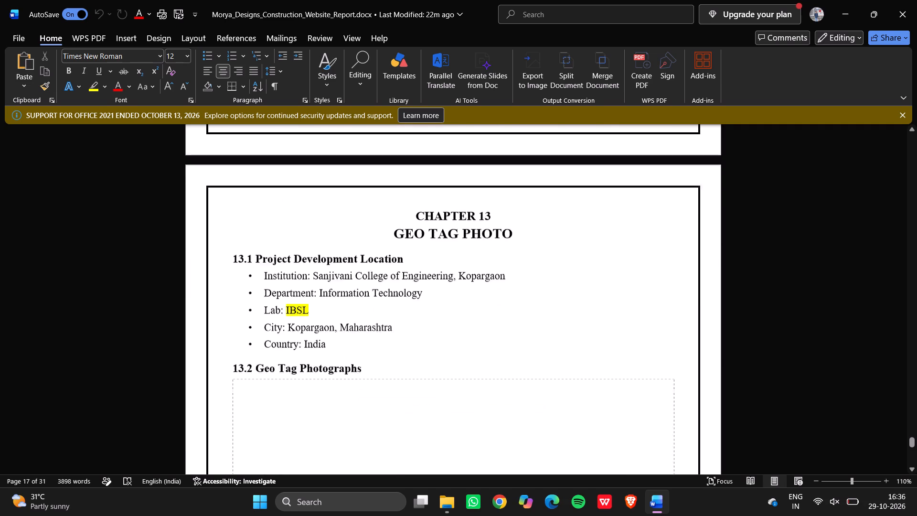
scroll(581, 250, down, 1)
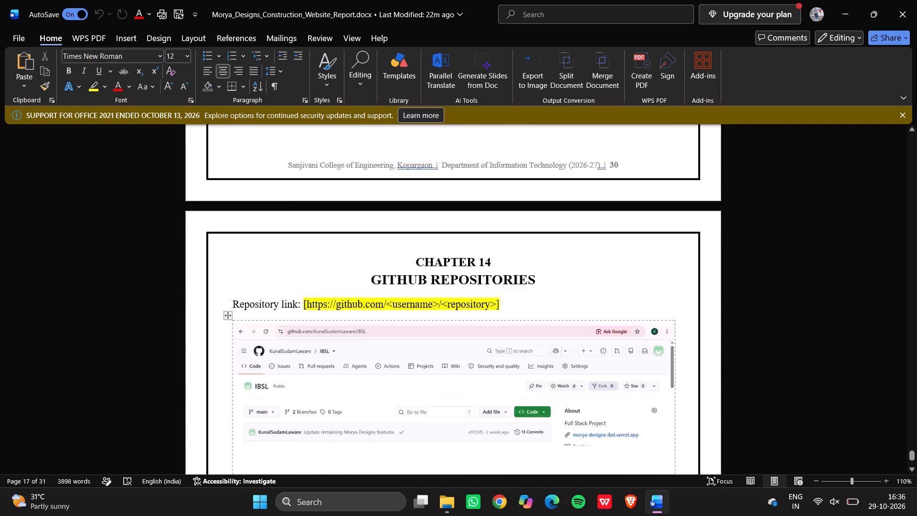
Delete the highlighted placeholder URL, including its brackets, after "Repository link:" in Chapter 14.
scroll(581, 250, up, 1)
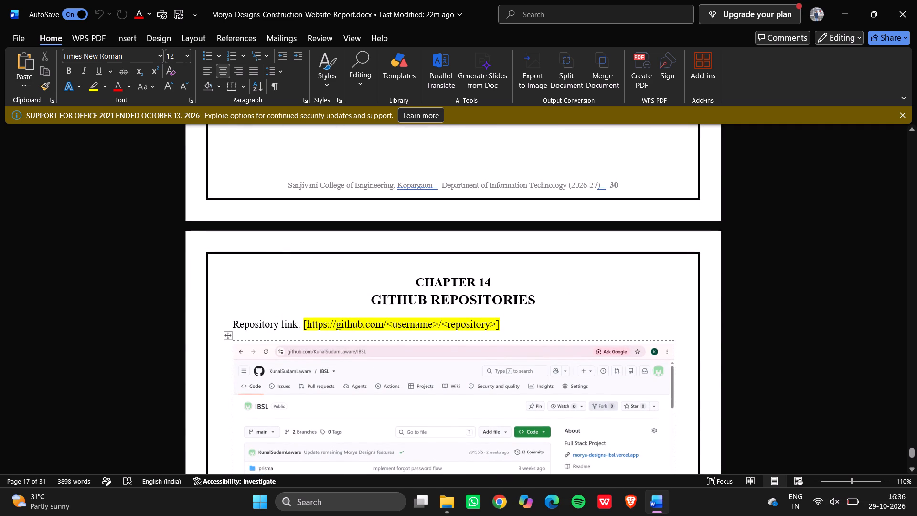
drag(307, 324, 322, 324)
drag(322, 324, 487, 327)
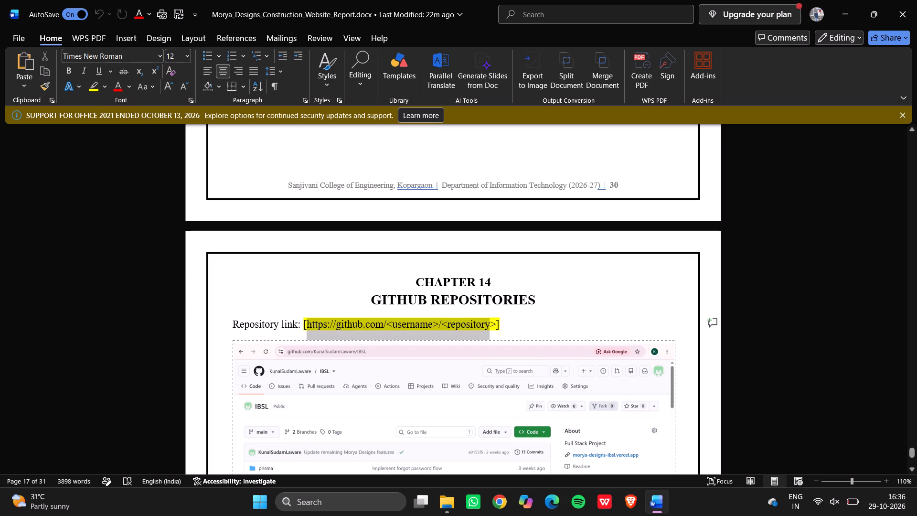
drag(487, 327, 493, 326)
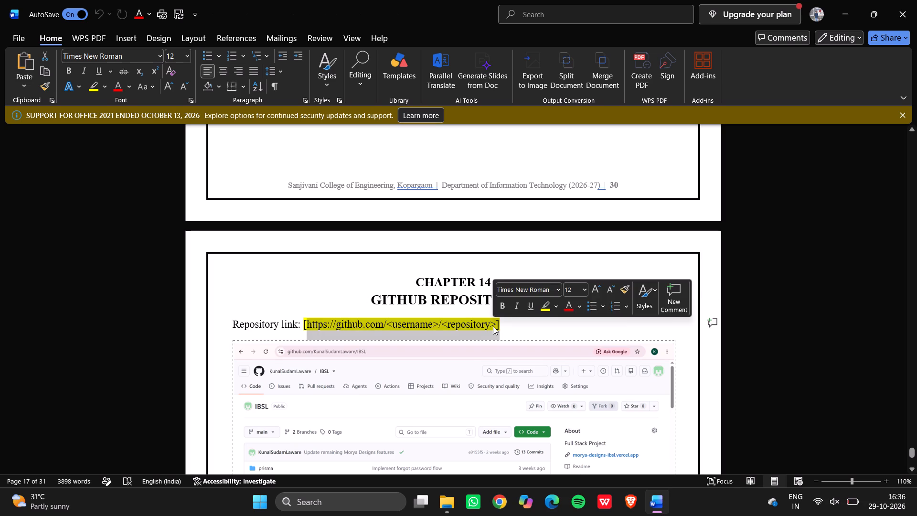
key(BackSpace)
key(BackSpace)
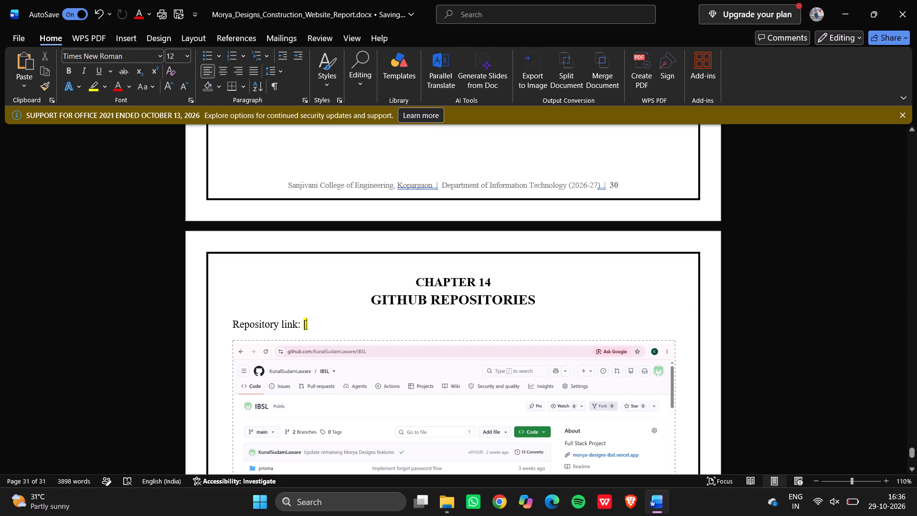
Switch to Chrome and open the GitHub dashboard from the new-tab page's saved shortcuts.
click(497, 492)
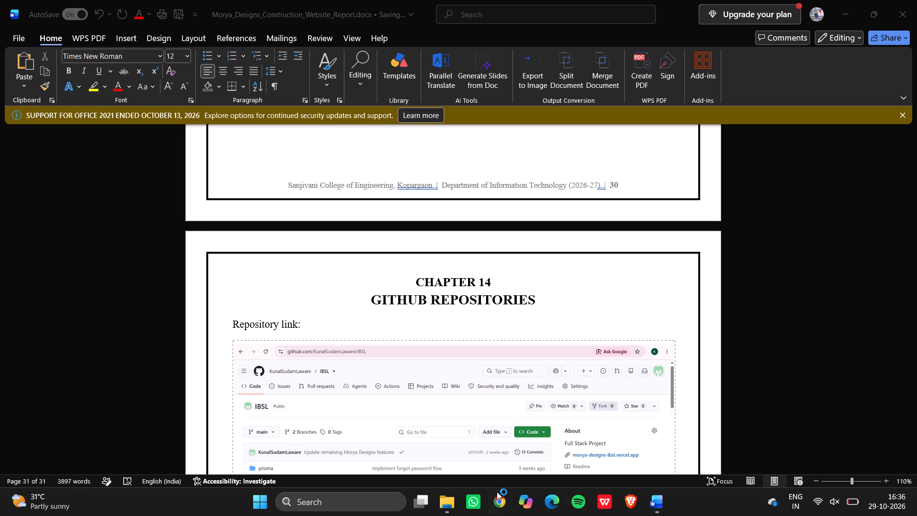
click(394, 35)
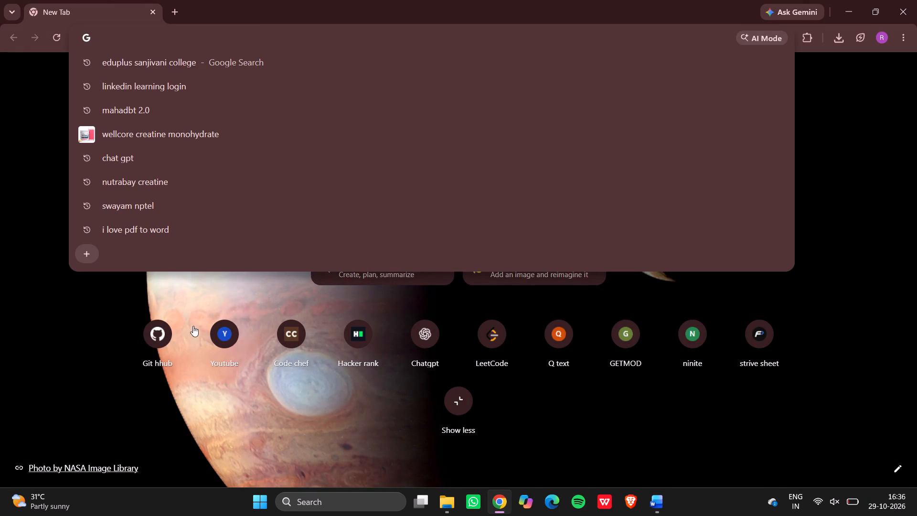
click(165, 334)
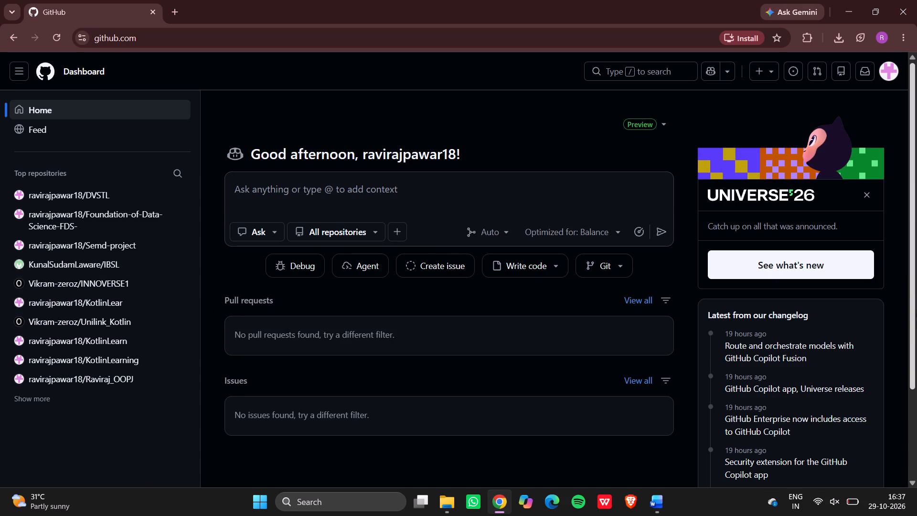
Check the battery level in the system quick settings.
click(849, 499)
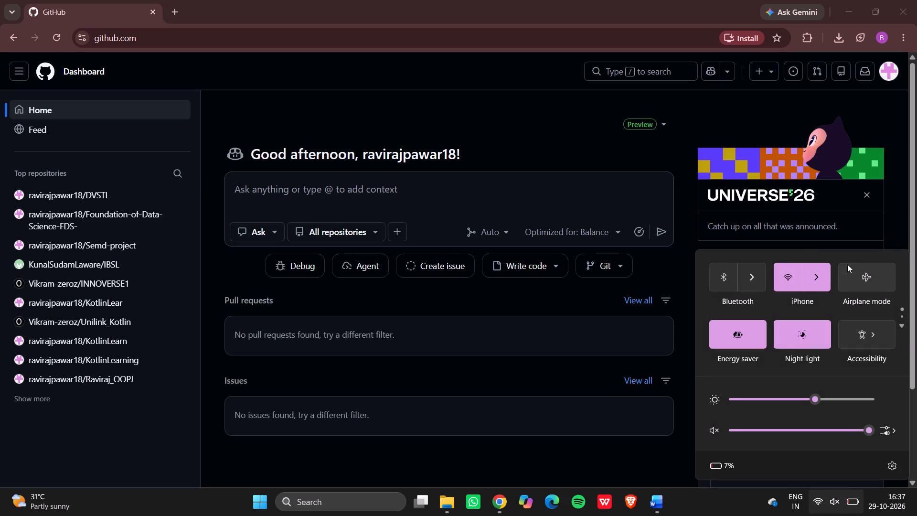
Close the Chrome window and the Morya Designs report in Word.
click(903, 17)
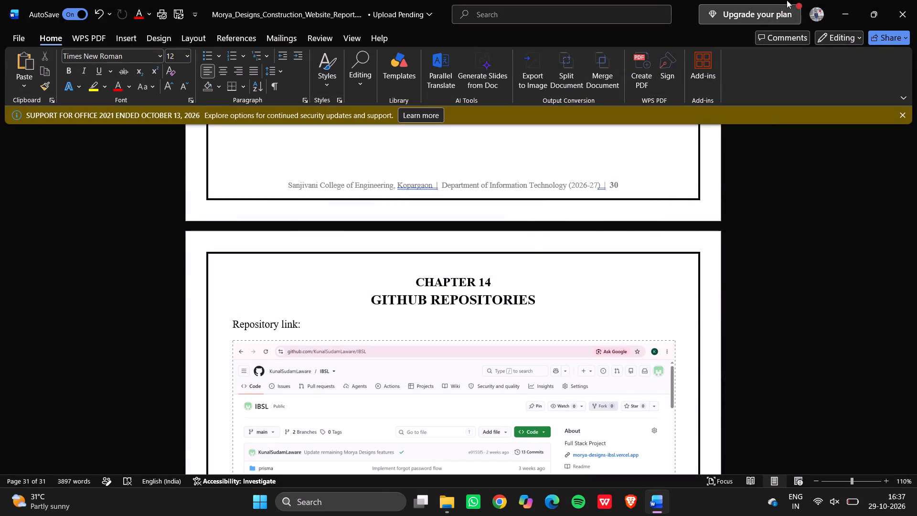
click(906, 8)
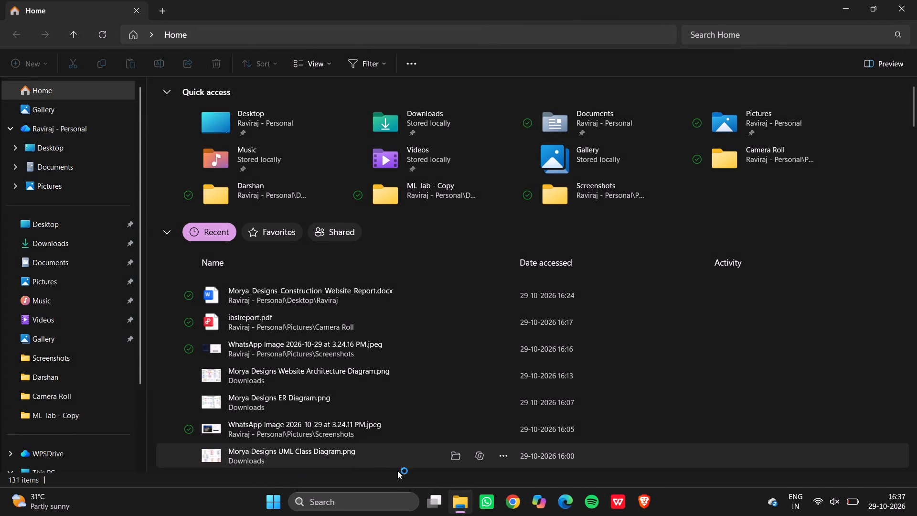
Launch WhatsApp.
click(481, 515)
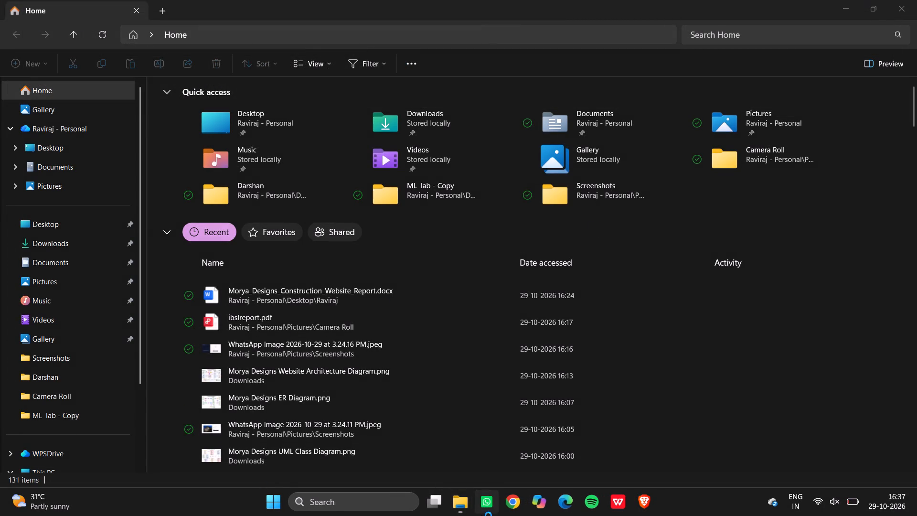
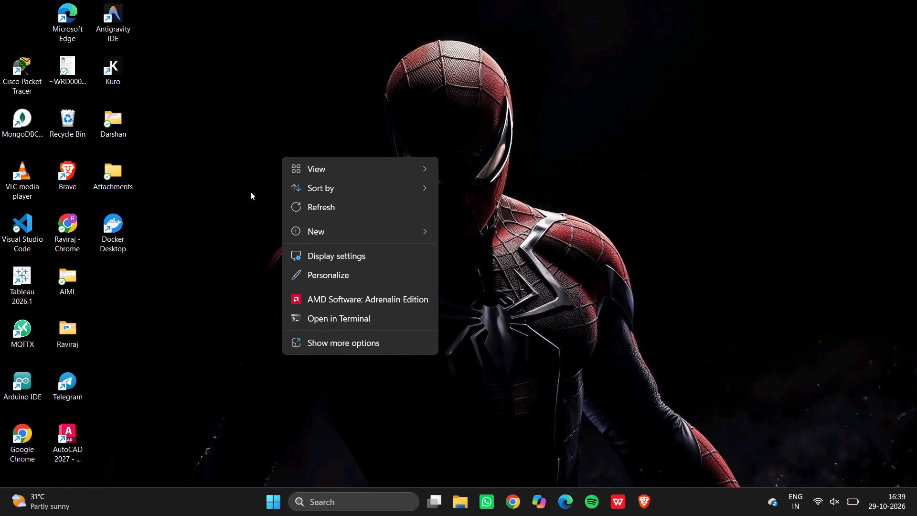
Refresh the desktop.
click(313, 206)
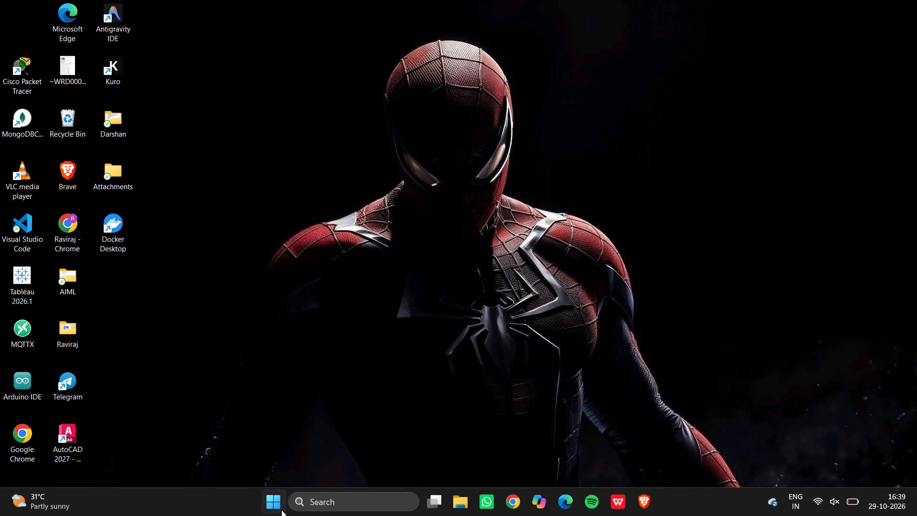
Shut down the computer.
click(281, 509)
click(543, 455)
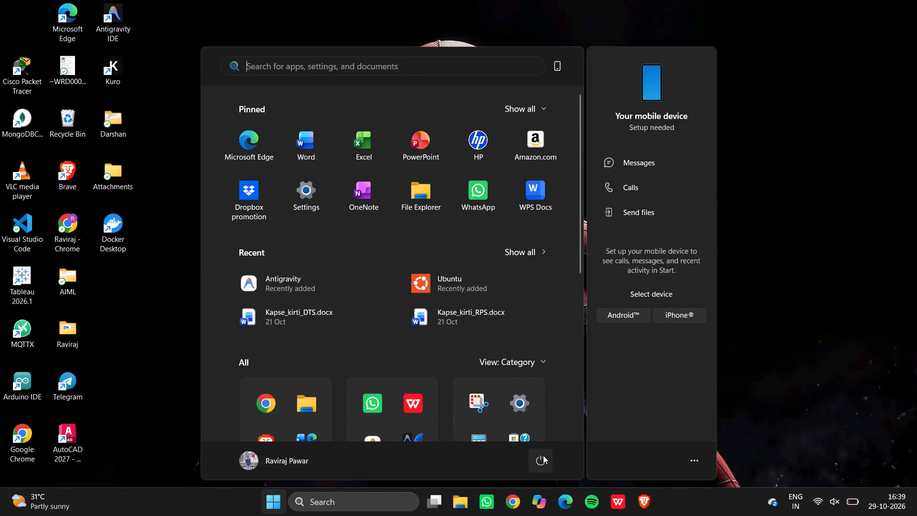
click(544, 417)
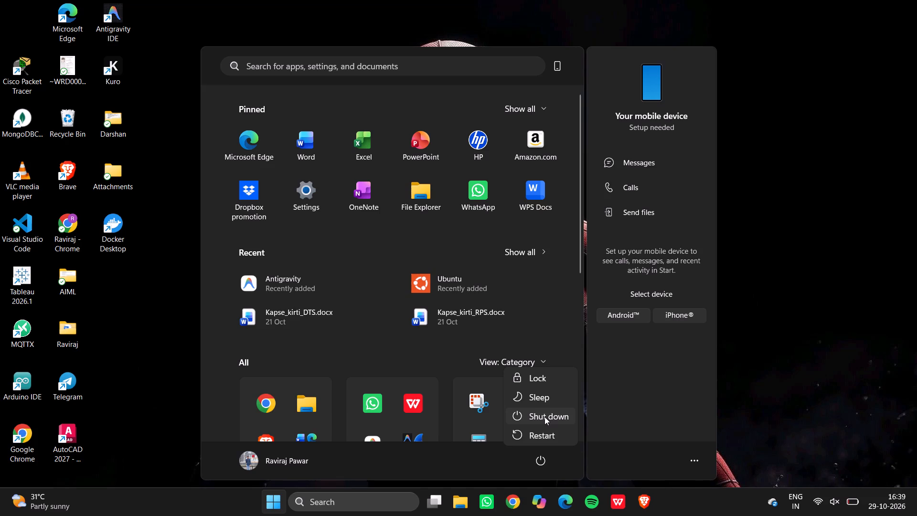